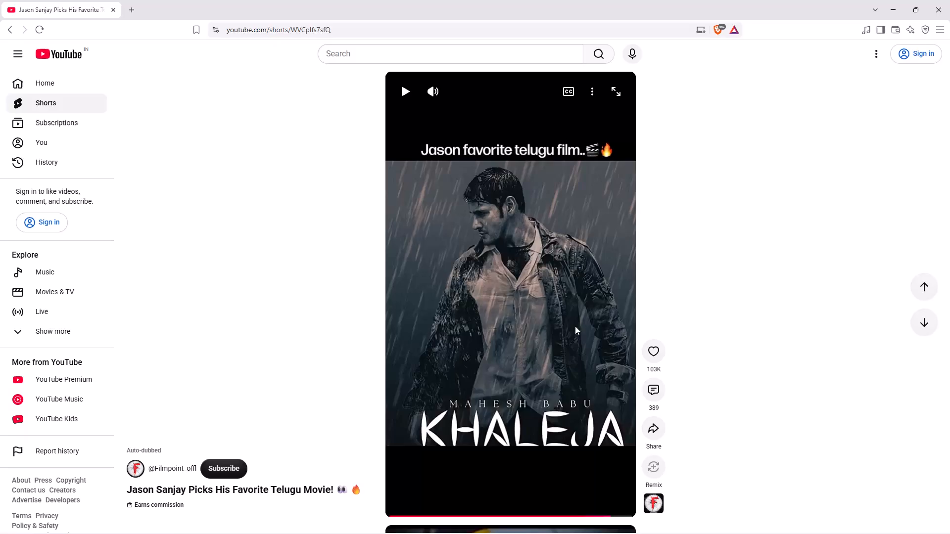
Leave the Short for the YouTube home feed and filter the recommendations to Music.
click(508, 257)
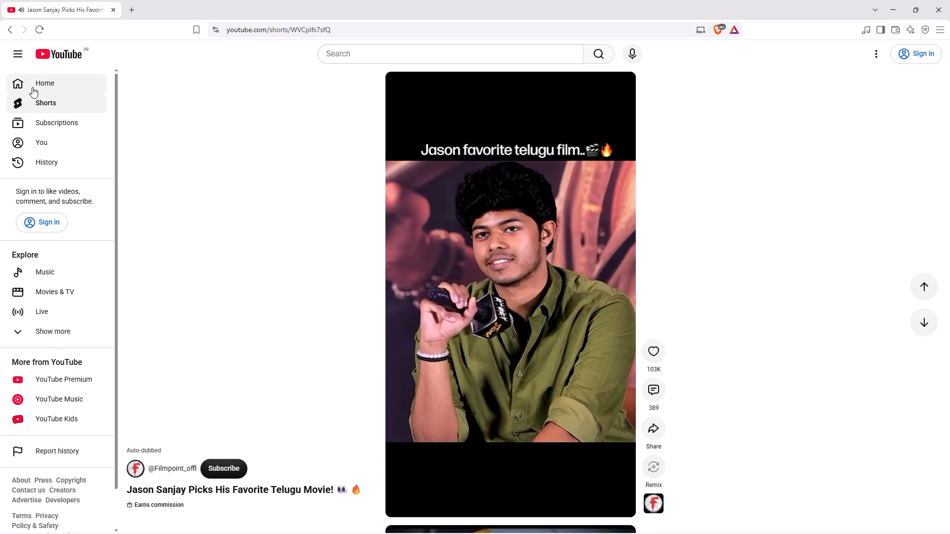
click(32, 87)
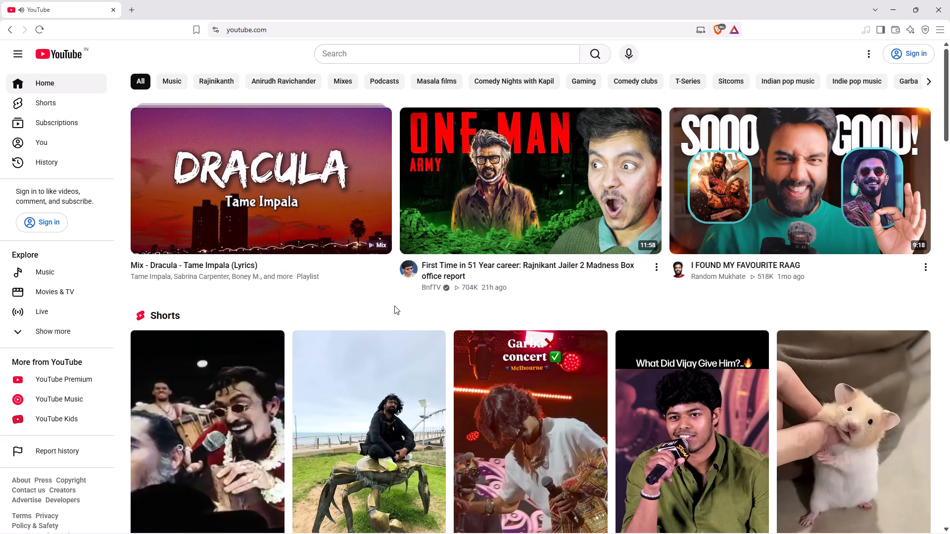
click(169, 77)
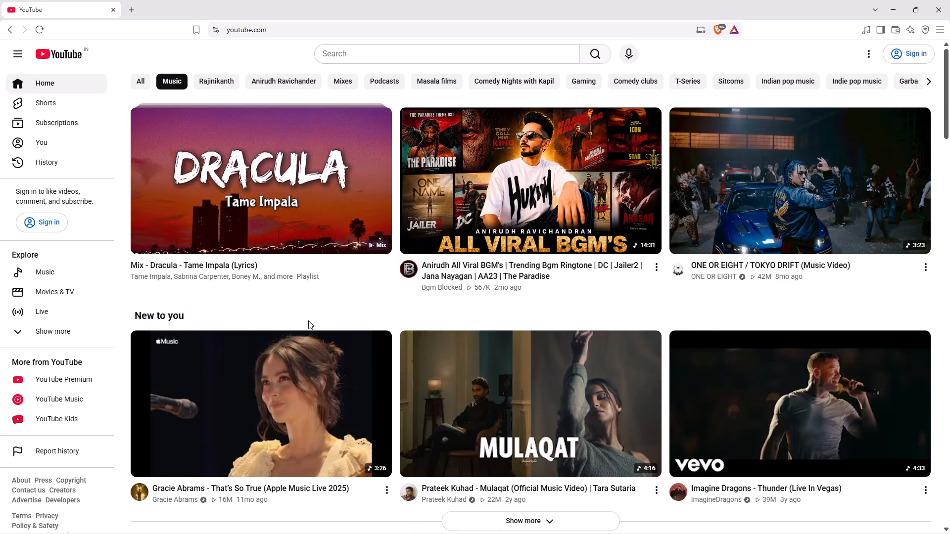
Browse the music recommendations and open the Sayeed Quadri mix under Artist mixes for you.
scroll(311, 320, down, 3)
scroll(326, 312, up, 3)
scroll(711, 301, down, 6)
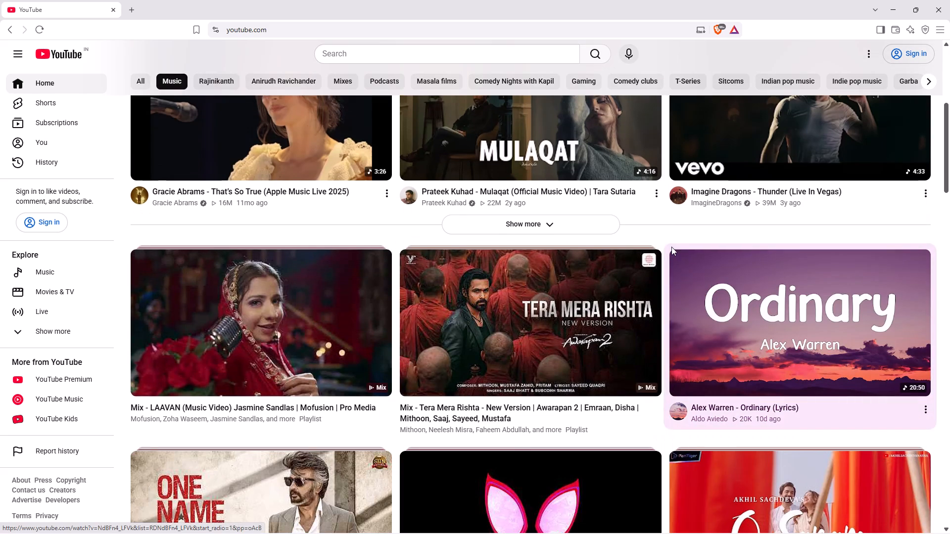
scroll(661, 225, down, 5)
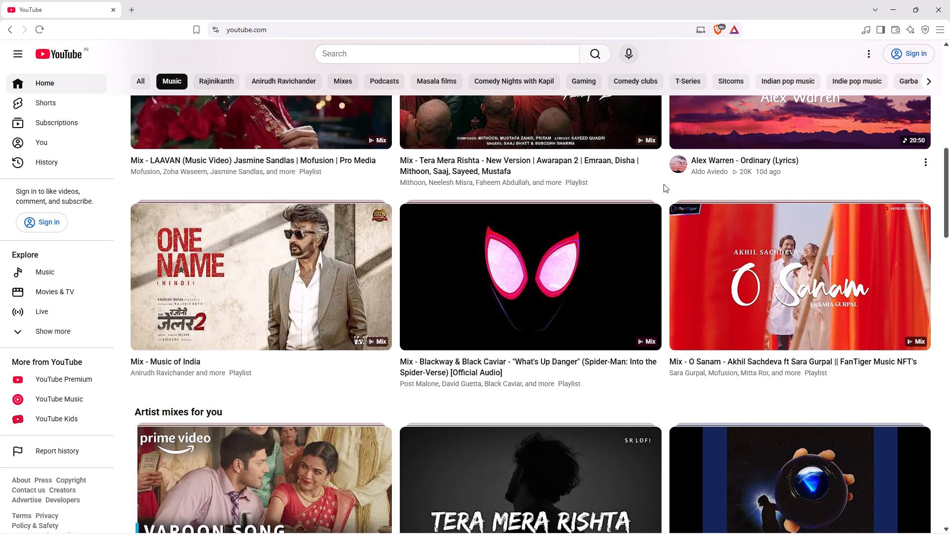
scroll(664, 184, down, 2)
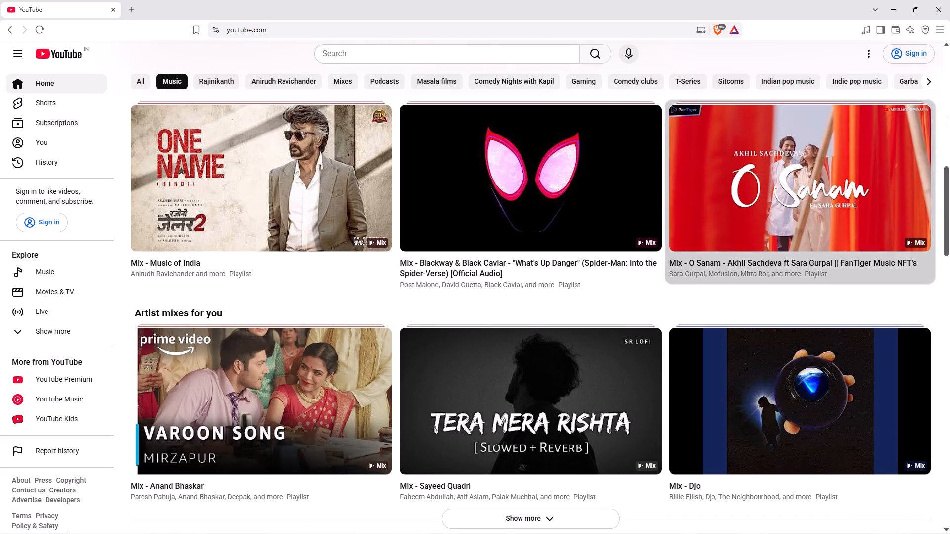
scroll(785, 206, down, 1)
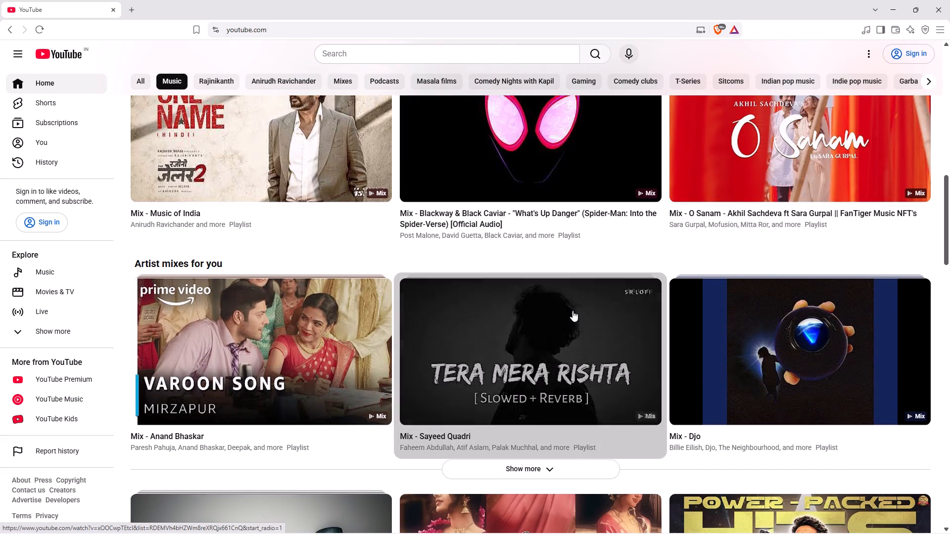
click(572, 311)
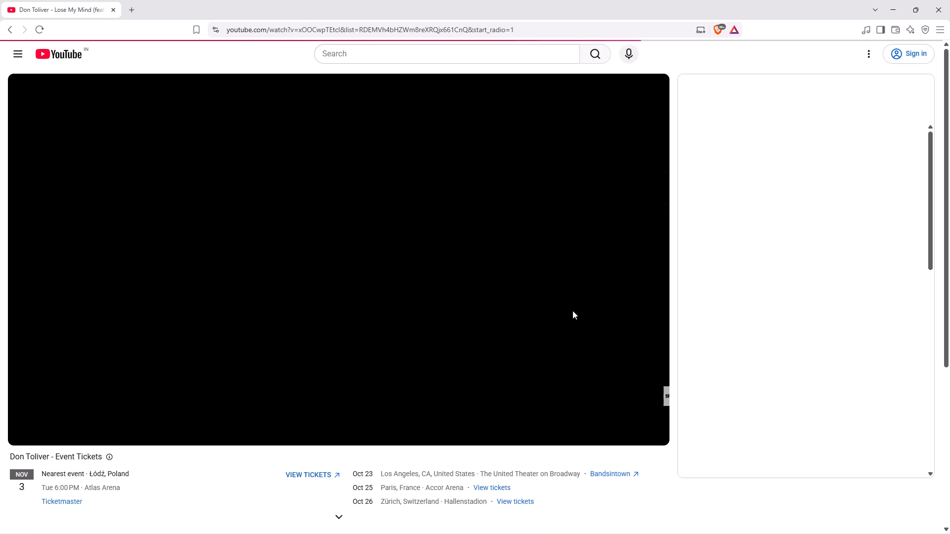
Preview Tera Mera Rishta Purana (Slowed + Reverb), skipping ahead to about 1:53.
key(Right)
key(Right)
key(Right)
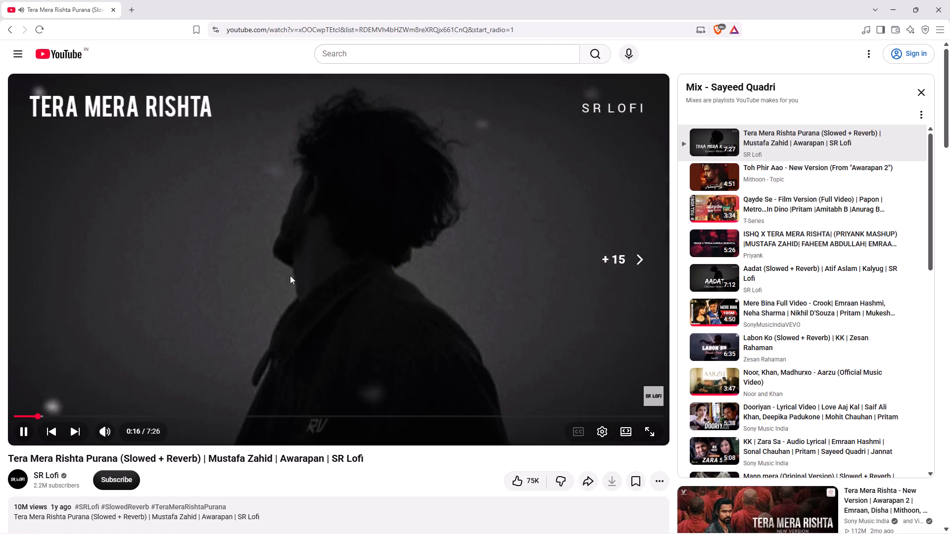
key(Right)
key(Right)
key(Right)
key(Right)
key(Right)
key(Right)
key(Right)
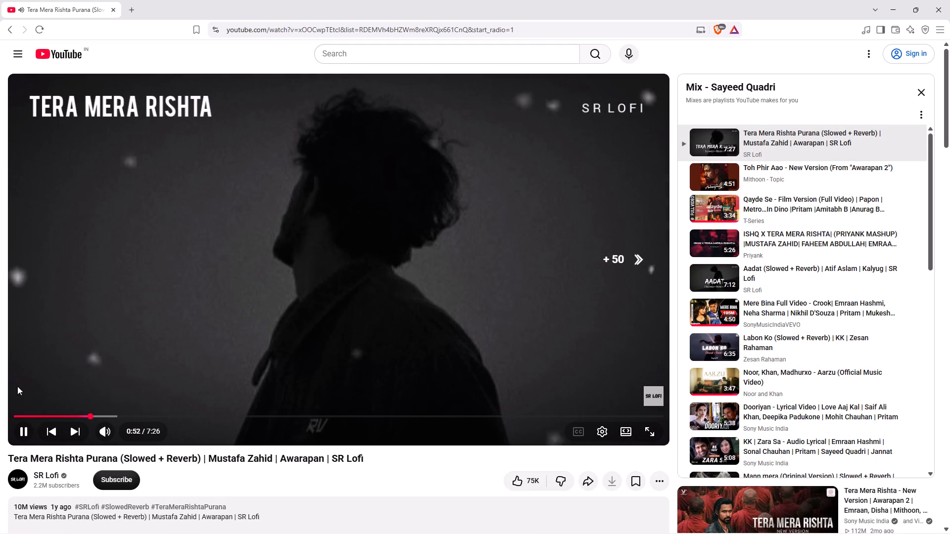
click(178, 413)
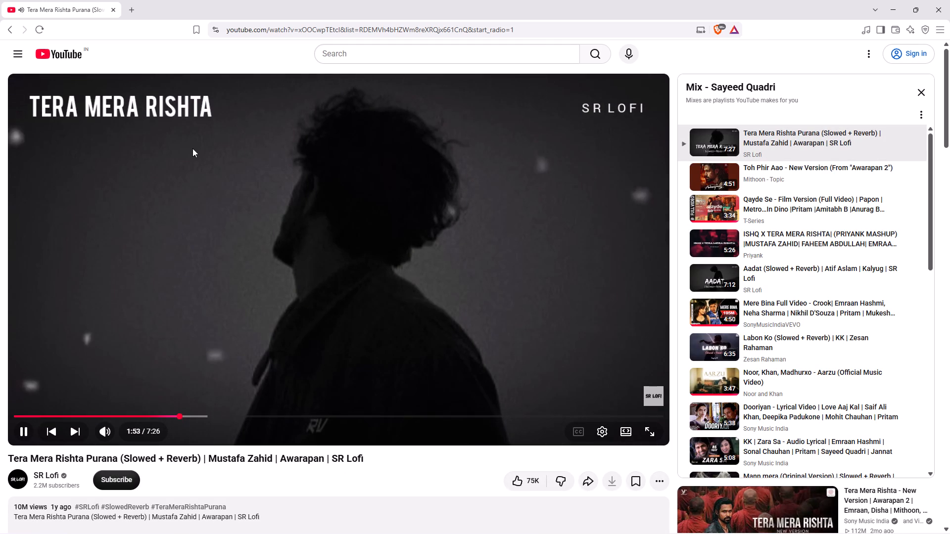
Return to the music feed, dismiss the miniplayer and open Dua Lipa & Pitbull - Dance Until The Sun Comes Up.
click(13, 34)
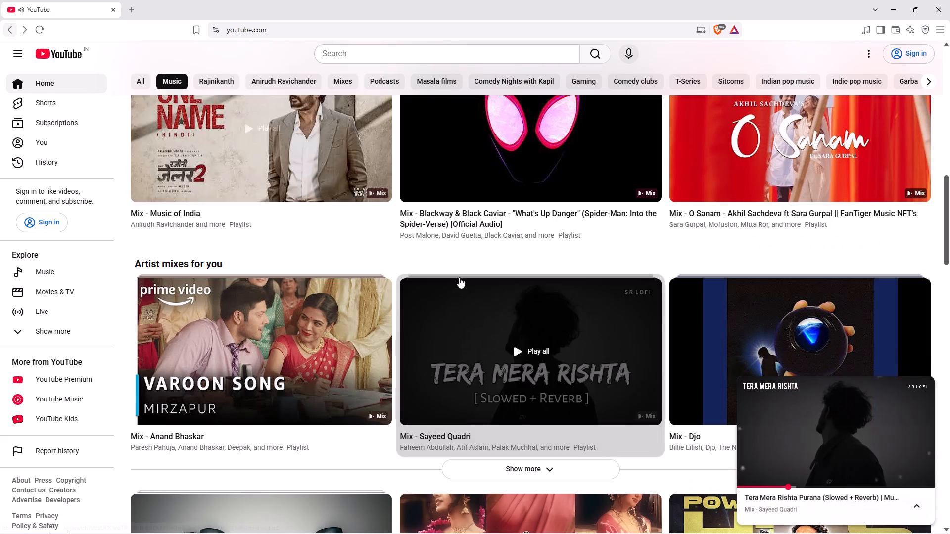
scroll(679, 263, down, 5)
click(925, 386)
scroll(642, 234, down, 1)
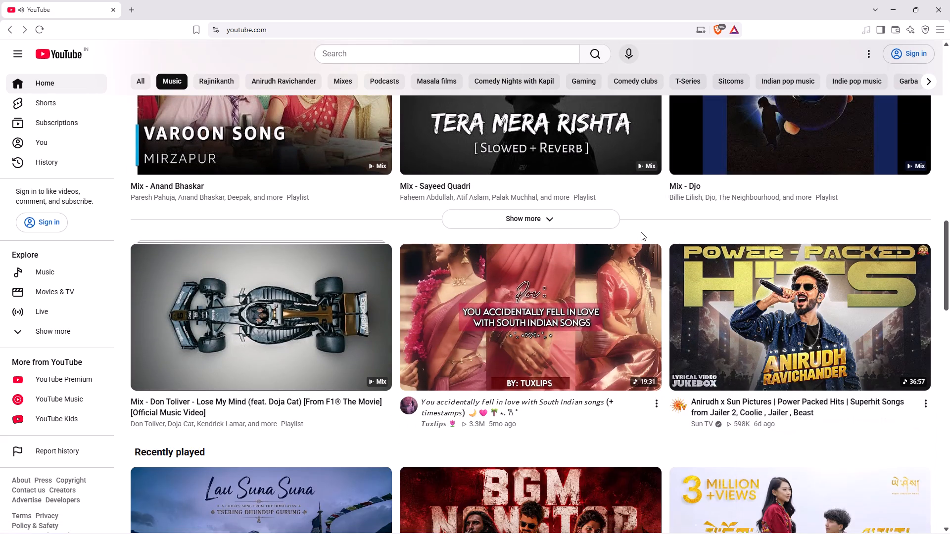
scroll(641, 232, down, 1)
scroll(529, 212, down, 4)
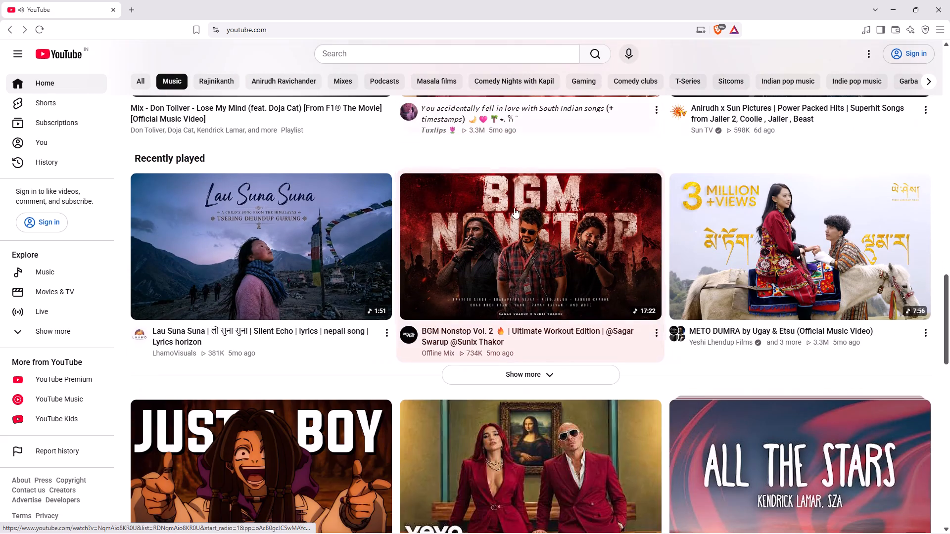
scroll(330, 150, up, 1)
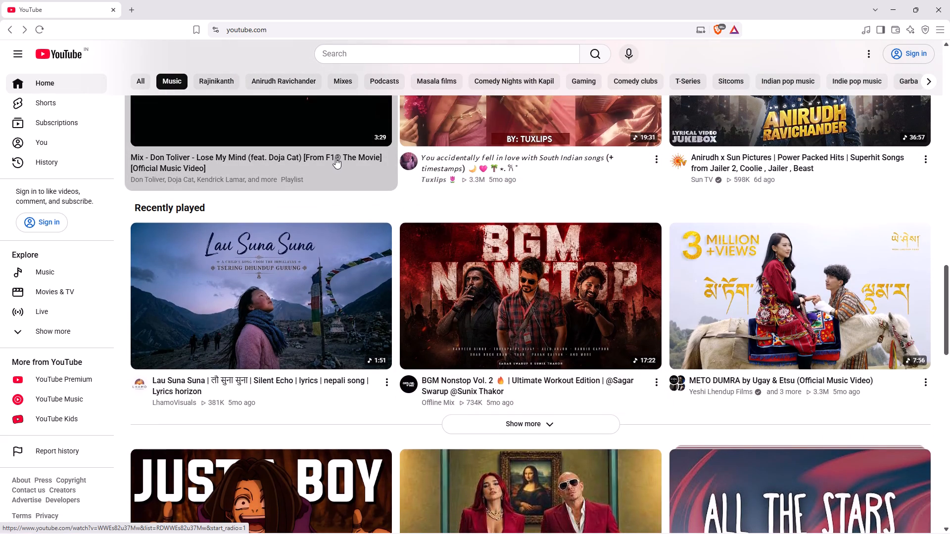
scroll(335, 158, down, 1)
scroll(560, 222, down, 2)
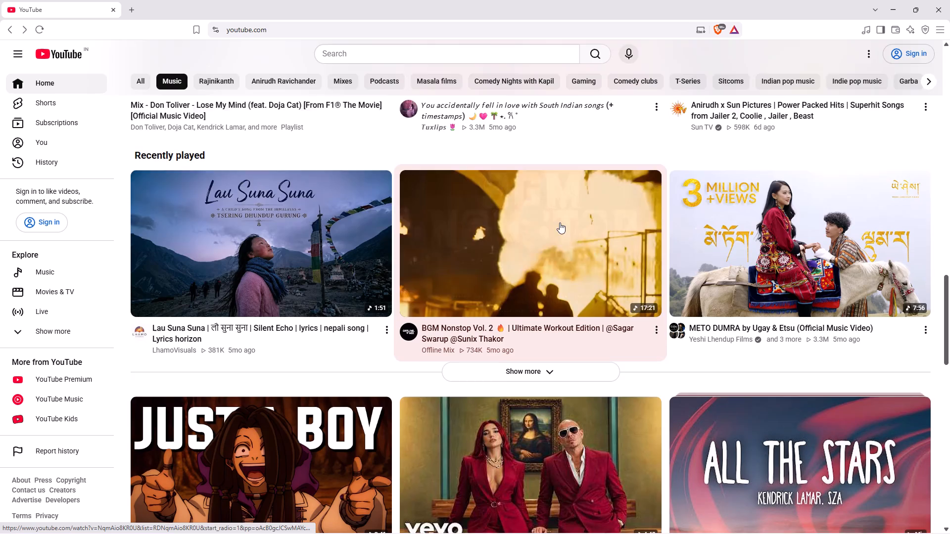
scroll(560, 222, down, 1)
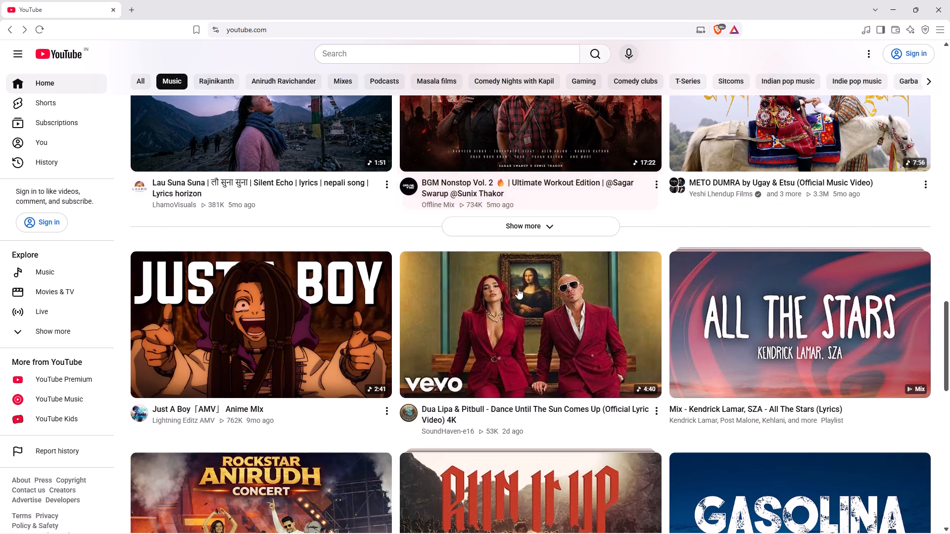
click(527, 345)
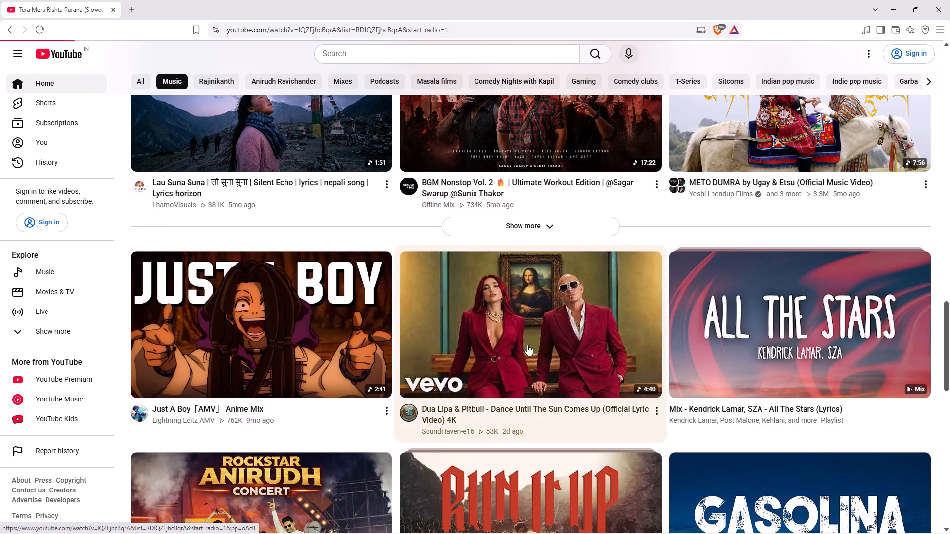
Preview the Dua Lipa & Pitbull song, skipping forward in short jumps to just past 0:51.
key(Right)
key(Right)
key(Right)
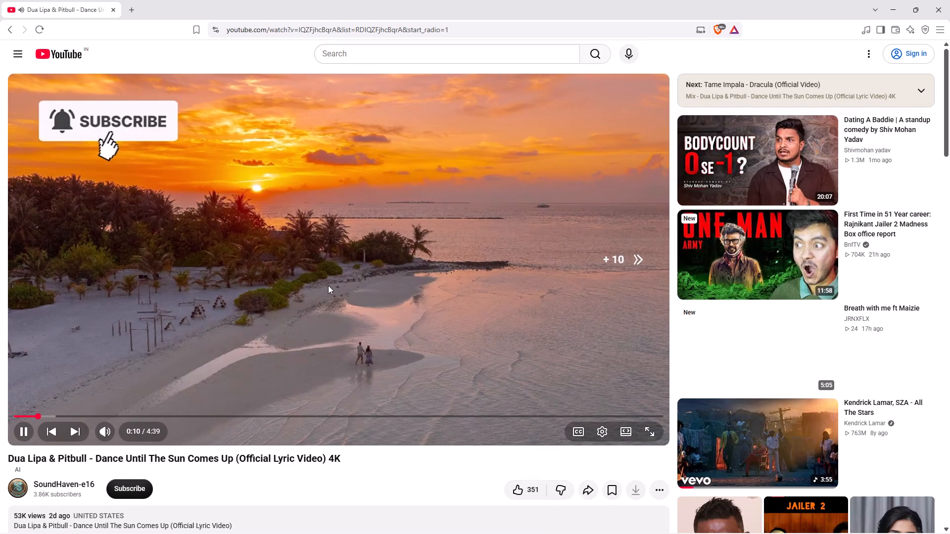
key(Right)
key(Right)
key(Right)
key(Right)
key(Right)
key(Right)
key(Right)
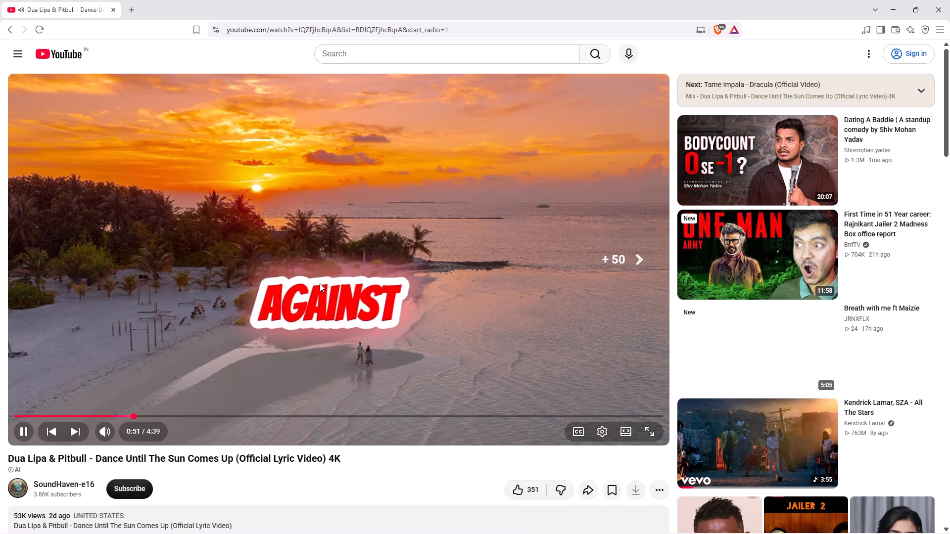
key(Right)
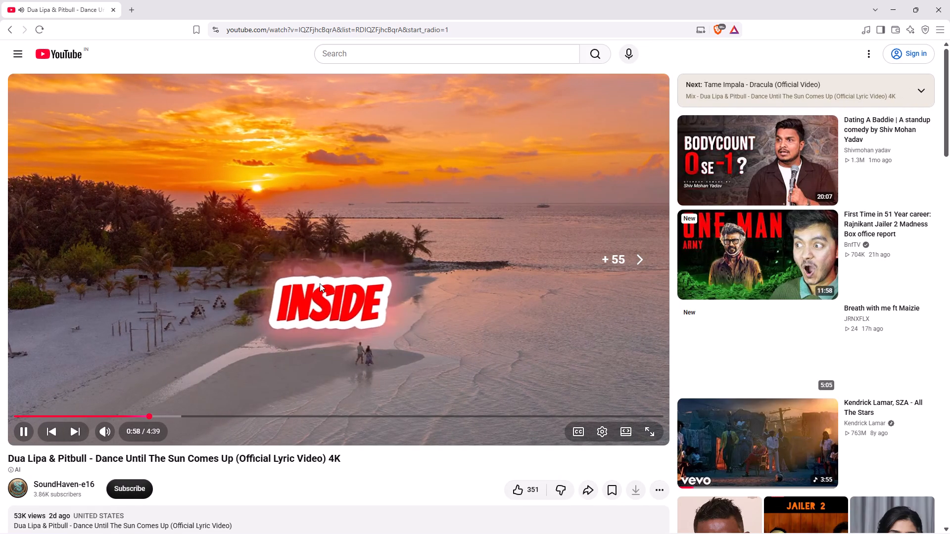
Return to the music feed, dismiss the miniplayer and open the Kendrick Lamar, SZA - All The Stars (Lyrics) mix.
click(9, 34)
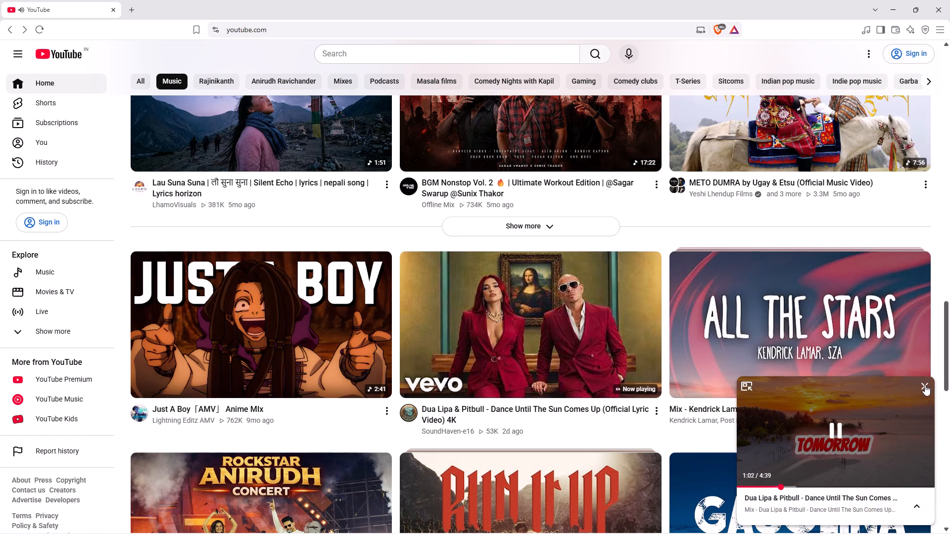
click(924, 384)
click(819, 353)
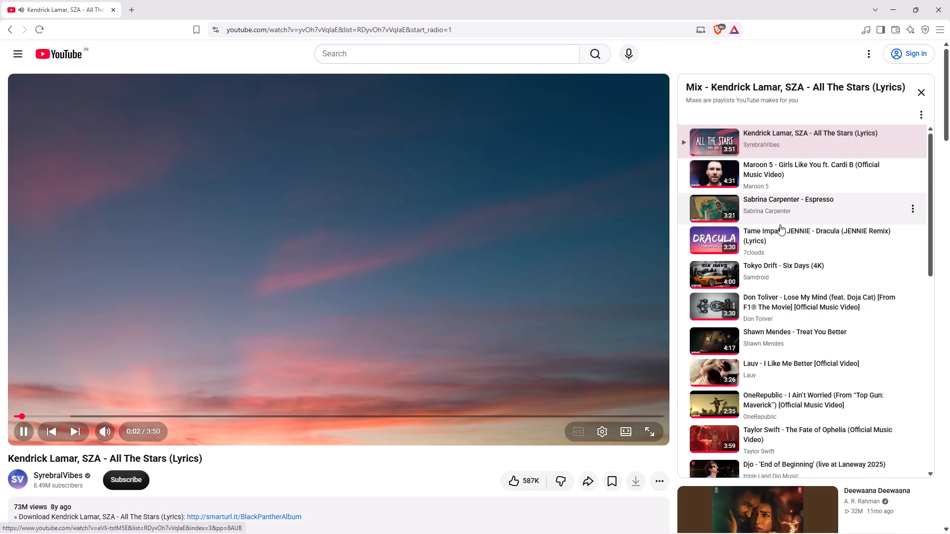
Play Lauv - I Like Me Better from the mix and skip ahead to about 0:37.
scroll(787, 230, down, 1)
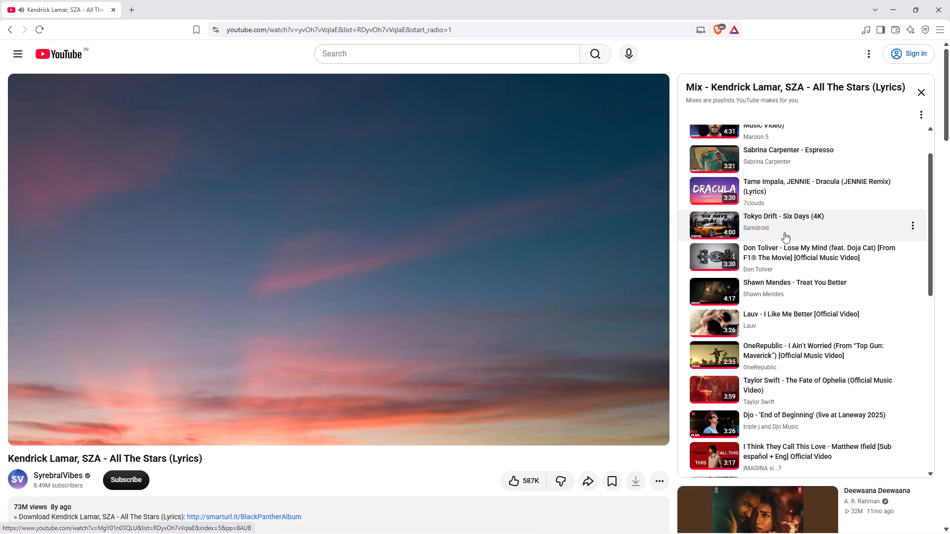
click(796, 322)
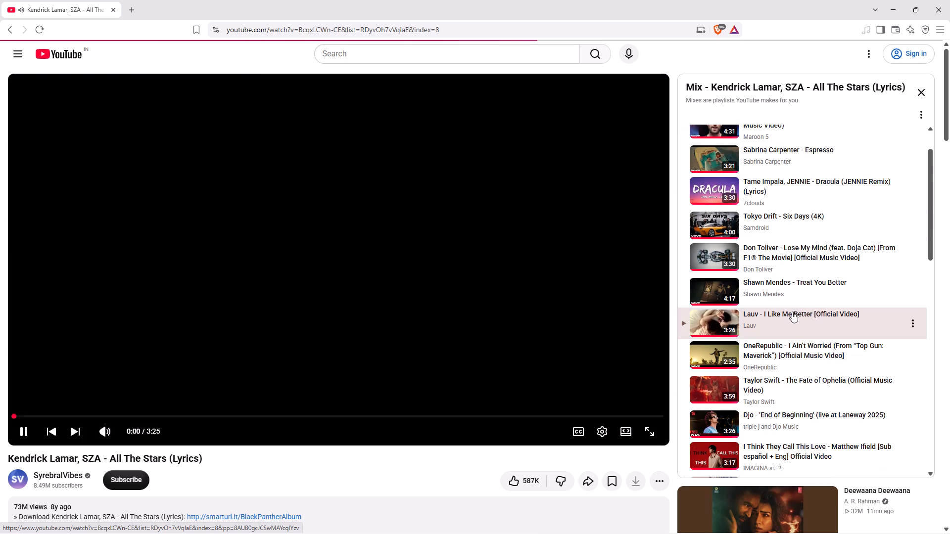
click(75, 412)
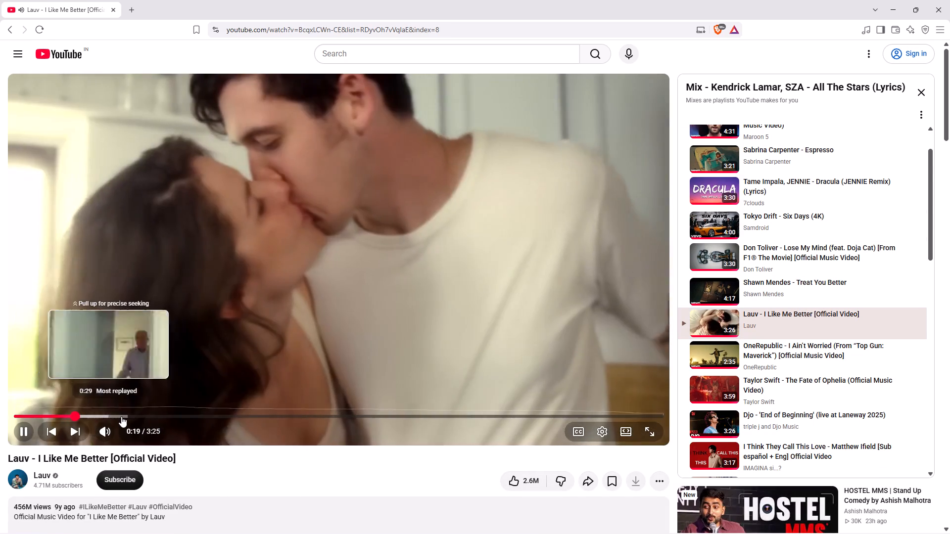
click(128, 415)
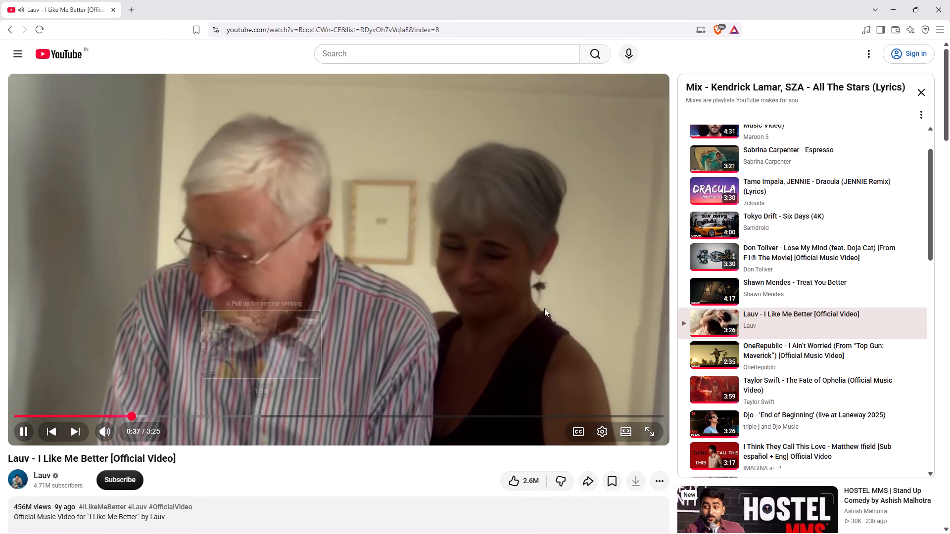
Look through the remaining tracks in the mix and the content below the Lauv video.
scroll(523, 299, down, 6)
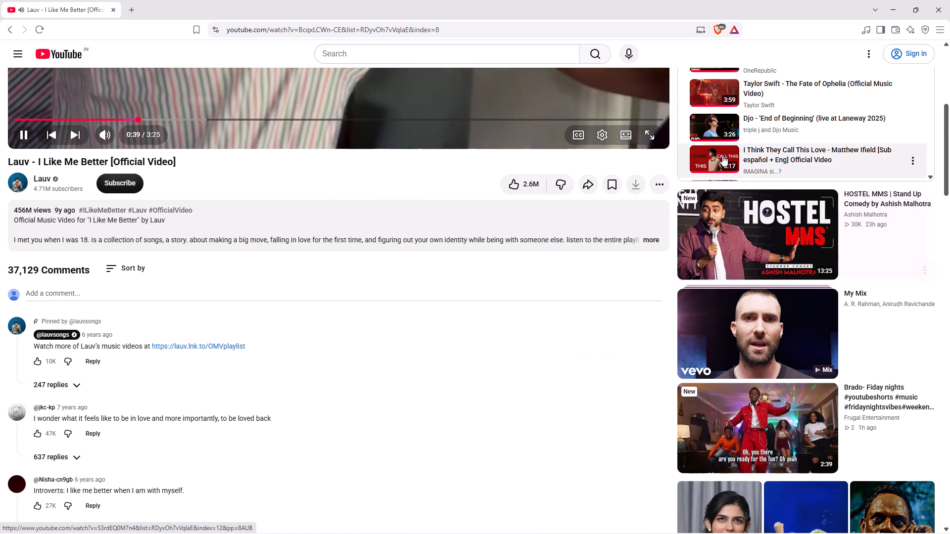
scroll(582, 240, up, 7)
scroll(771, 299, down, 5)
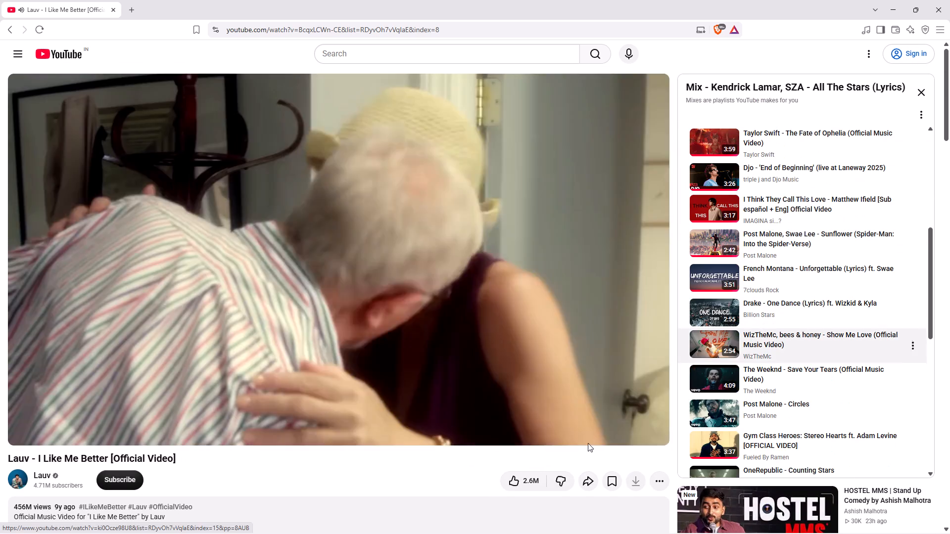
scroll(400, 489, down, 6)
scroll(356, 227, down, 2)
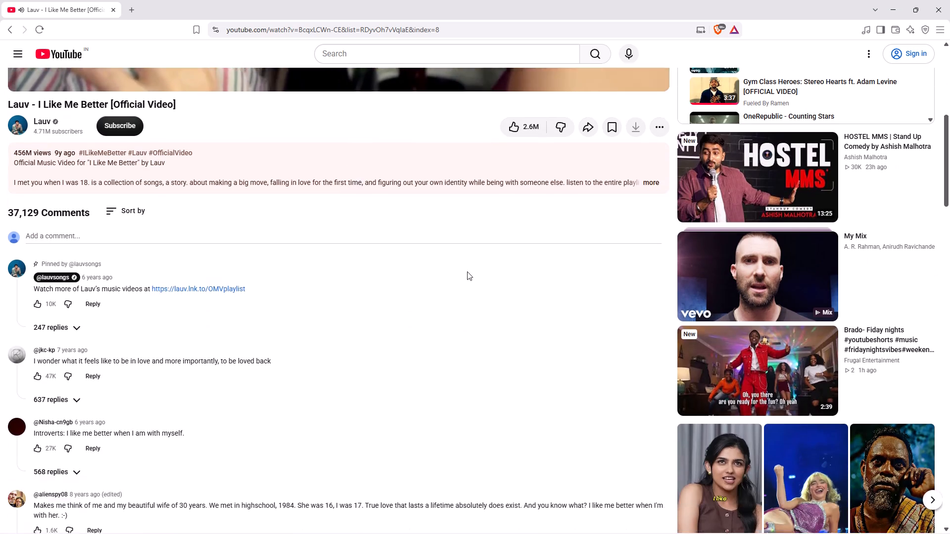
Switch to Premiere and play the MVI_7161 sequence through to the Tridev Hotel logo animation, stopping at about 00:00:11:39.
click(543, 526)
key(space)
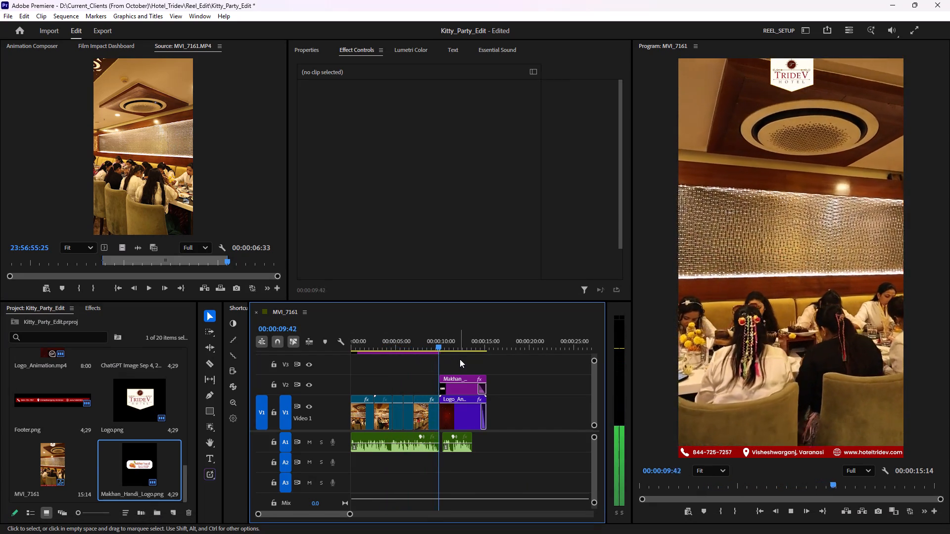
key(space)
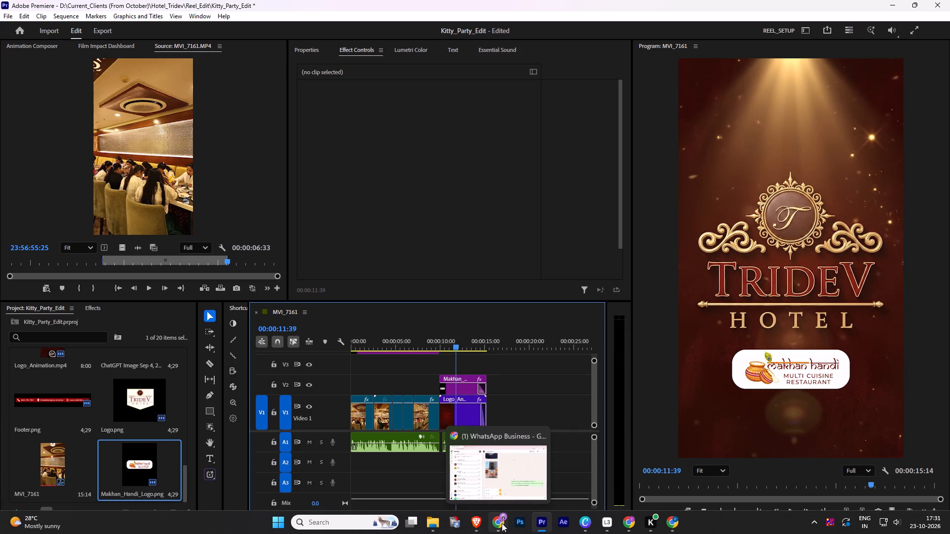
Switch to Brave, pause the Lauv video and search YouTube for "i like me better instrumental".
click(475, 518)
scroll(383, 285, up, 12)
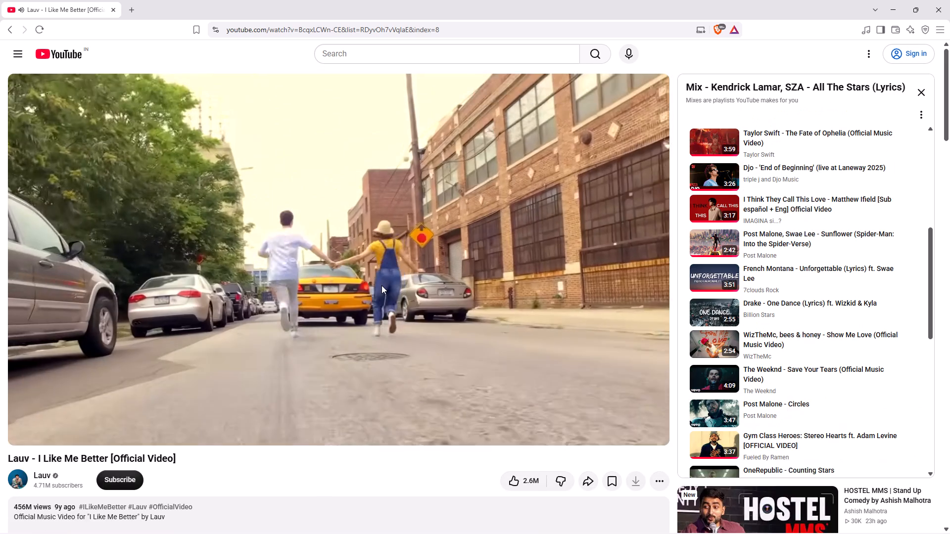
scroll(381, 285, up, 3)
click(346, 260)
click(407, 59)
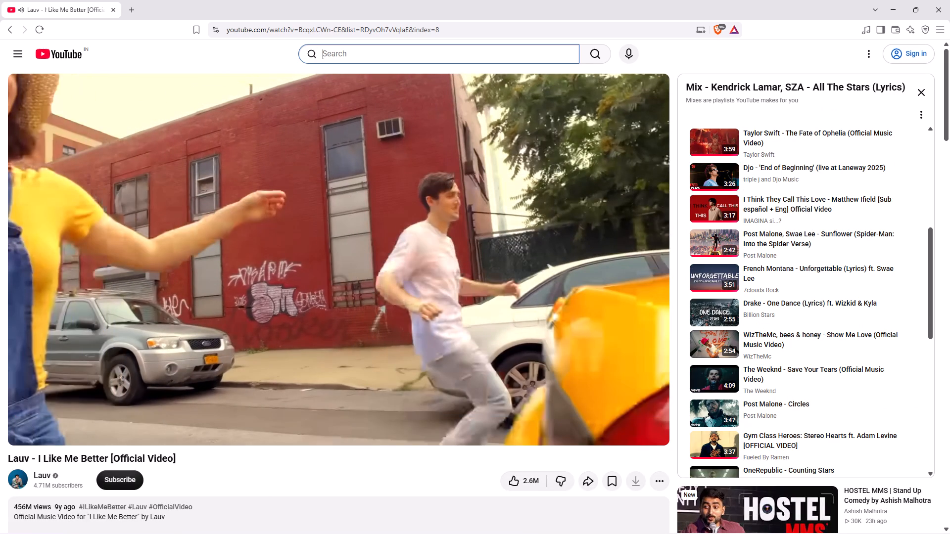
text(i like me)
key(space)
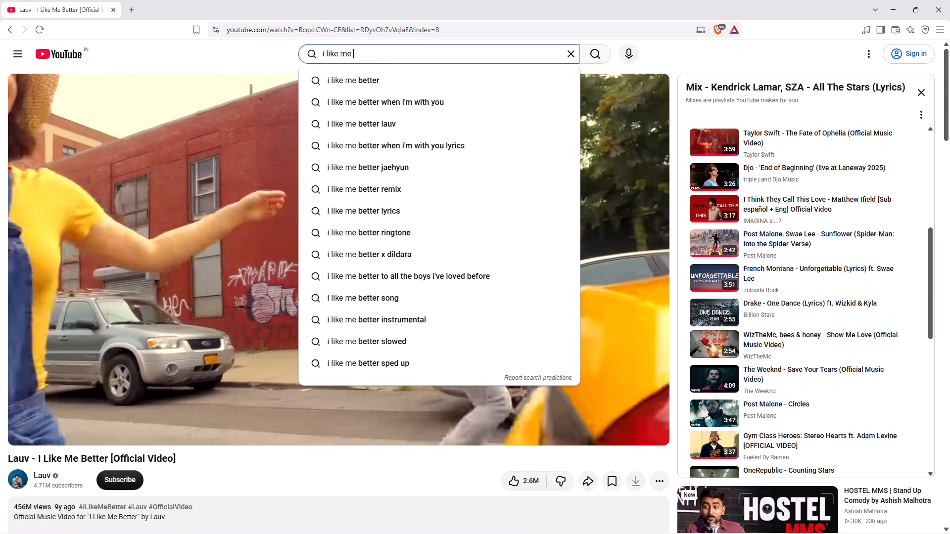
text(better)
key(space)
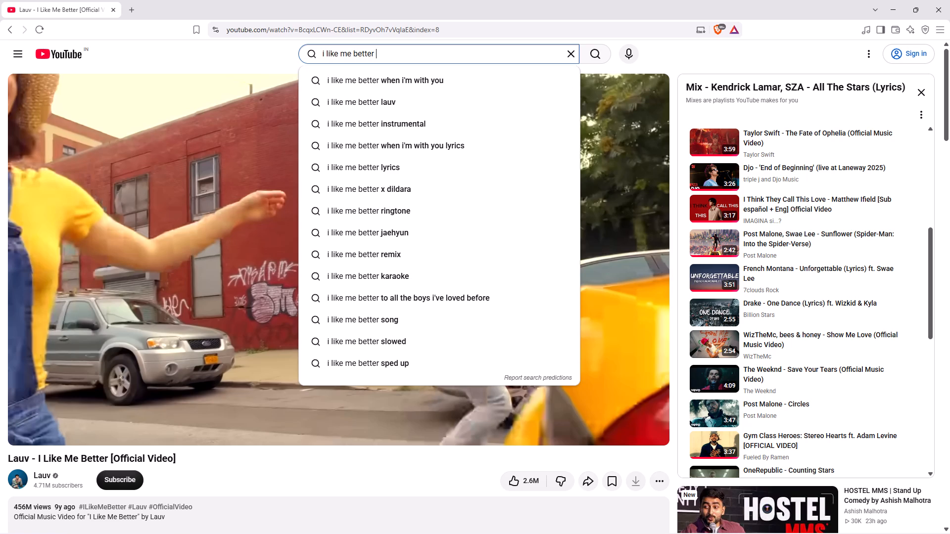
click(396, 124)
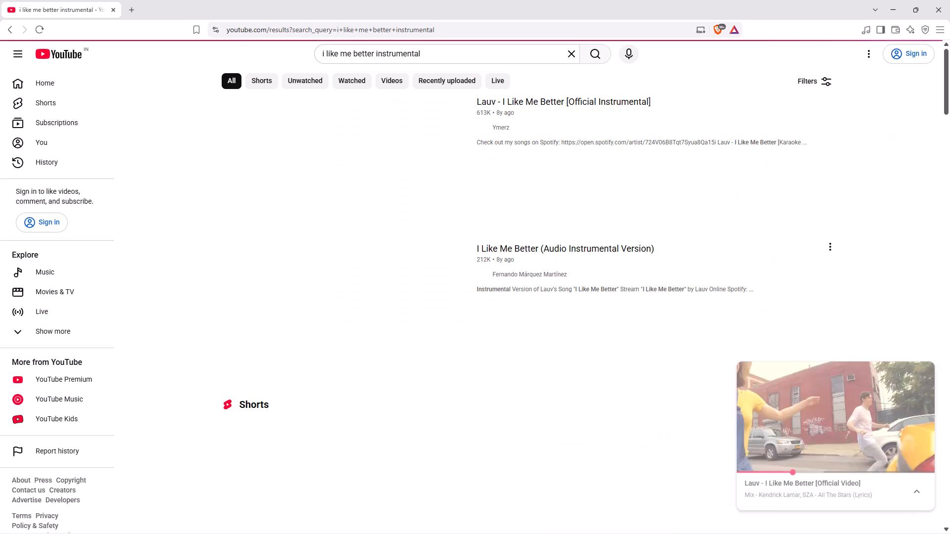
Play Lauv - I Like Me Better [Official Instrumental], skip ahead to about 1:02, and jump back by four skips.
click(383, 185)
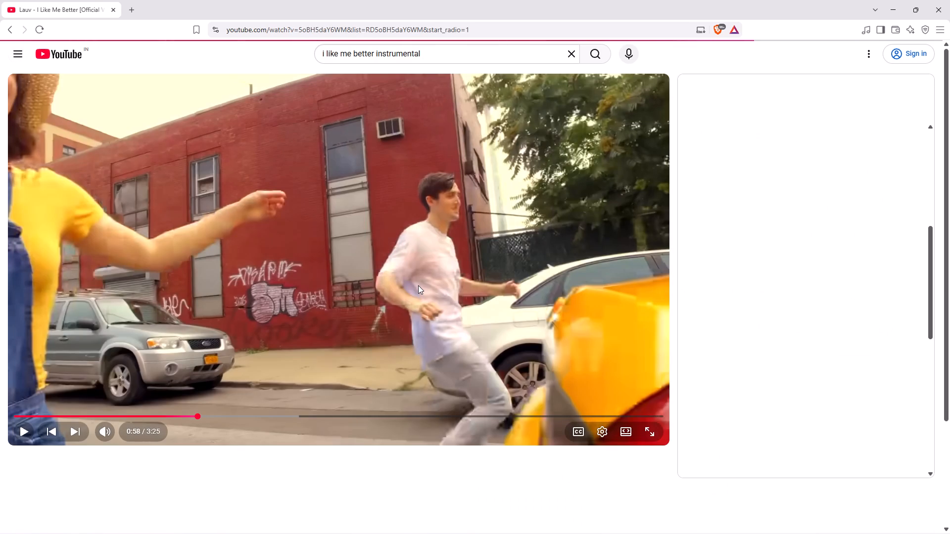
key(Right)
key(Right)
key(Right)
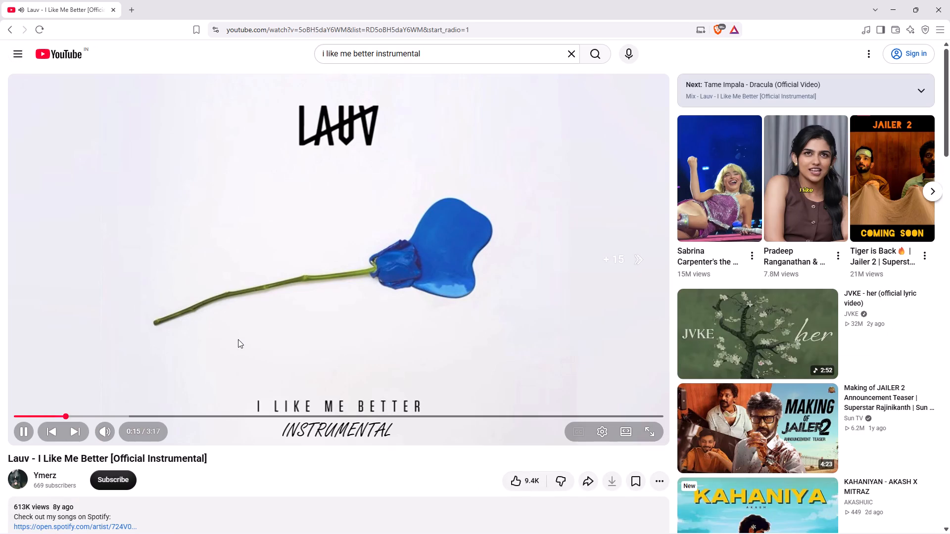
key(Right)
key(Right)
key(Right)
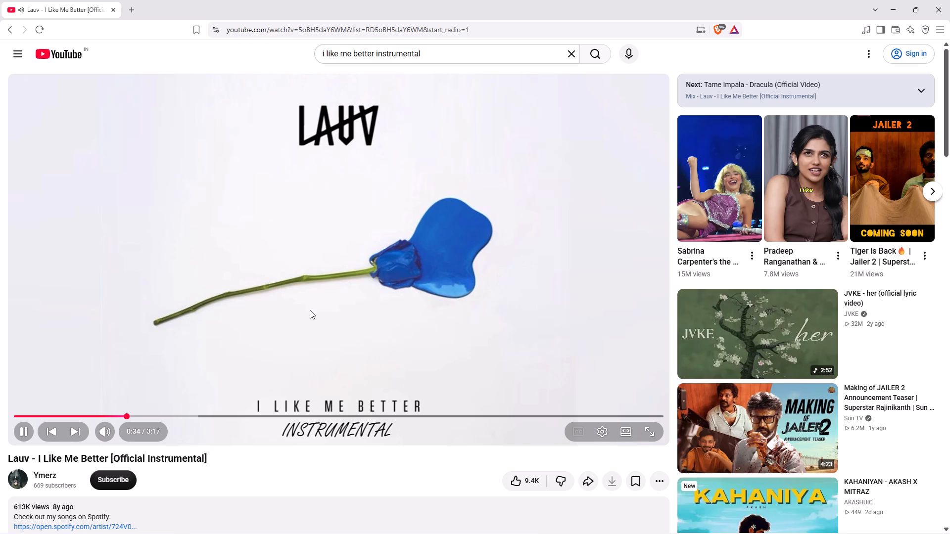
key(Right)
key(Right)
key(Right)
key(Right)
key(Right)
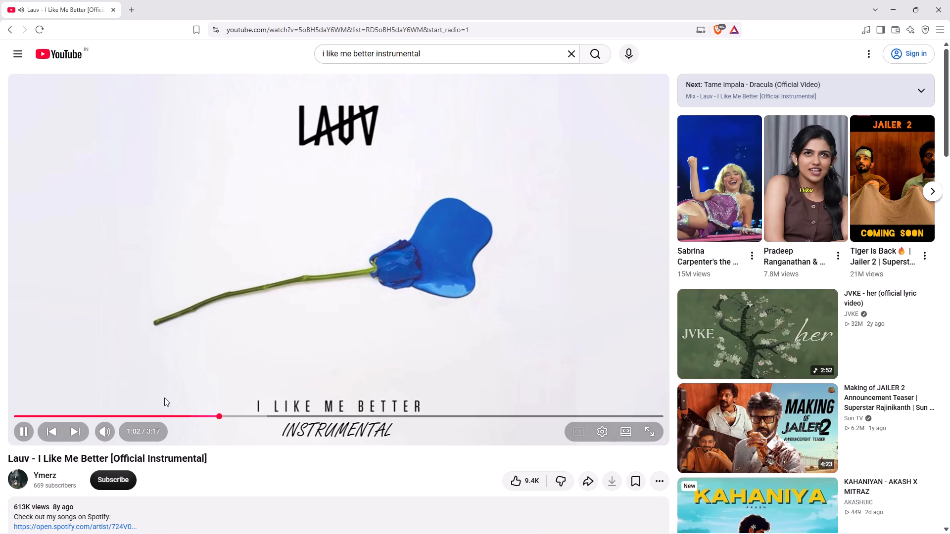
key(Left)
key(Left)
key(Left)
key(Left)
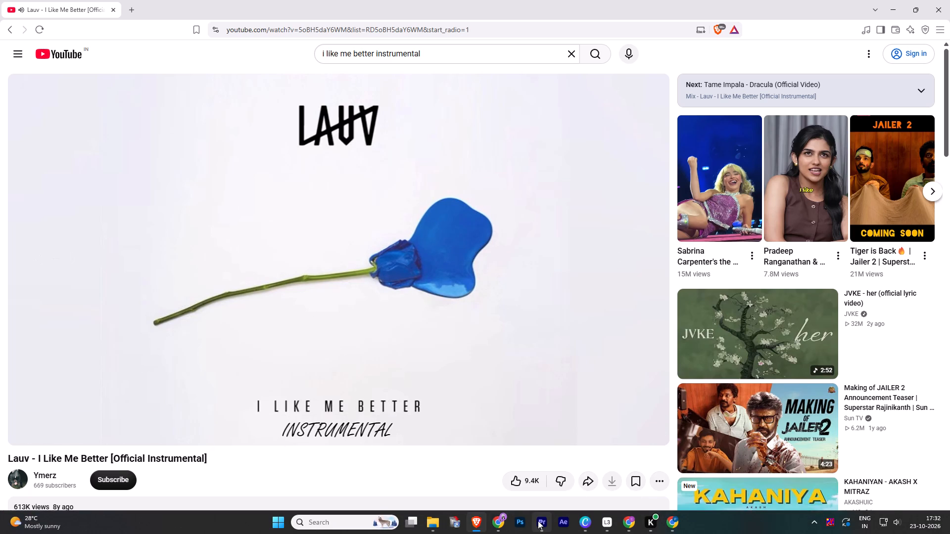
Switch to Premiere and play the MVI_7161 sequence from the start alongside the instrumental, stopping at about 00:00:15:11.
click(538, 520)
drag(447, 340, 324, 347)
key(space)
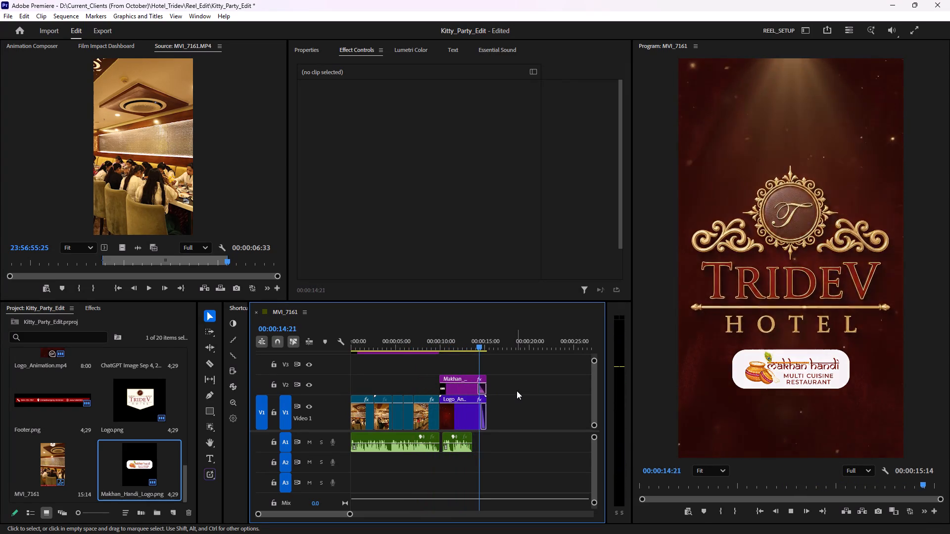
key(space)
Return to the instrumental search results in Brave, dismiss the miniplayer and play the Musiciangoods "This is talent" Short.
click(476, 521)
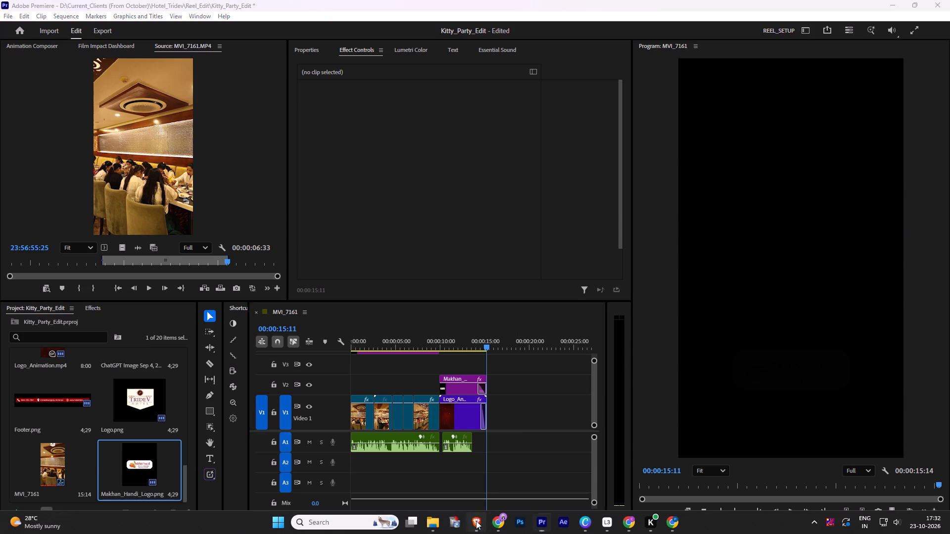
click(10, 32)
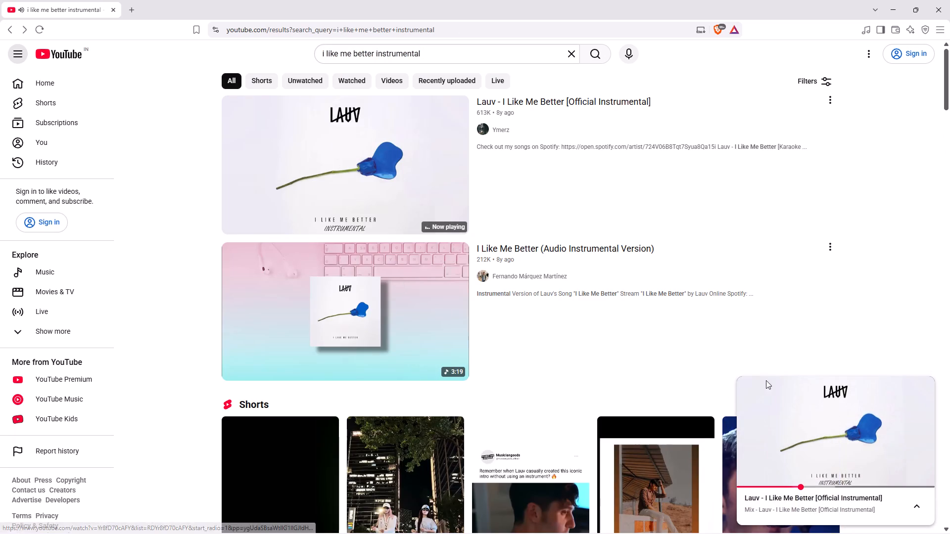
click(926, 384)
scroll(499, 212, down, 4)
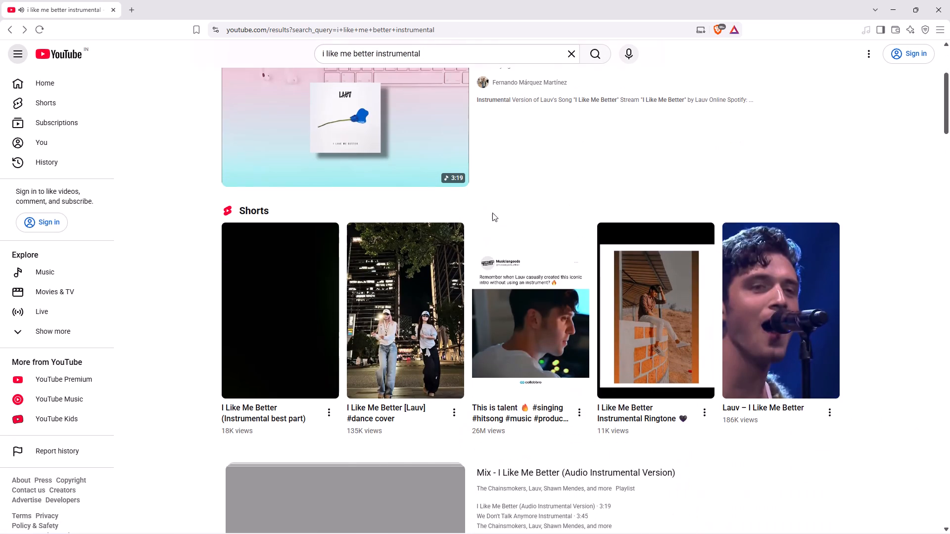
click(525, 297)
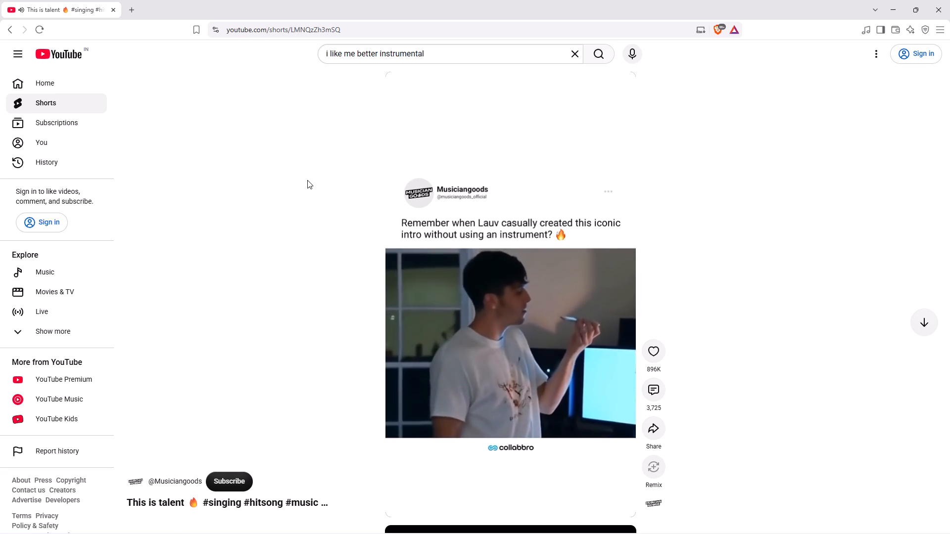
scroll(325, 177, down, 2)
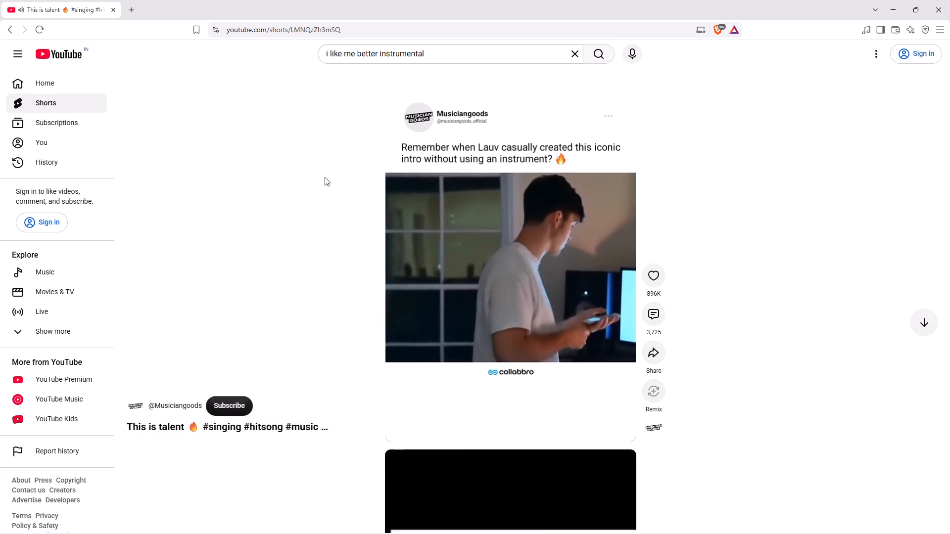
Return to the YouTube home page and look through its music feed for other songs.
click(32, 86)
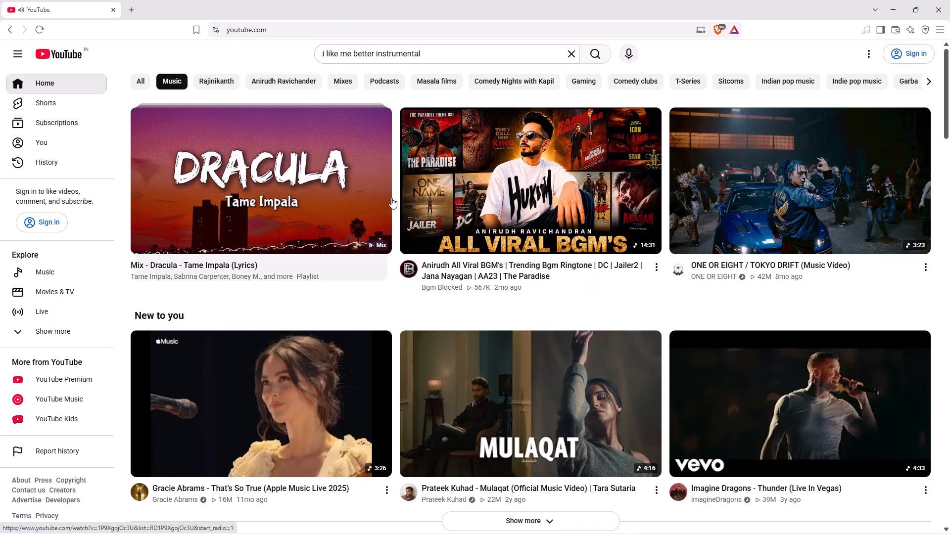
scroll(510, 211, down, 4)
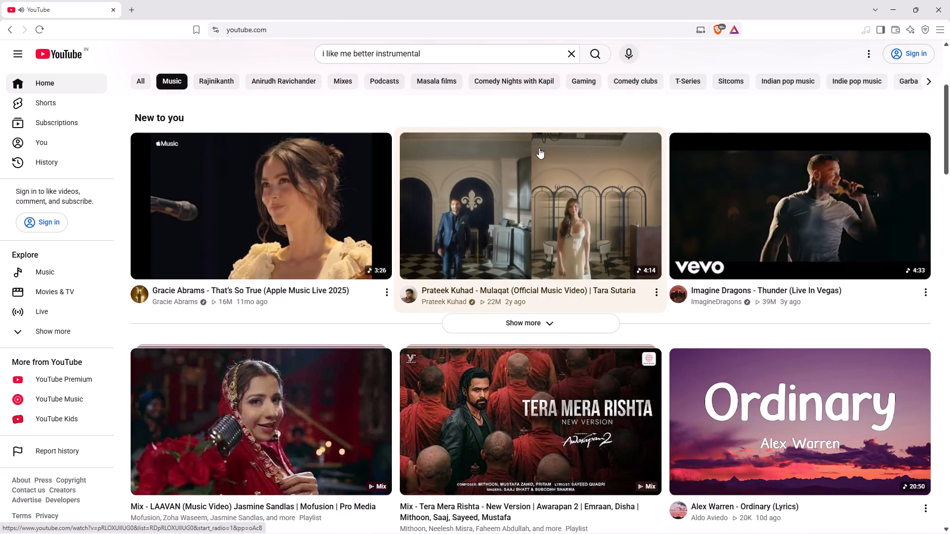
scroll(533, 155, down, 3)
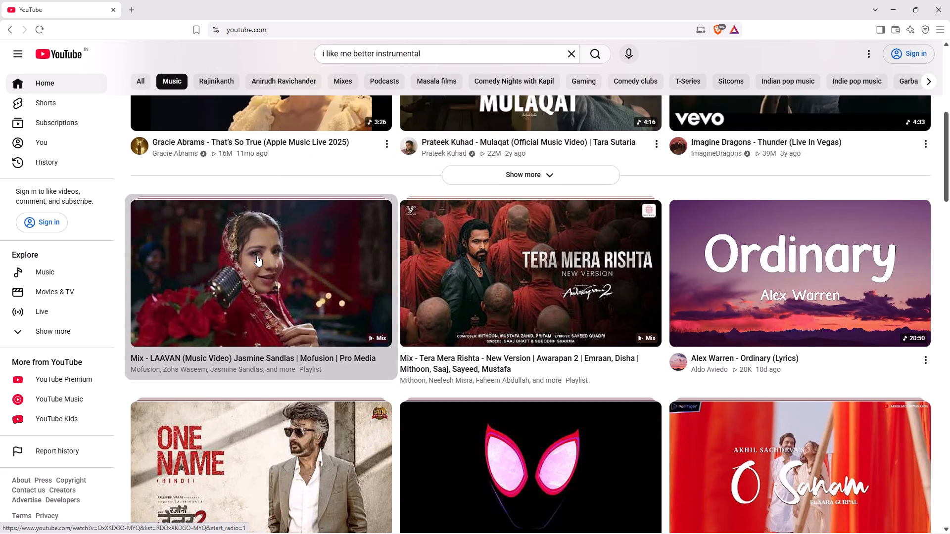
scroll(257, 256, down, 4)
scroll(401, 184, down, 3)
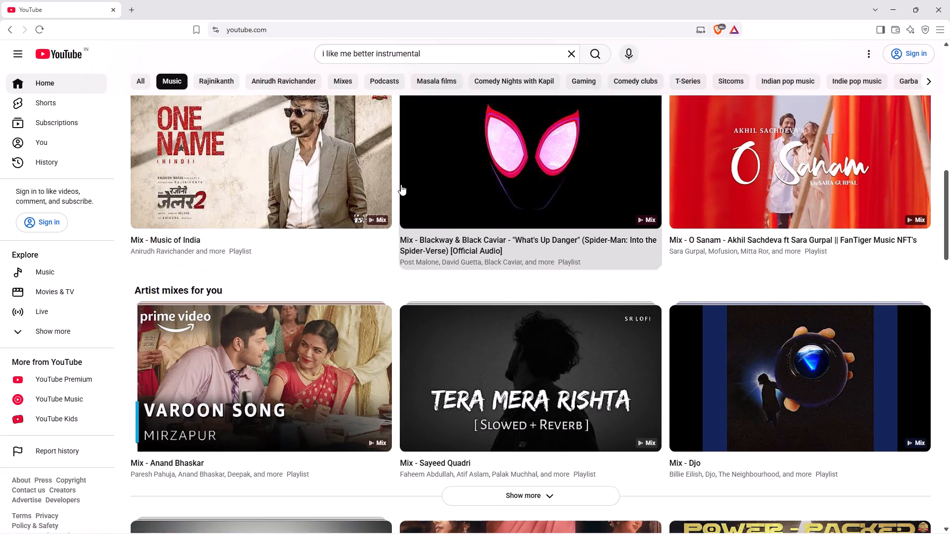
scroll(331, 175, up, 15)
scroll(720, 208, up, 6)
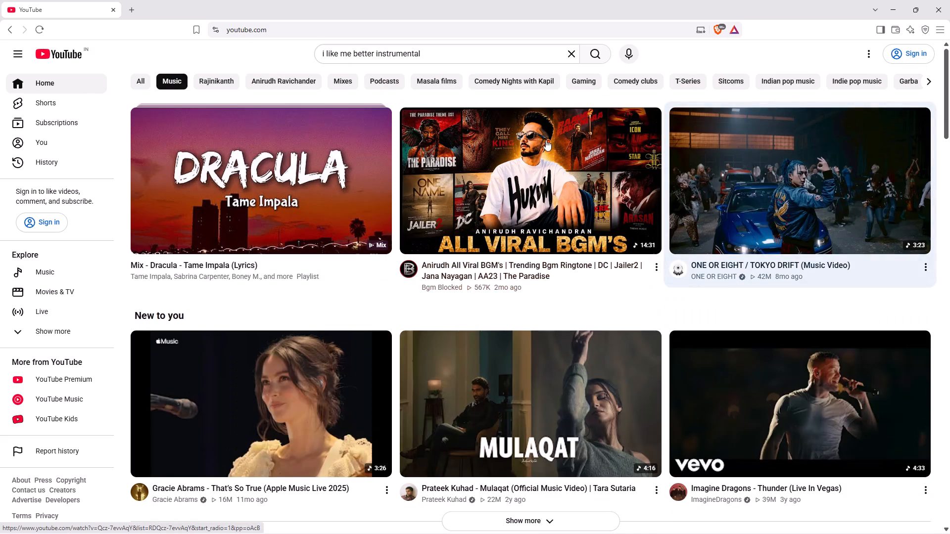
Shorten the search query to "i like me better" and run the search.
drag(438, 50, 375, 47)
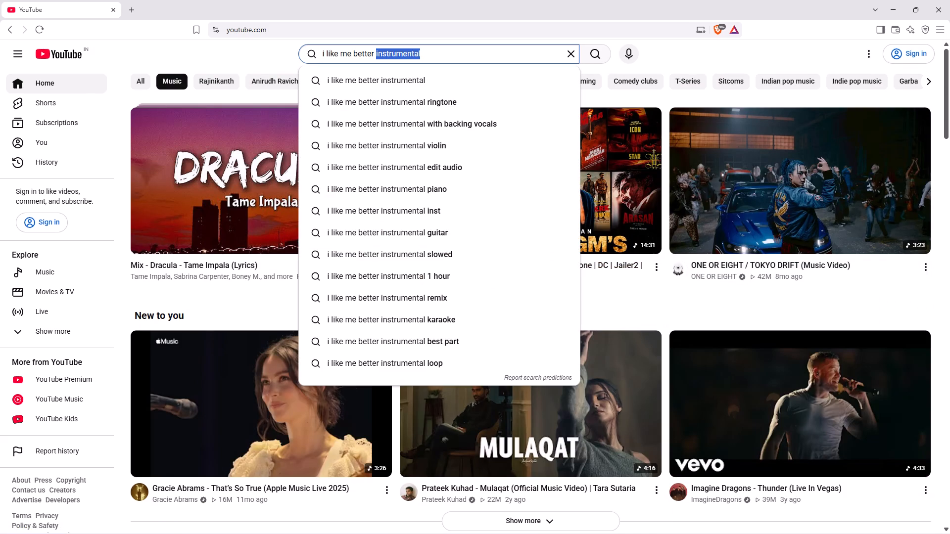
key(BackSpace)
key(Return)
Play the "Lauv – I Like Me Better" Short from the results and move on to the lyrics Short after it.
scroll(288, 295, down, 4)
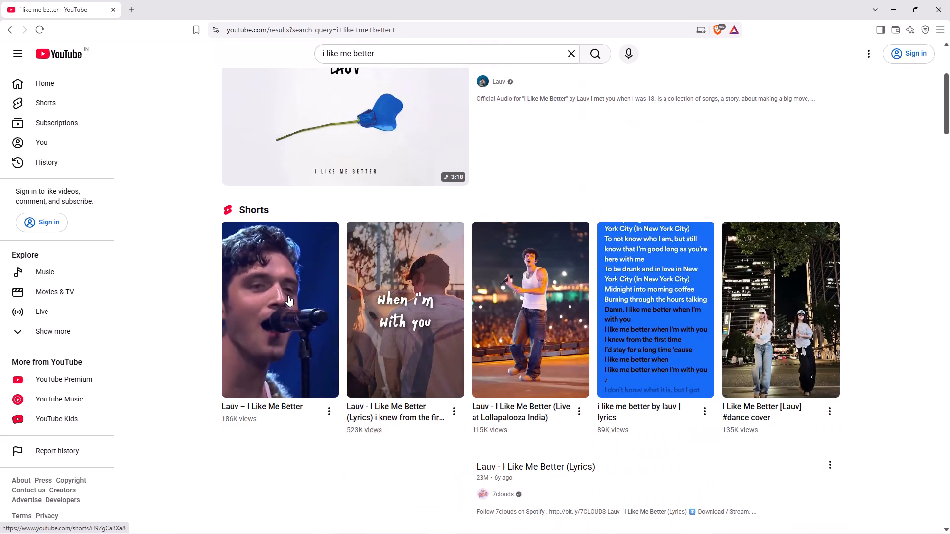
click(285, 299)
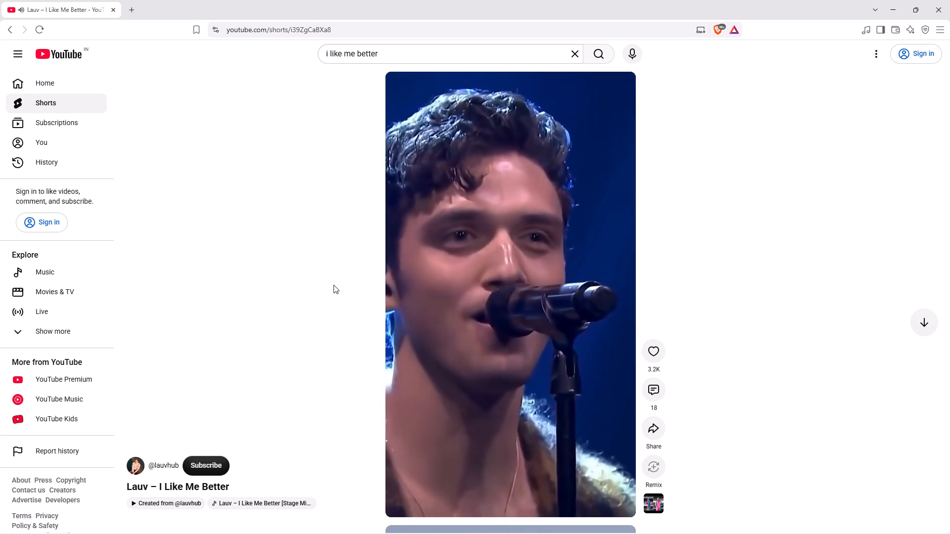
scroll(332, 281, down, 2)
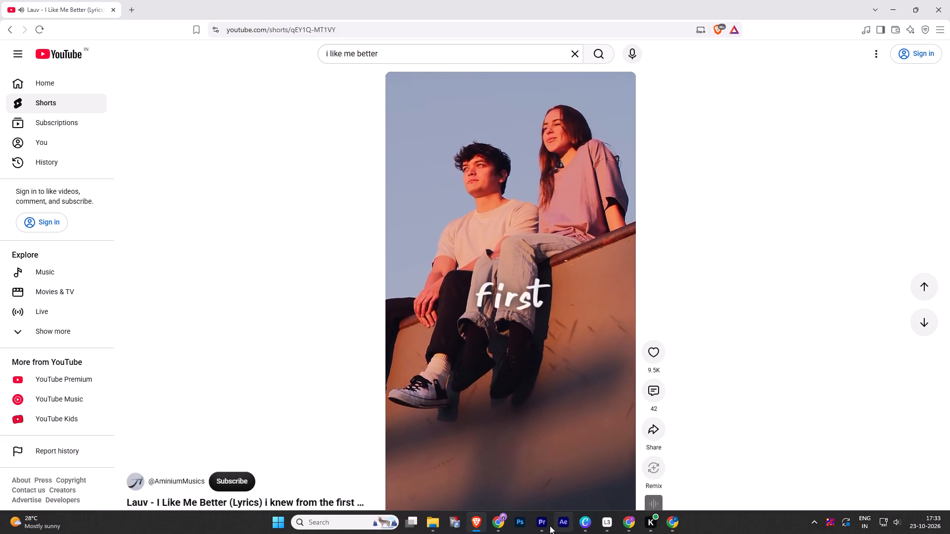
Switch to Premiere and play the MVI_7161 sequence from the start alongside the lyrics Short, stopping at about 00:00:12:36.
click(544, 522)
drag(417, 346, 337, 344)
key(space)
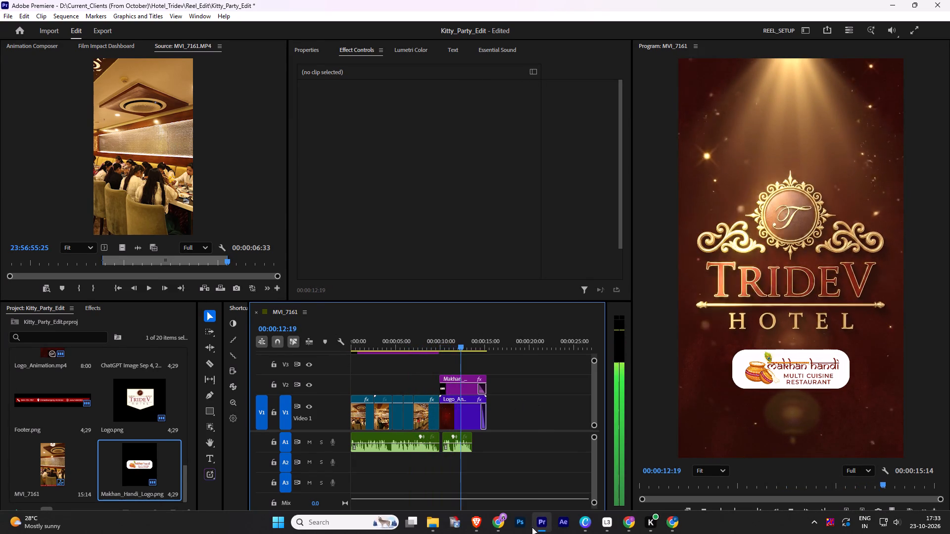
key(space)
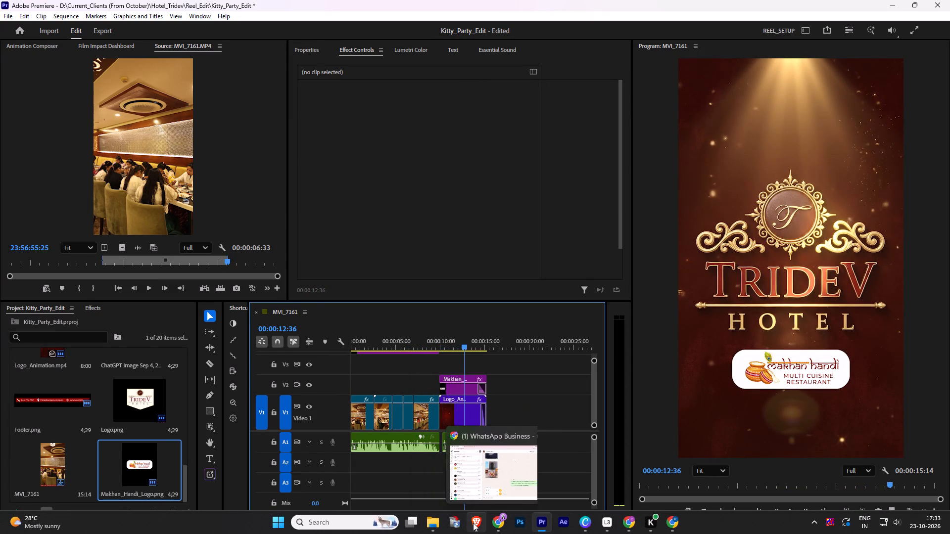
Switch back to Brave and move on to the next Lauv lyrics Short.
click(473, 523)
scroll(232, 201, down, 2)
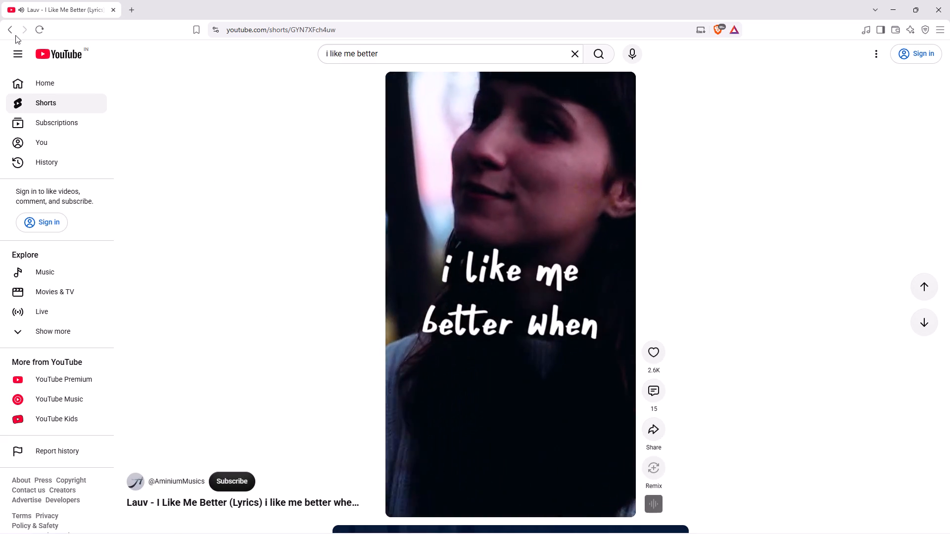
From the search results, play the "i like me better by lauv | lyrics" Short, followed by the "I Like Me Better [Lauv] #dance cover" Short.
click(11, 32)
scroll(585, 295, down, 3)
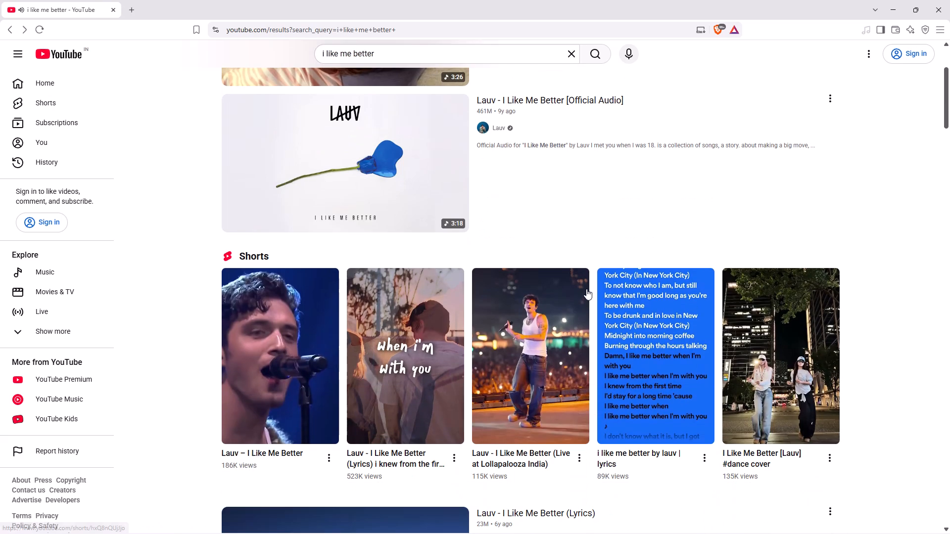
click(668, 303)
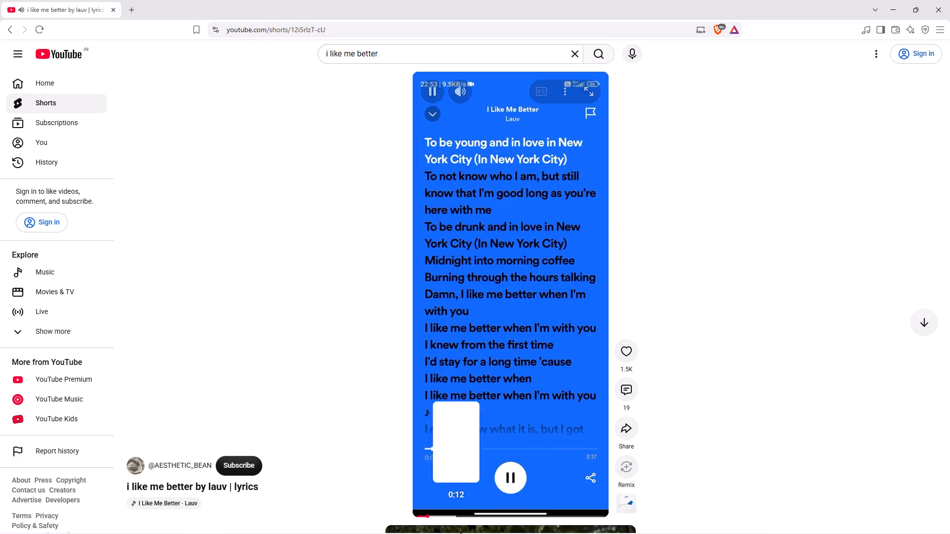
click(15, 38)
click(8, 33)
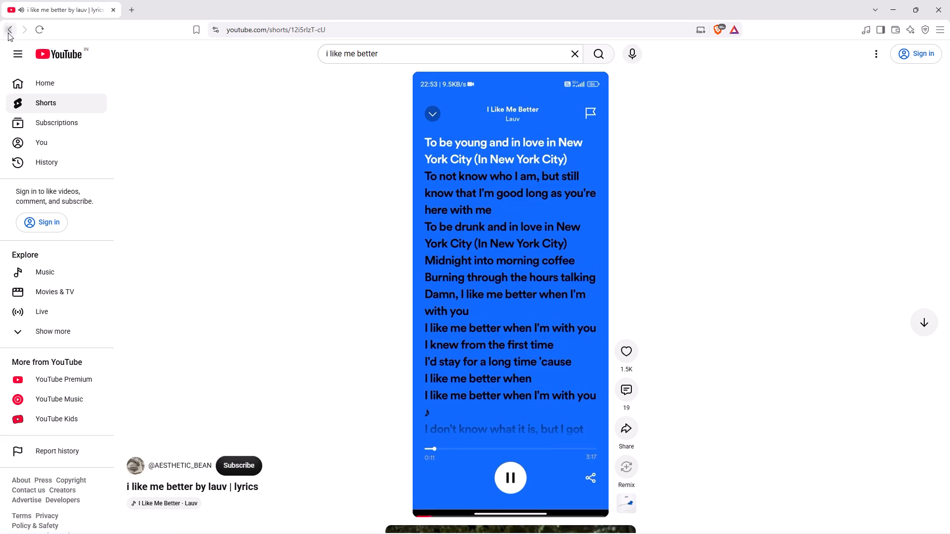
scroll(775, 248, down, 2)
click(774, 273)
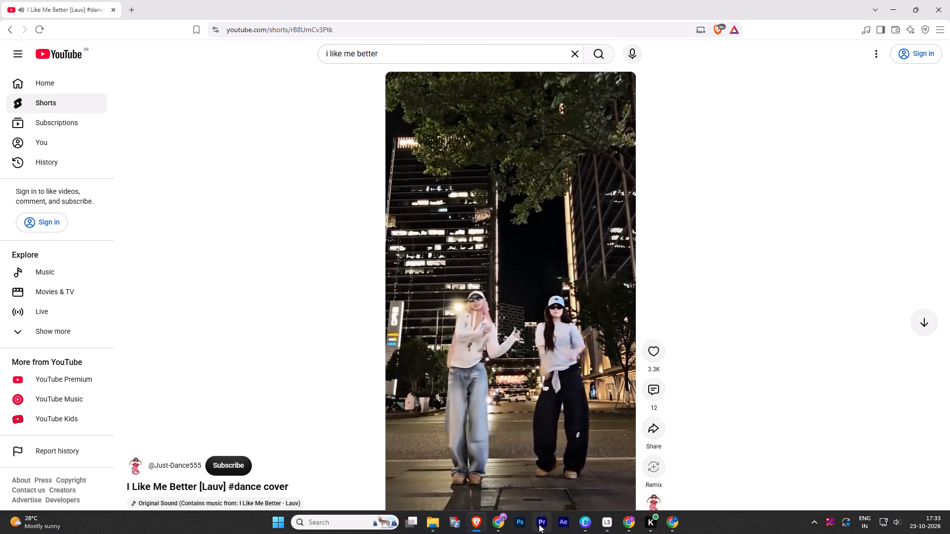
Switch to Premiere and play the MVI_7161 sequence from the start alongside the dance cover audio, stopping at about 00:00:08:24.
click(539, 524)
drag(455, 338, 267, 365)
key(space)
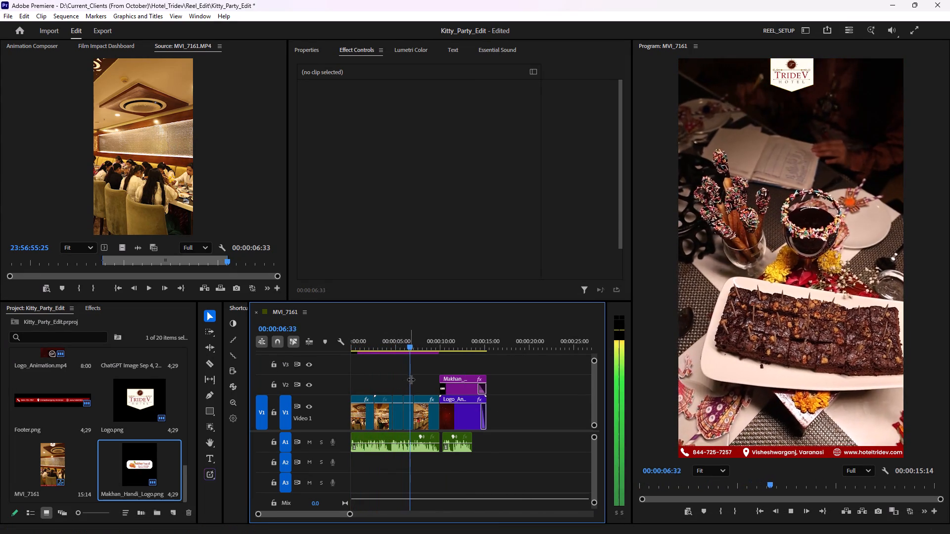
key(space)
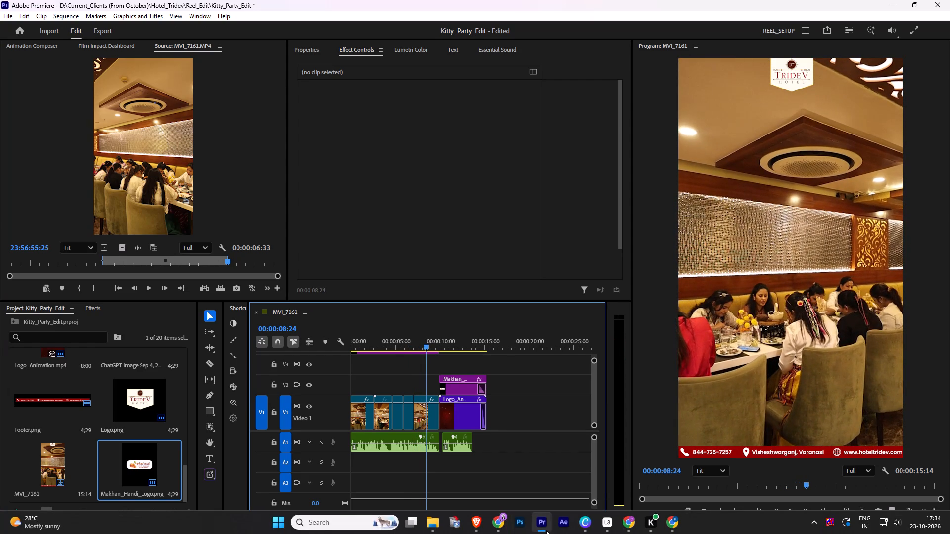
Switch to Brave, browse the "i like me better" search results again, and play the "The Summer I Turned Pretty || I Like Me Better" Short.
click(477, 526)
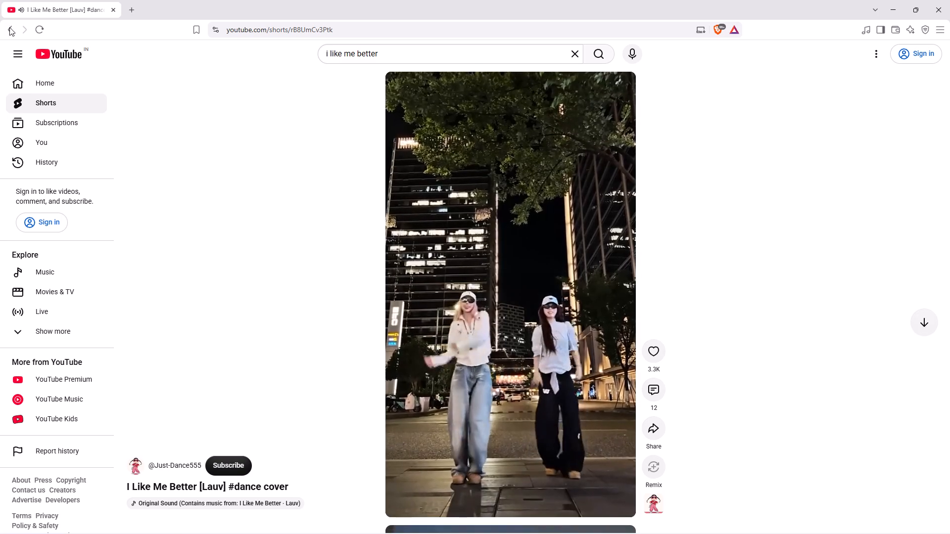
click(9, 28)
scroll(387, 311, down, 5)
scroll(380, 278, up, 11)
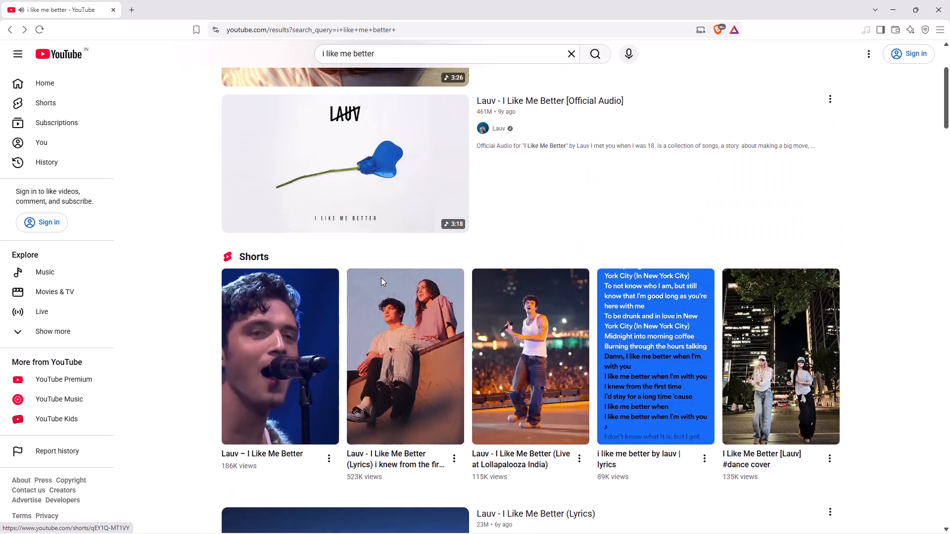
scroll(381, 277, up, 3)
scroll(388, 275, down, 20)
scroll(388, 275, down, 3)
scroll(386, 265, up, 4)
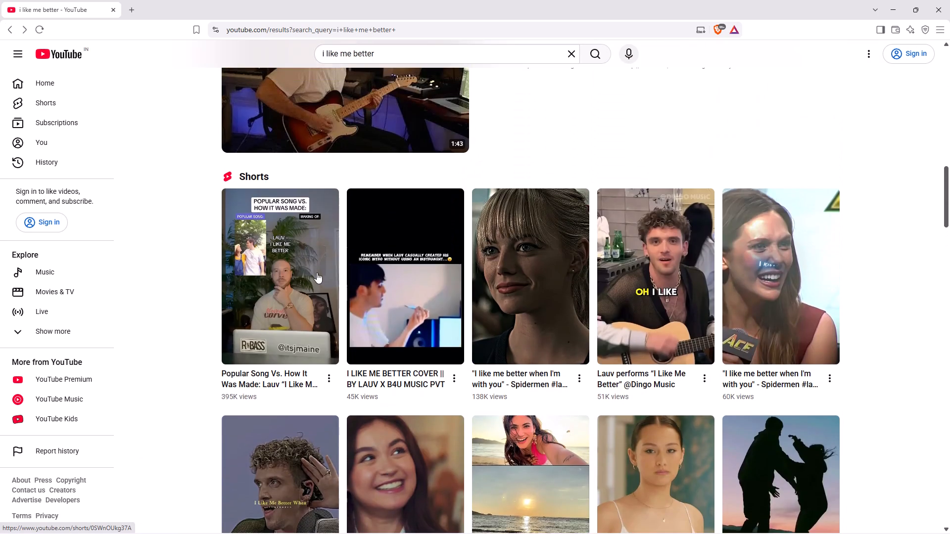
scroll(470, 243, down, 11)
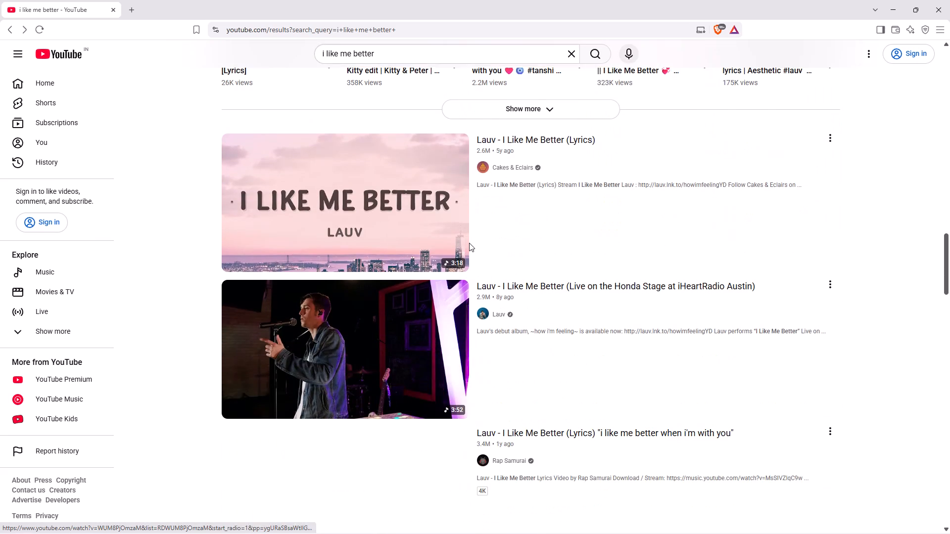
scroll(469, 242, down, 20)
scroll(375, 143, up, 2)
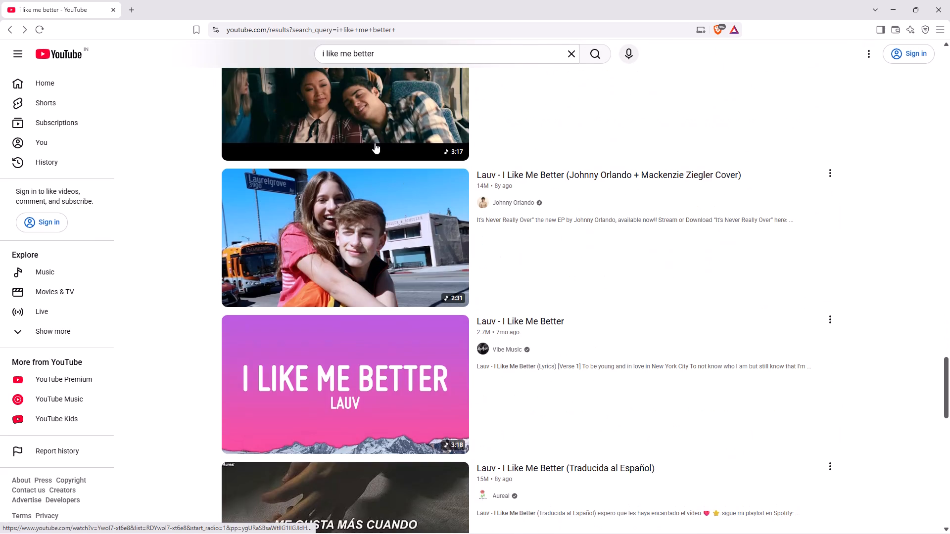
scroll(375, 143, up, 20)
scroll(354, 149, up, 5)
scroll(454, 202, up, 7)
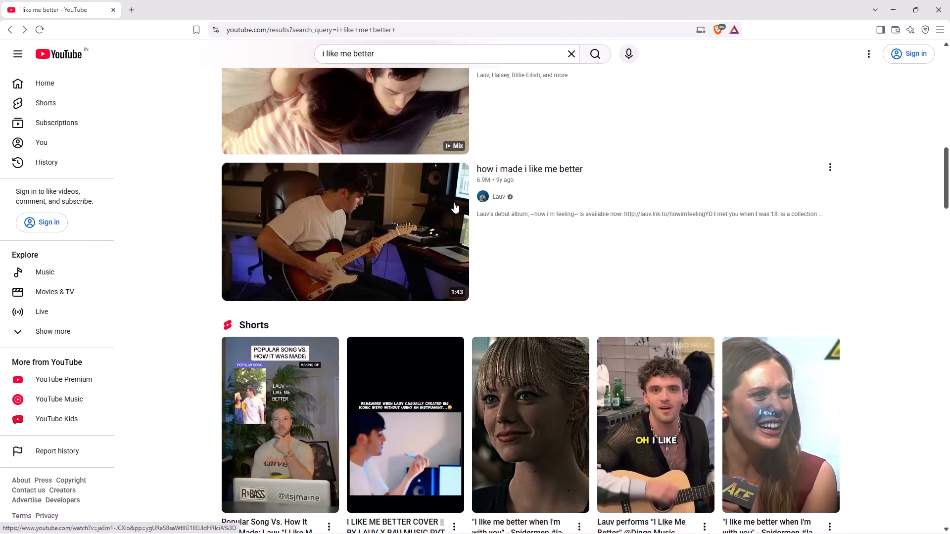
scroll(454, 202, down, 9)
click(634, 220)
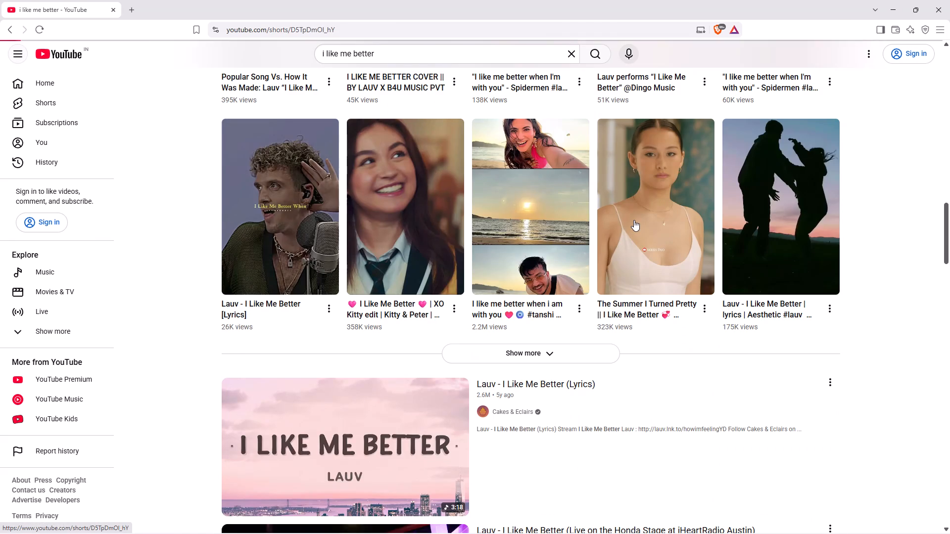
Return to the search results and play the 7clouds "Lauv - I Like Me Better (Lyrics)" video from its beginning.
click(10, 32)
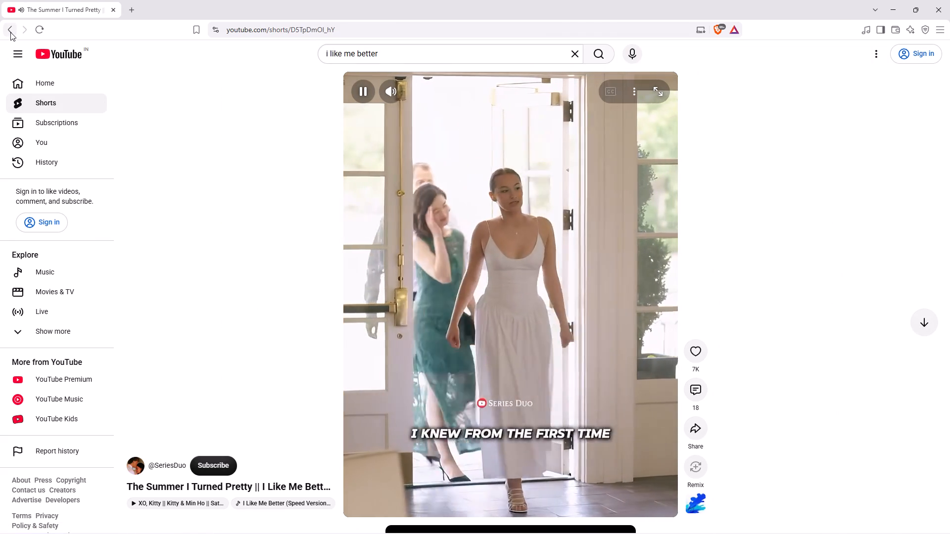
scroll(416, 116, up, 20)
scroll(416, 116, up, 8)
scroll(402, 137, down, 10)
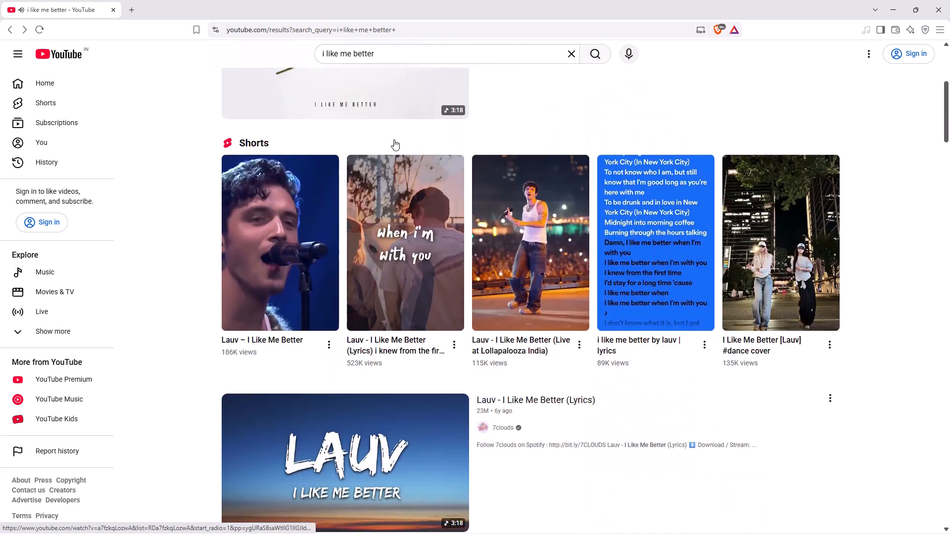
scroll(394, 139, down, 1)
click(376, 193)
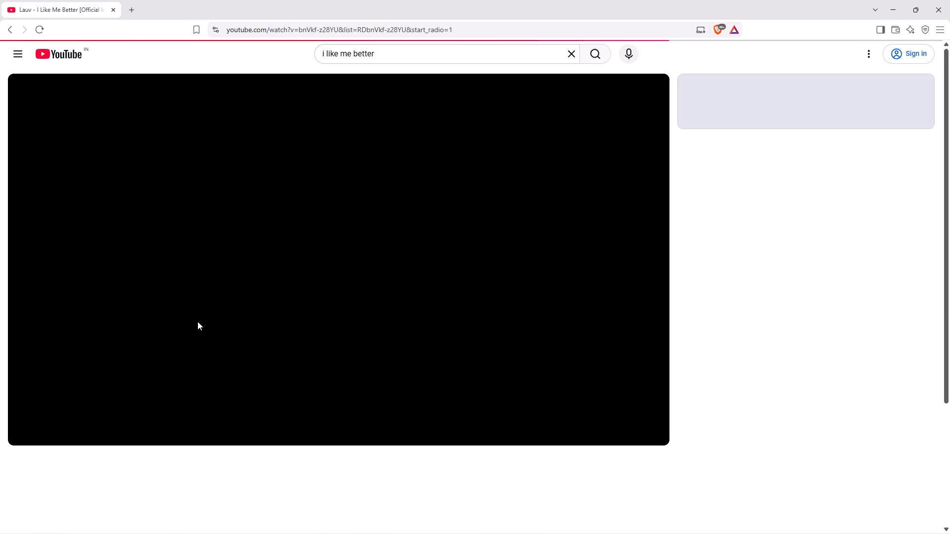
key(Right)
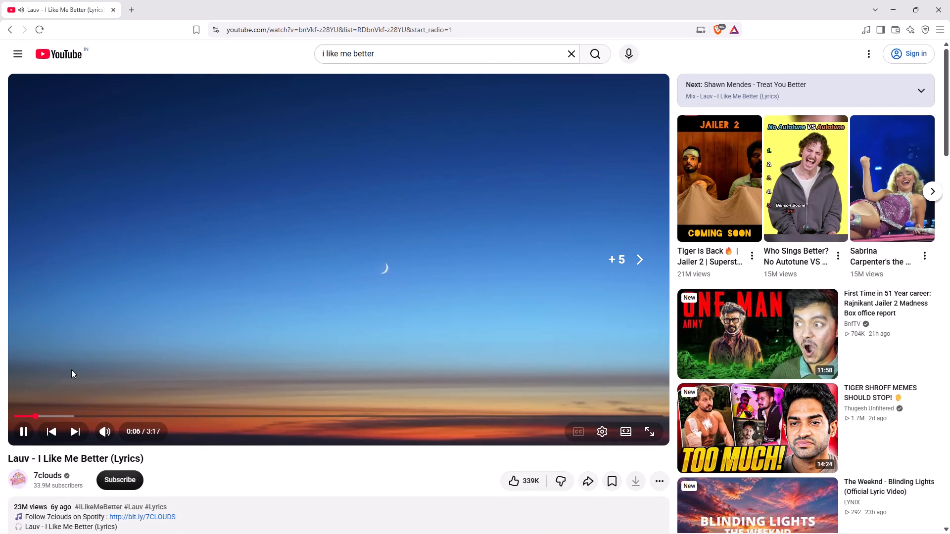
drag(38, 411, 0, 413)
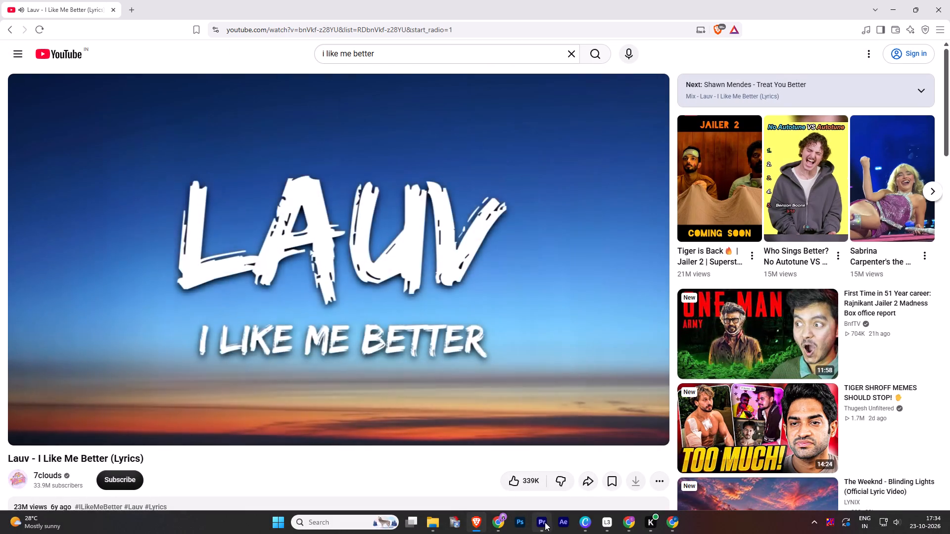
Switch to Premiere, briefly test-play the MVI_7161 sequence from the start against the lyrics video, and return the playhead to 00:00:00:00.
click(545, 522)
key(space)
drag(428, 350, 321, 352)
key(space)
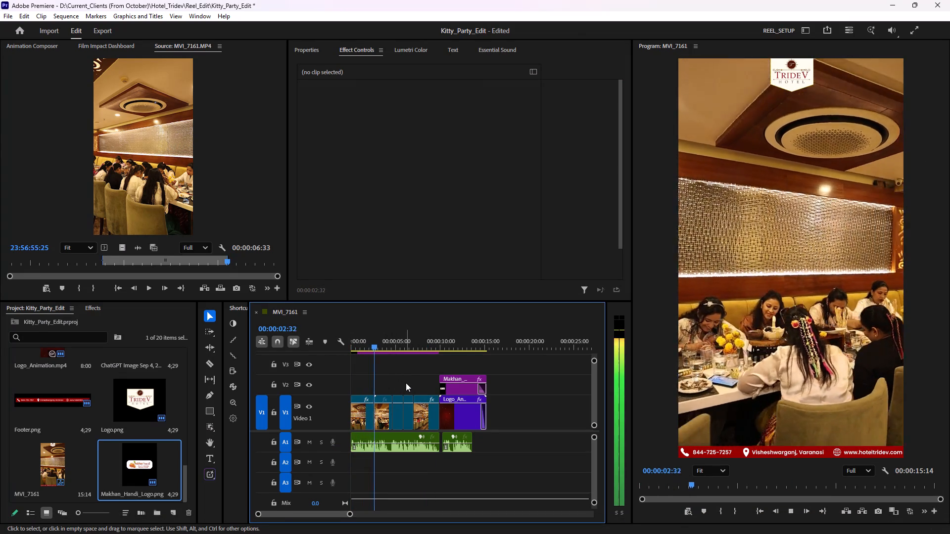
key(space)
drag(386, 350, 293, 364)
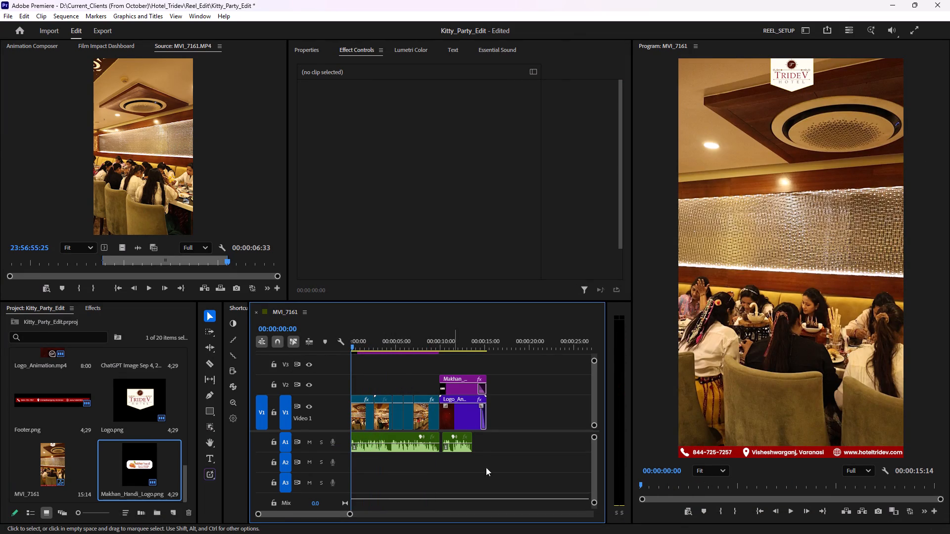
key(space)
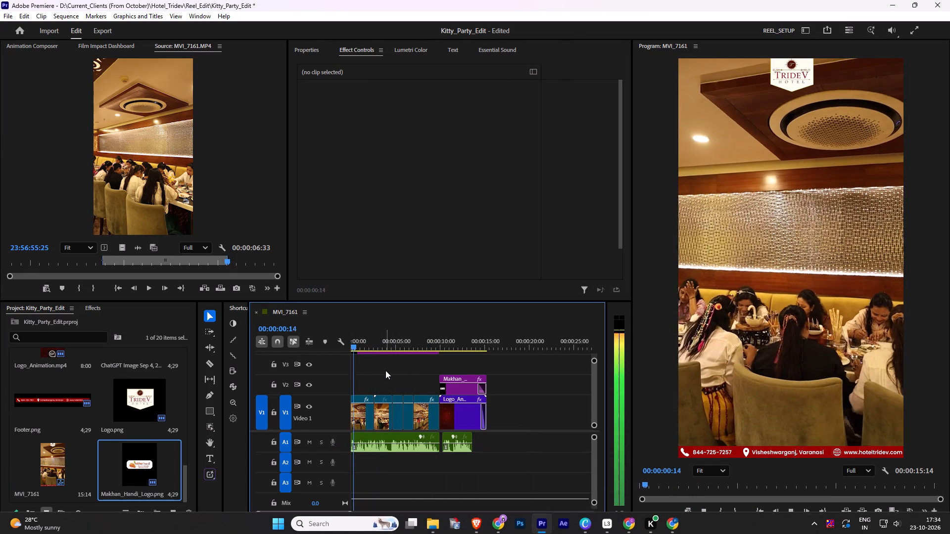
key(space)
drag(358, 342, 329, 344)
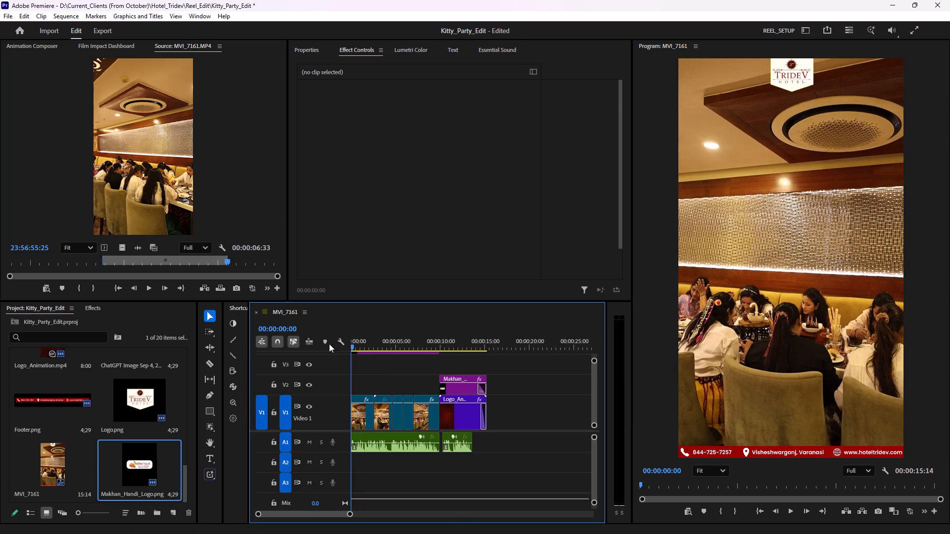
drag(329, 344, 324, 344)
Switch to Brave and seek the lyrics video ahead to the first "I like me better when I'm with you" chorus.
click(473, 524)
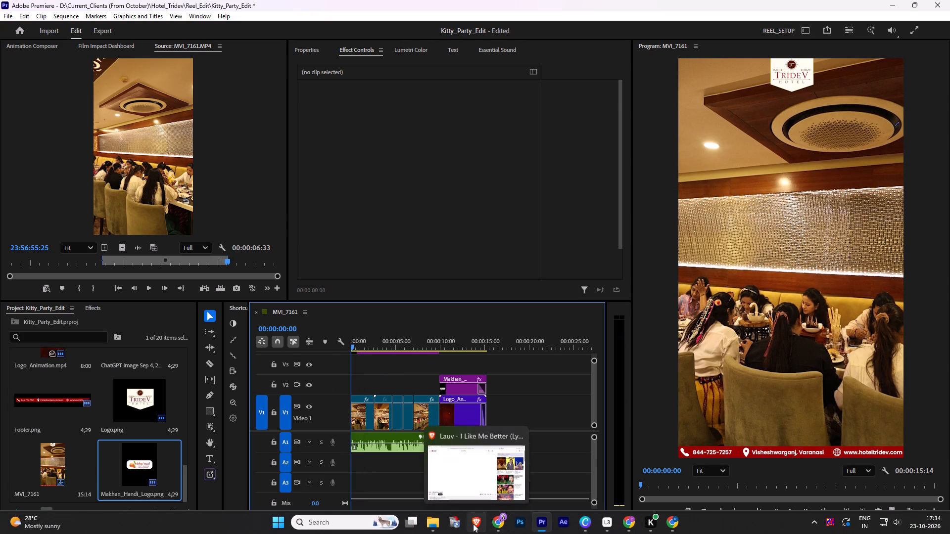
key(Right)
key(Right)
key(Right)
key(Right)
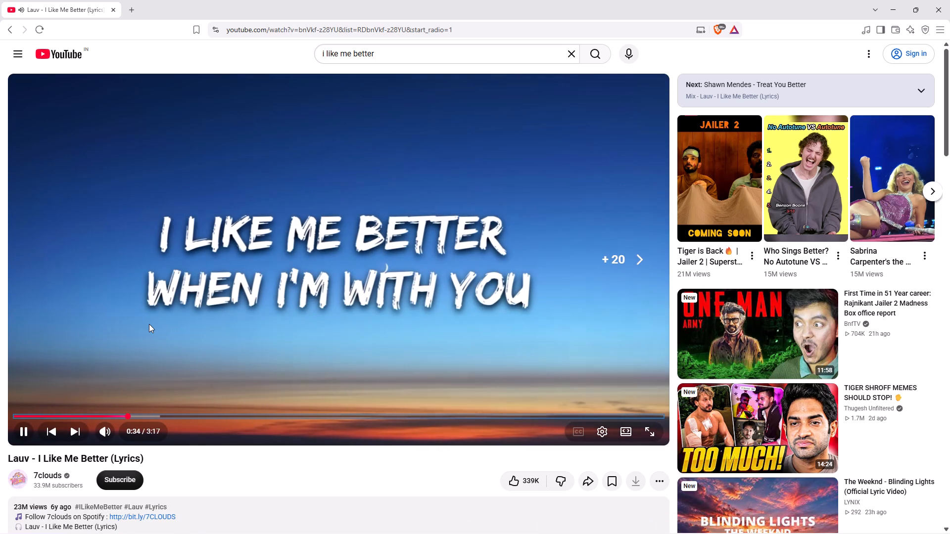
key(Right)
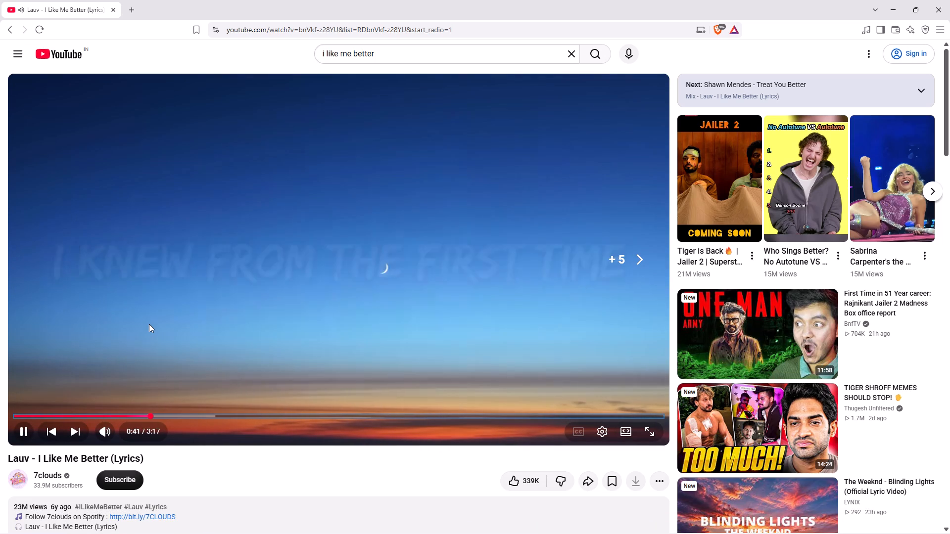
key(Left)
key(Left)
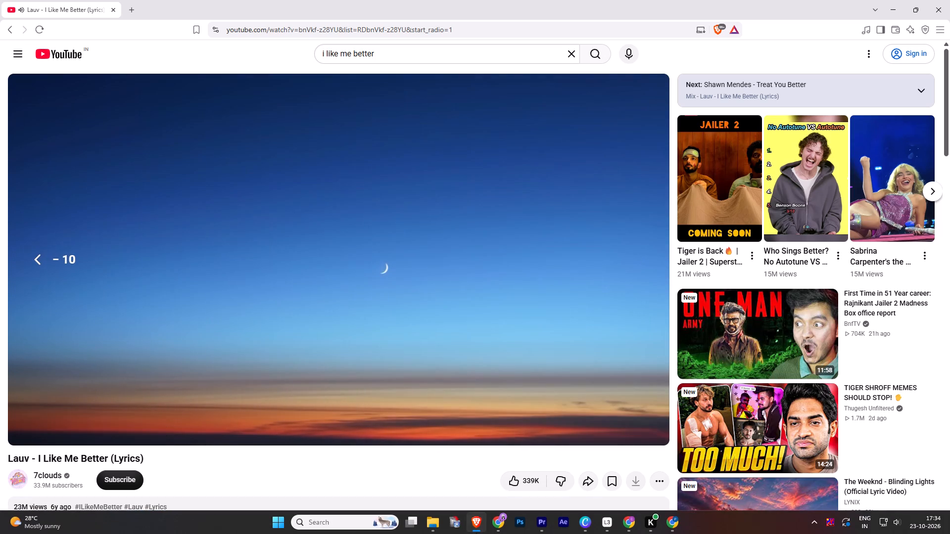
Switch to Premiere, play the MVI_7161 sequence from the start through about 00:00:12:17 alongside the chorus, and return the playhead to the start.
click(479, 518)
key(space)
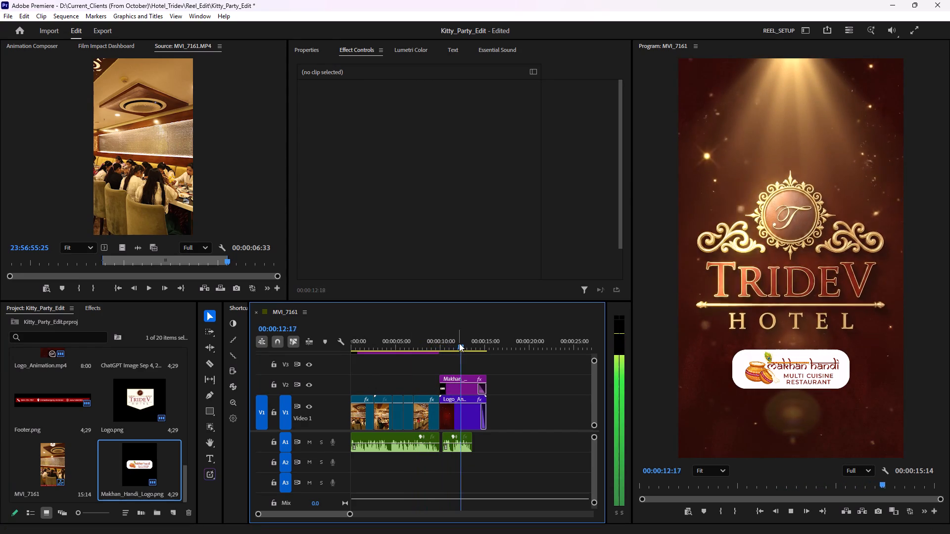
drag(465, 345, 336, 355)
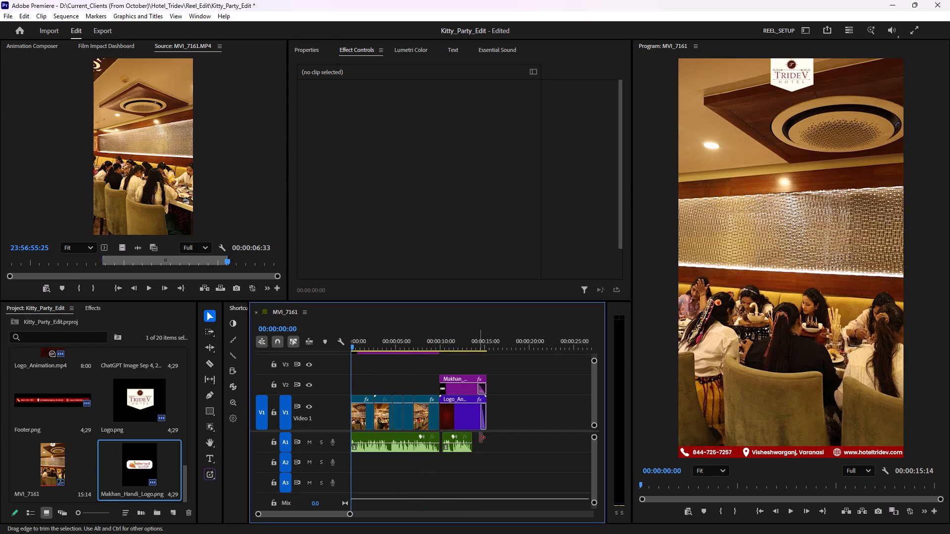
Replay the sequence from the beginning of the closing logo animation, at about 10 seconds.
key(space)
click(439, 337)
key(space)
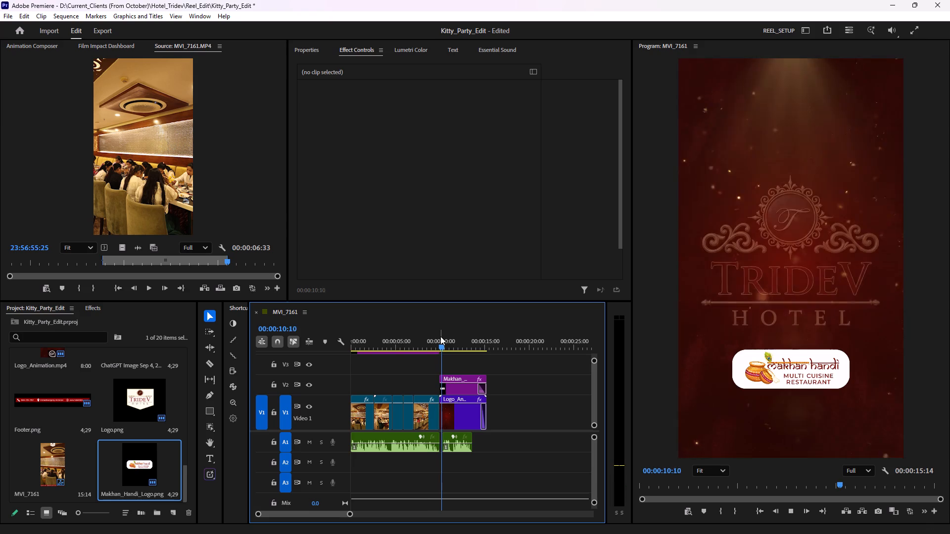
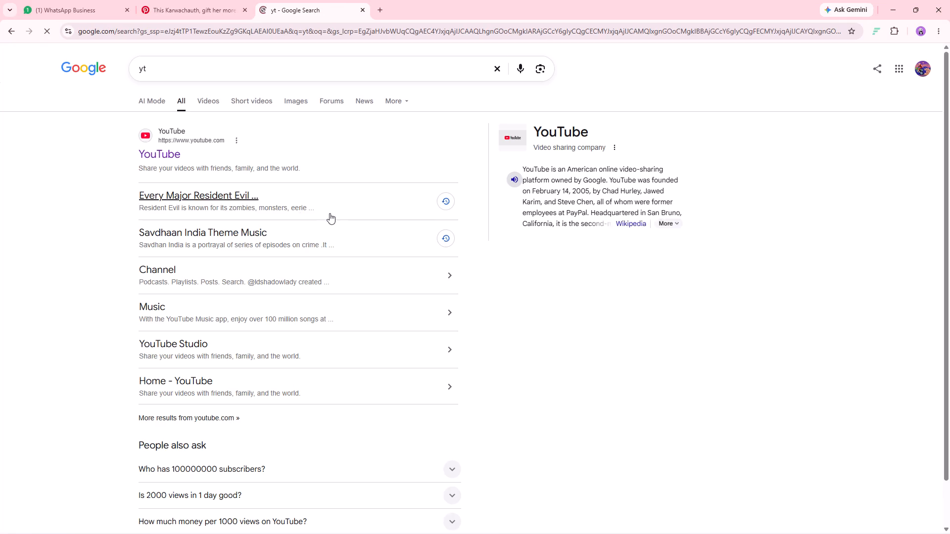
Open YouTube, decline the channel setup, and start the India Royalty Free Music playlist from the account's saved playlists.
click(152, 153)
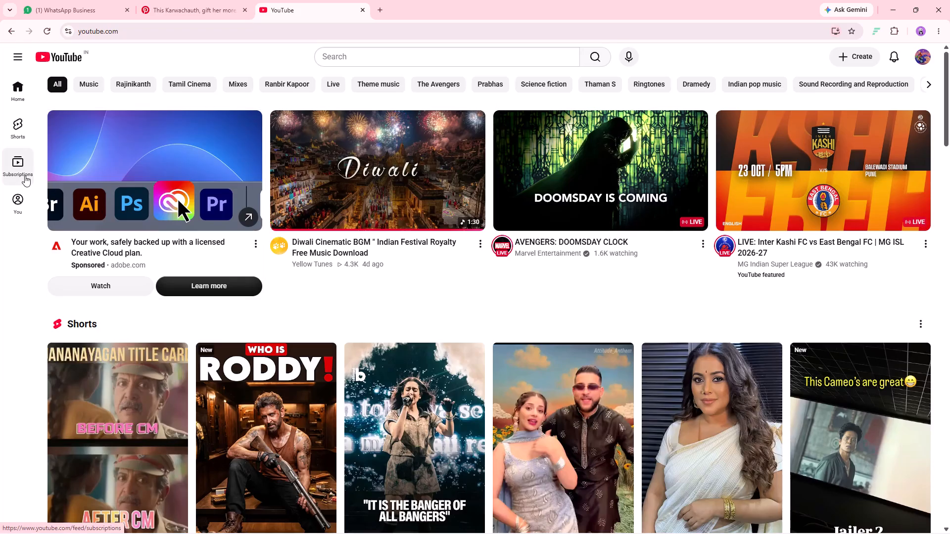
click(21, 199)
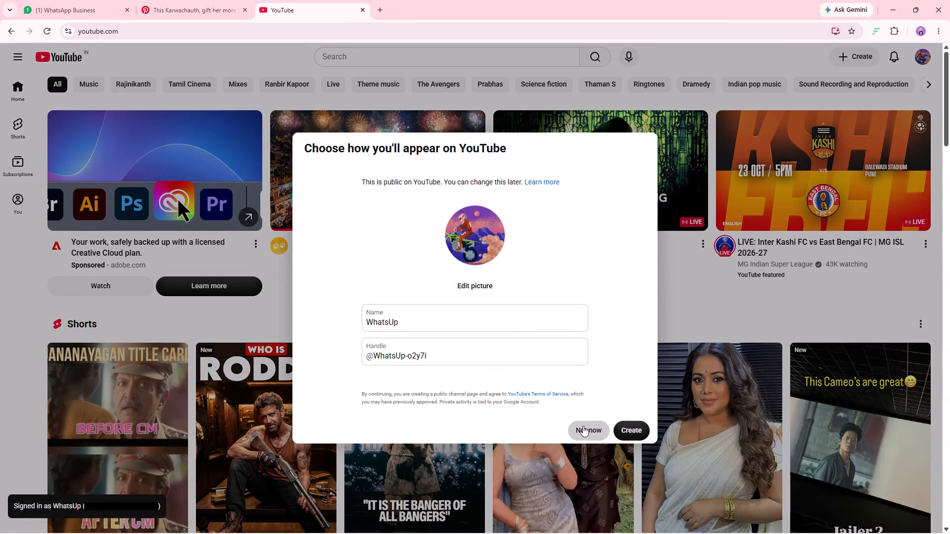
click(662, 283)
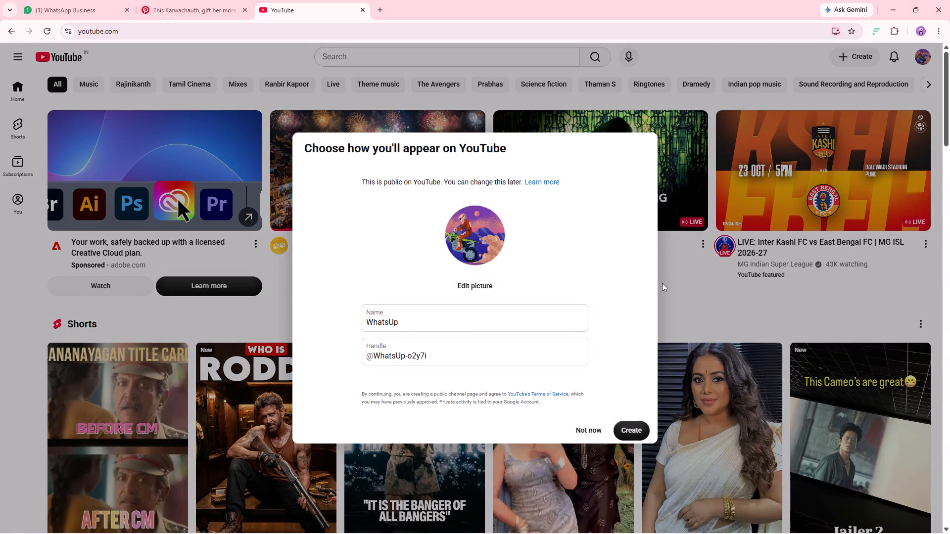
click(588, 432)
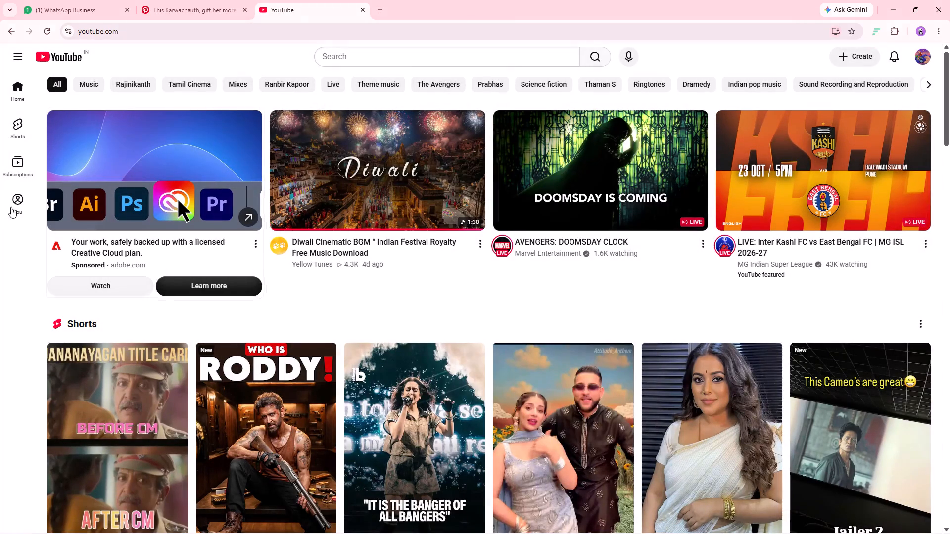
click(9, 202)
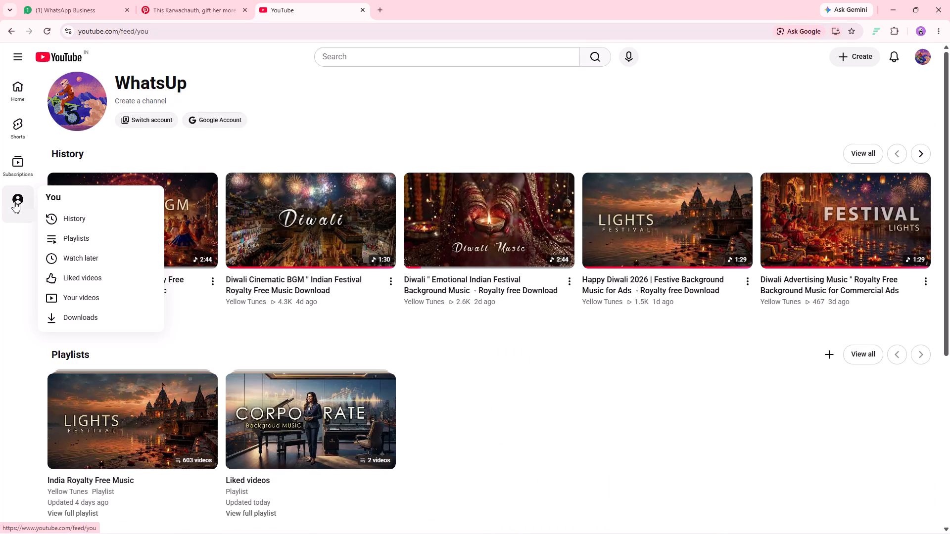
click(79, 301)
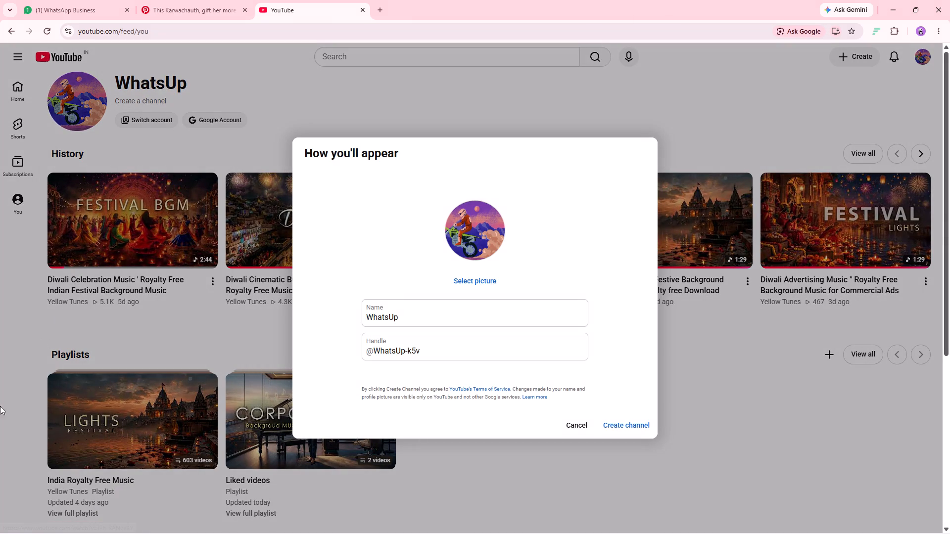
click(584, 426)
click(127, 406)
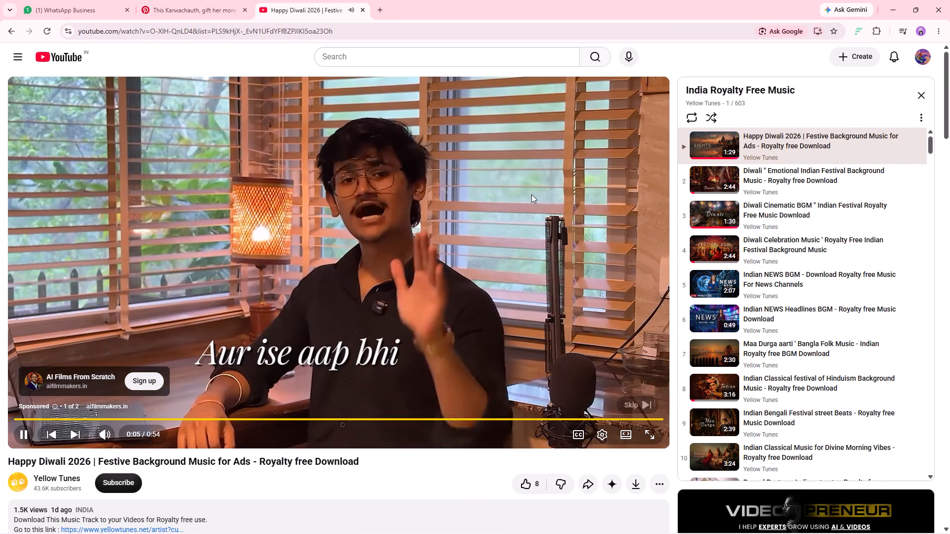
Skip the advert and preview the Happy Diwali 2026 festive background track from about 0:06 and from a further point.
click(639, 400)
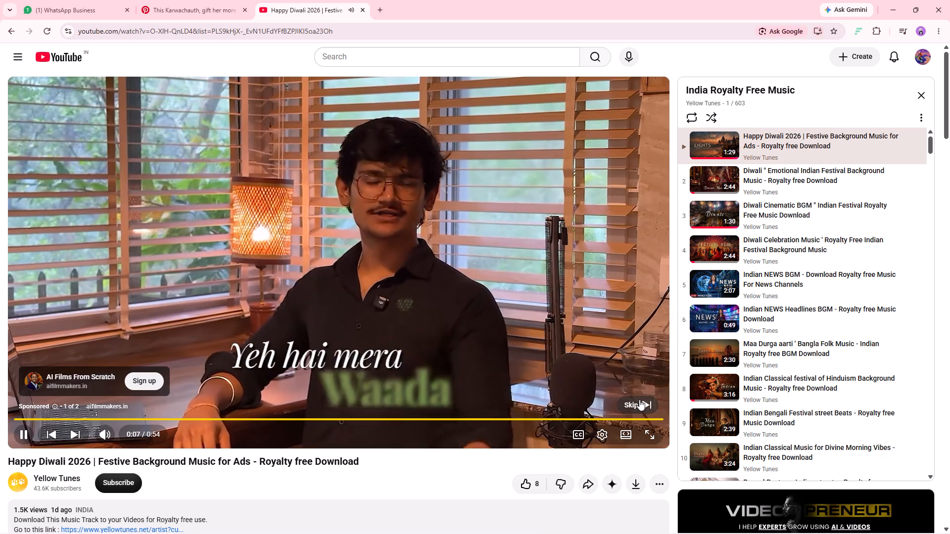
click(60, 415)
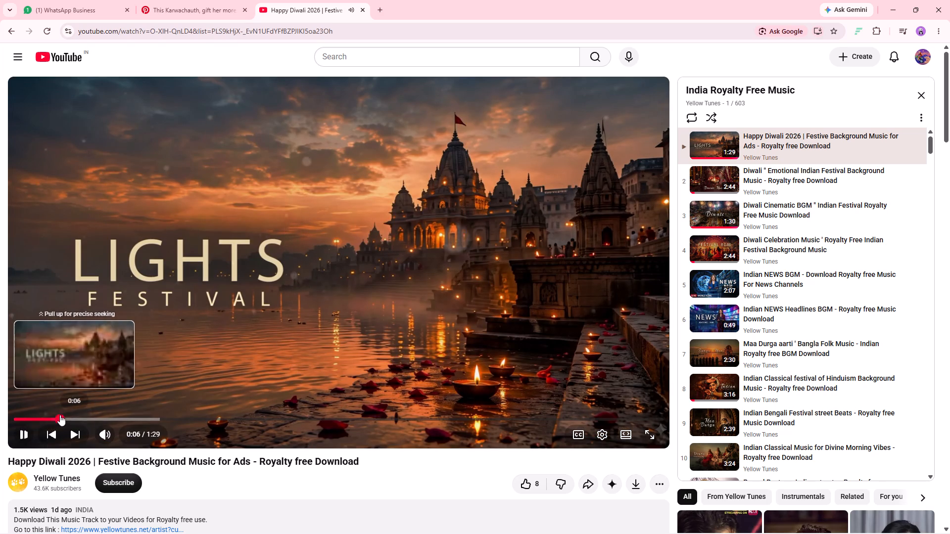
click(127, 419)
Play Indian NEWS Headlines BGM and look through the playlist entries that follow for more suitable music.
scroll(761, 186, down, 2)
click(764, 211)
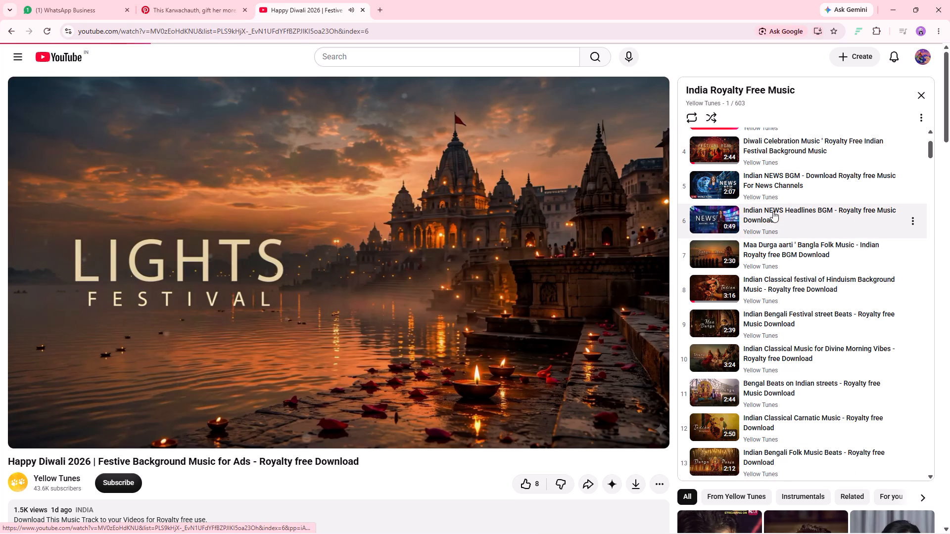
scroll(795, 210, up, 2)
scroll(790, 207, down, 4)
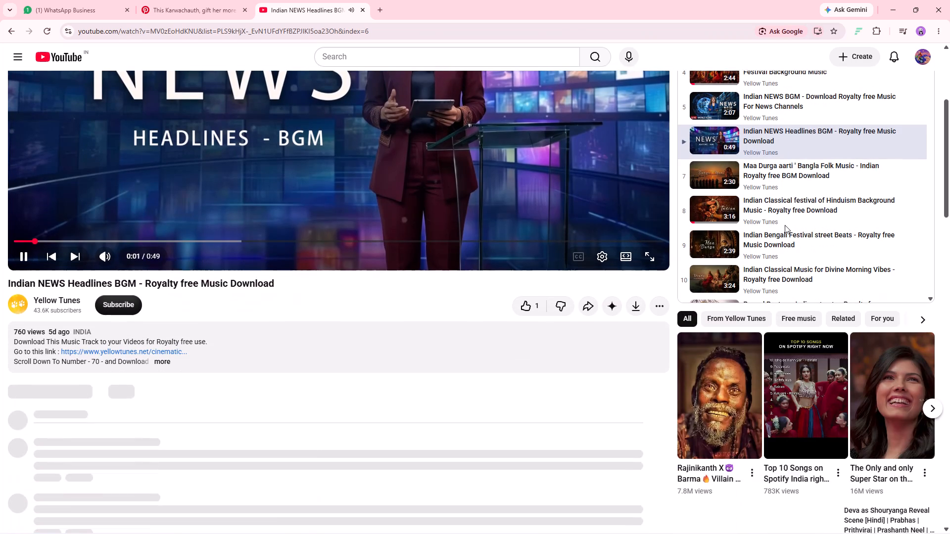
scroll(796, 174, up, 1)
scroll(797, 205, down, 2)
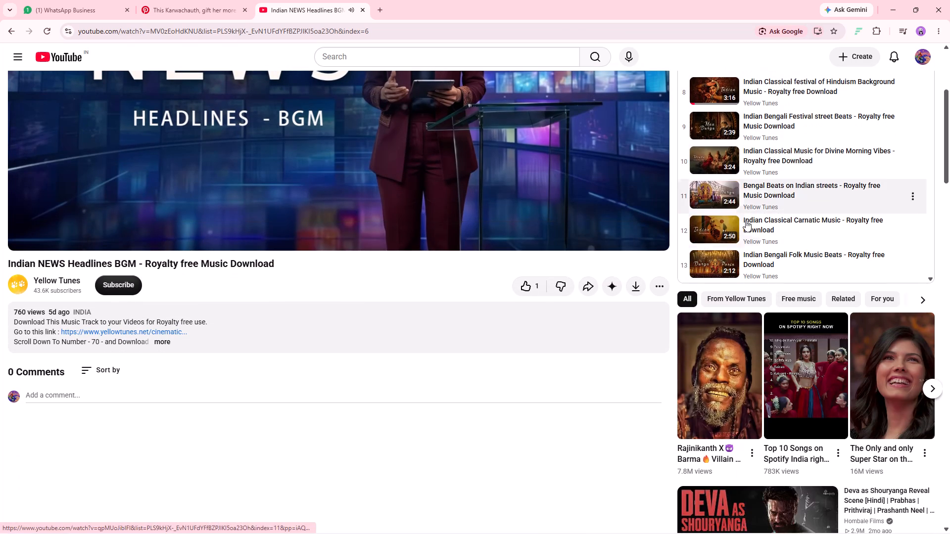
scroll(456, 344, up, 4)
scroll(815, 343, down, 2)
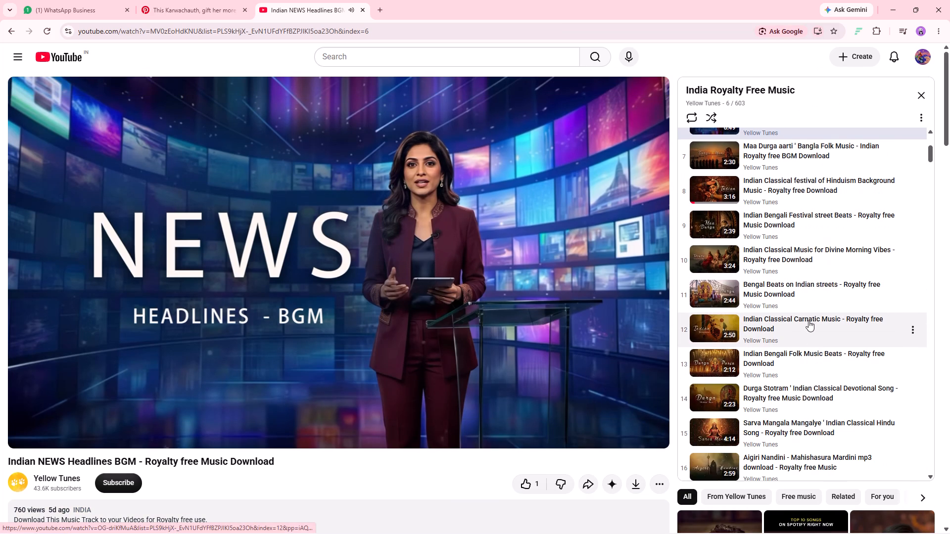
scroll(805, 318, down, 3)
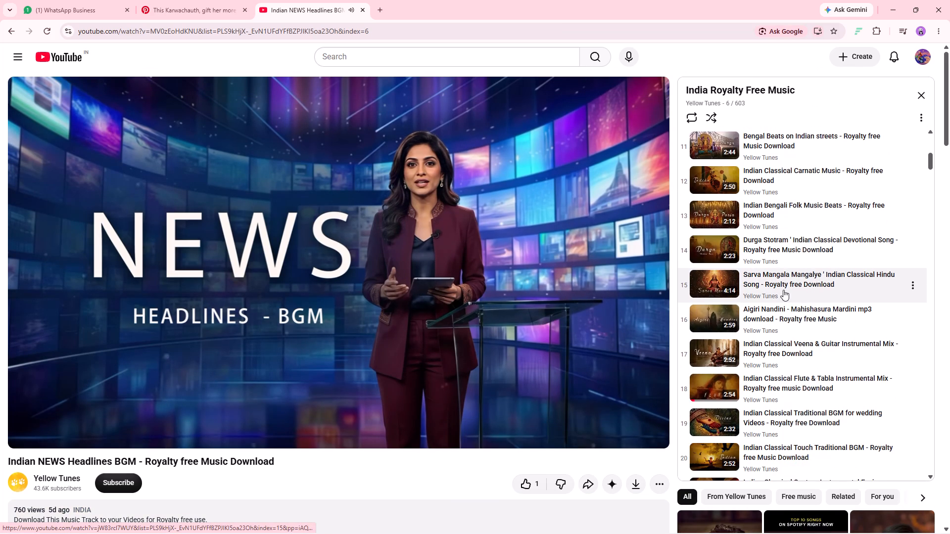
scroll(783, 290, down, 3)
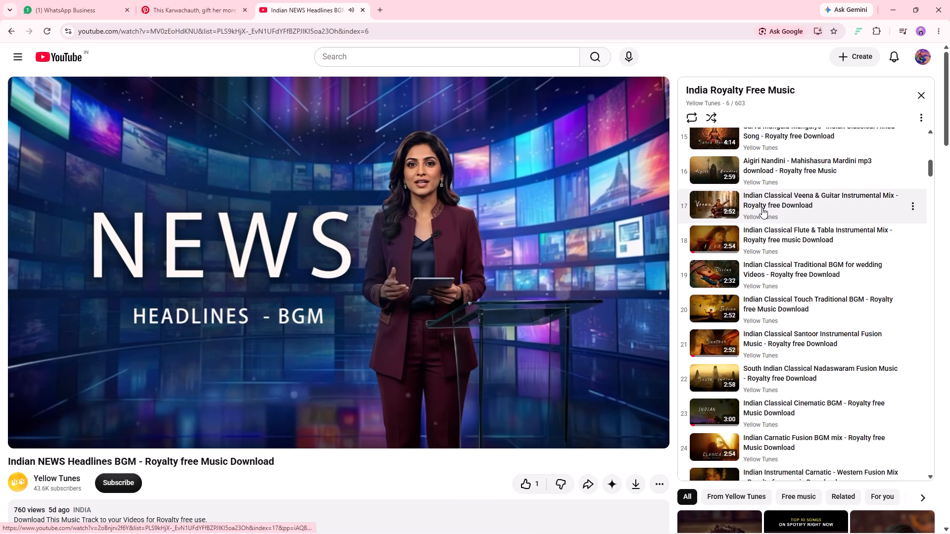
Play the Indian Classical Veena & Guitar Instrumental Mix while looking further down the playlist for other candidates.
click(762, 208)
scroll(796, 267, down, 1)
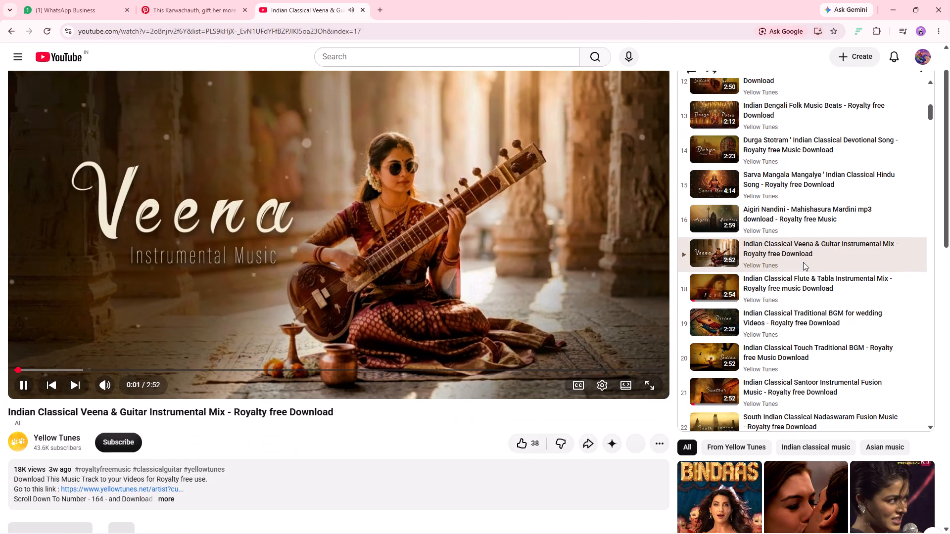
scroll(797, 261, down, 6)
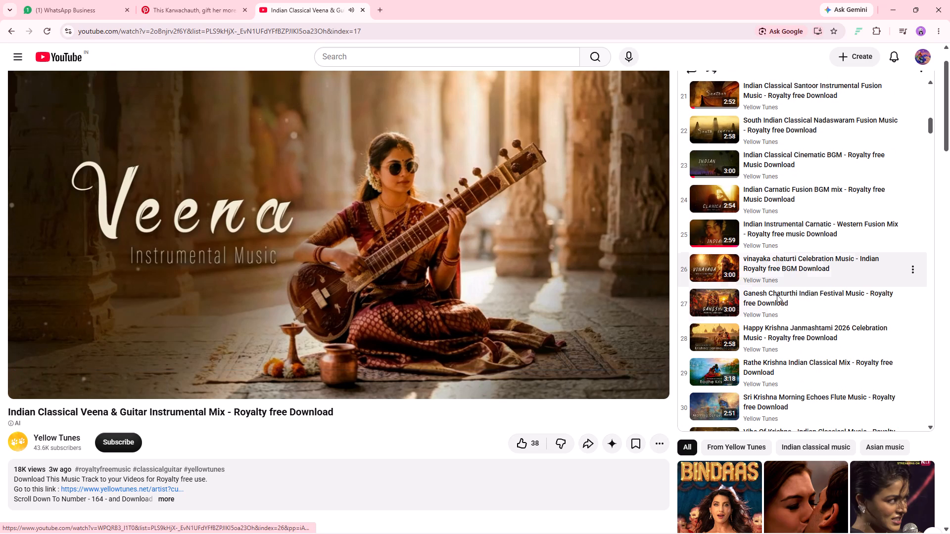
scroll(774, 299, down, 14)
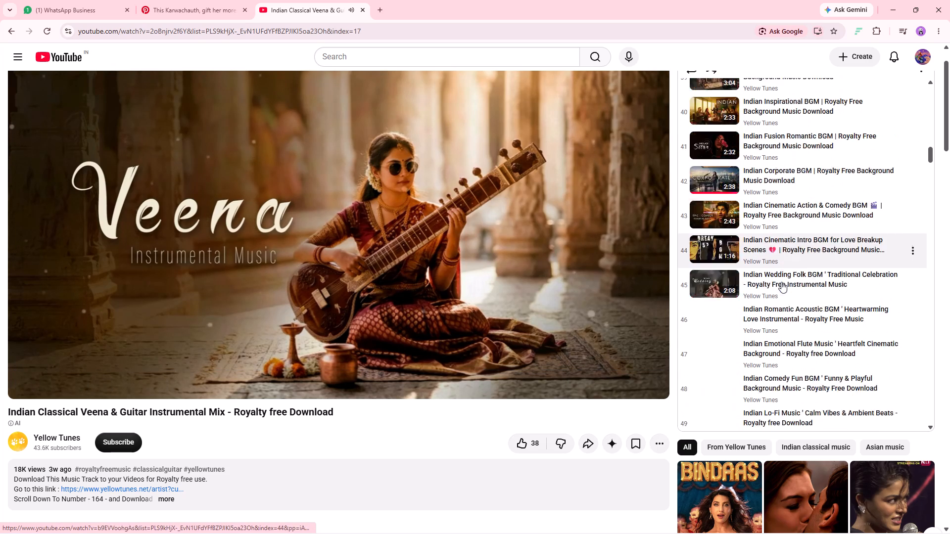
Play Indian Cinematic Intro BGM for Love Breakup Scenes from the playlist.
click(777, 206)
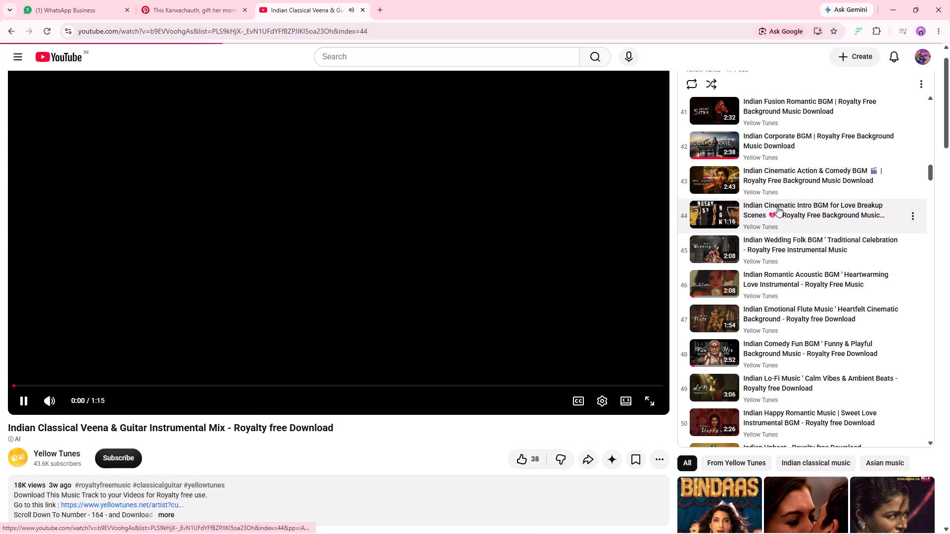
scroll(801, 207, down, 2)
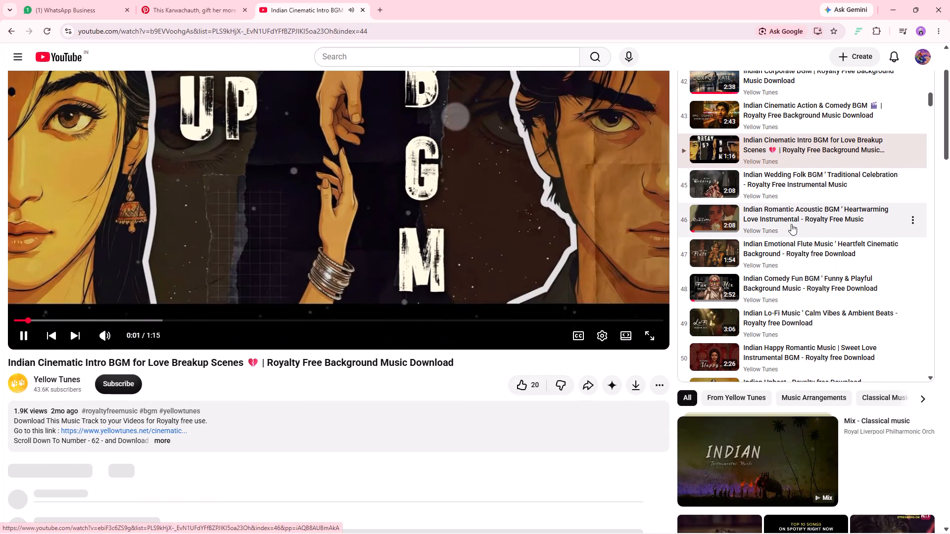
scroll(523, 432, up, 4)
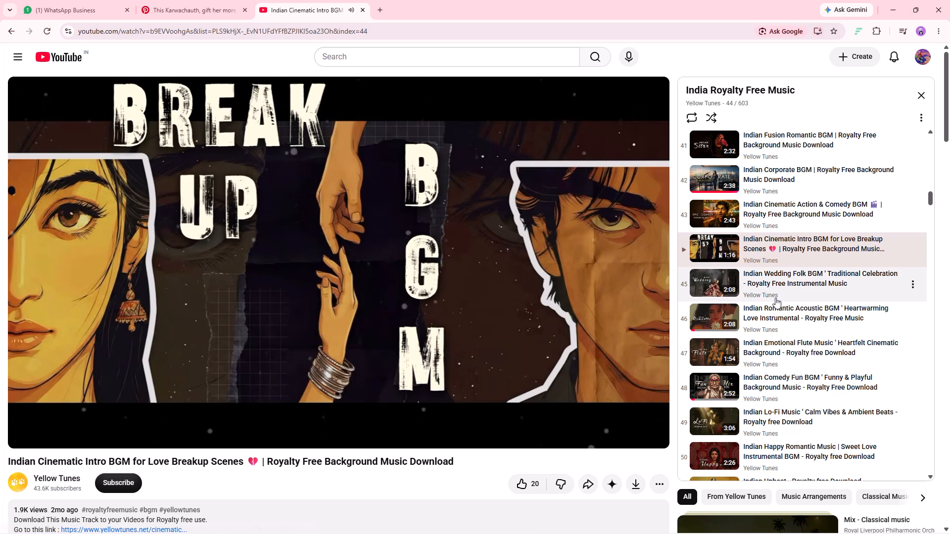
Switch to Premiere Pro and play the MVI_7161 sequence from its start against the still-playing Love Breakup track.
click(534, 519)
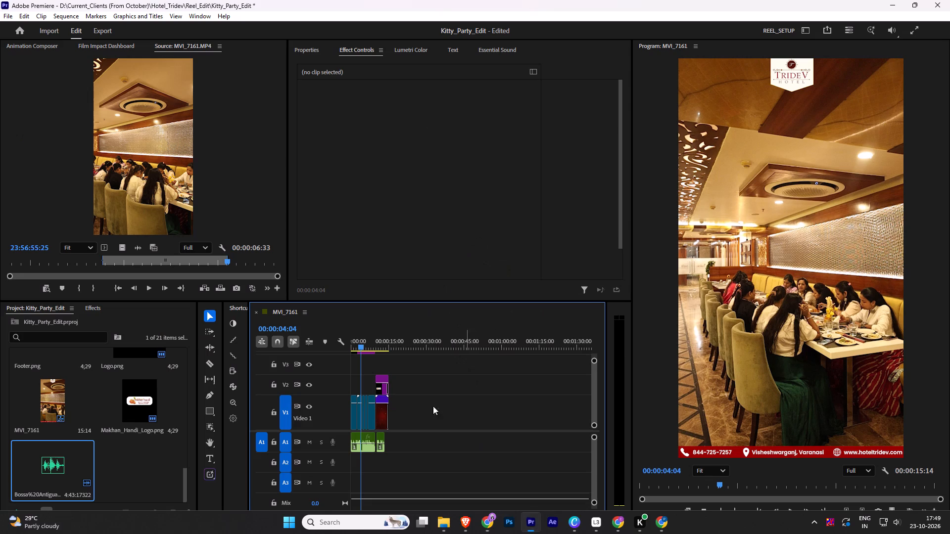
drag(361, 339, 328, 340)
key(space)
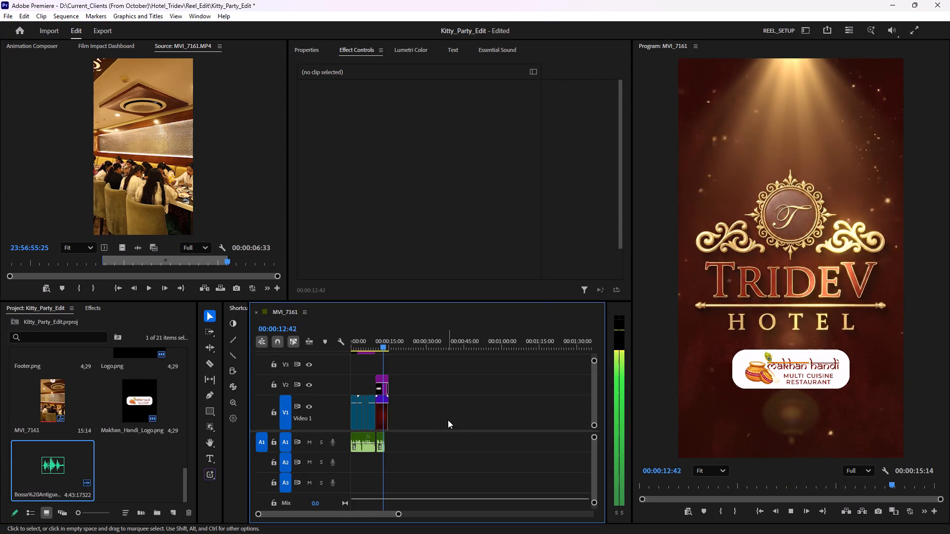
key(space)
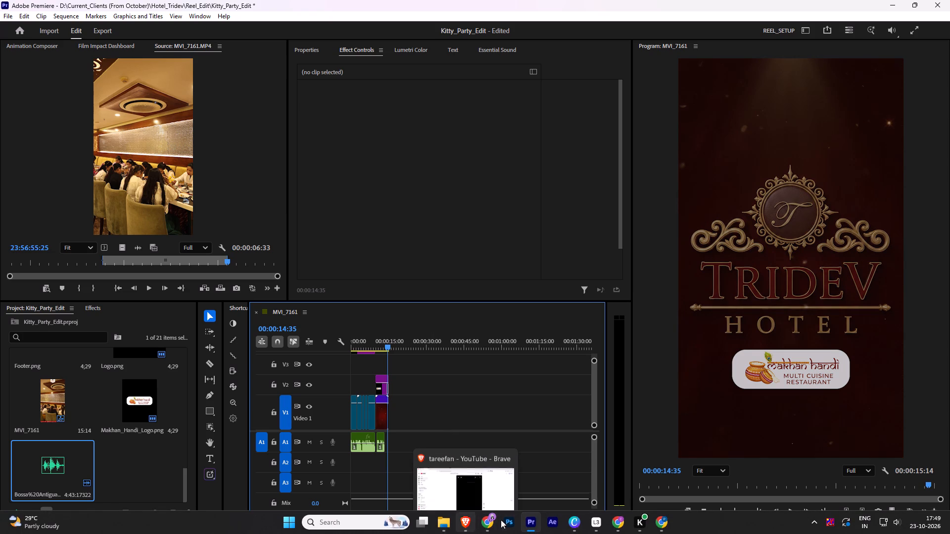
Switch to Brave and close its tareefan YouTube window.
click(469, 525)
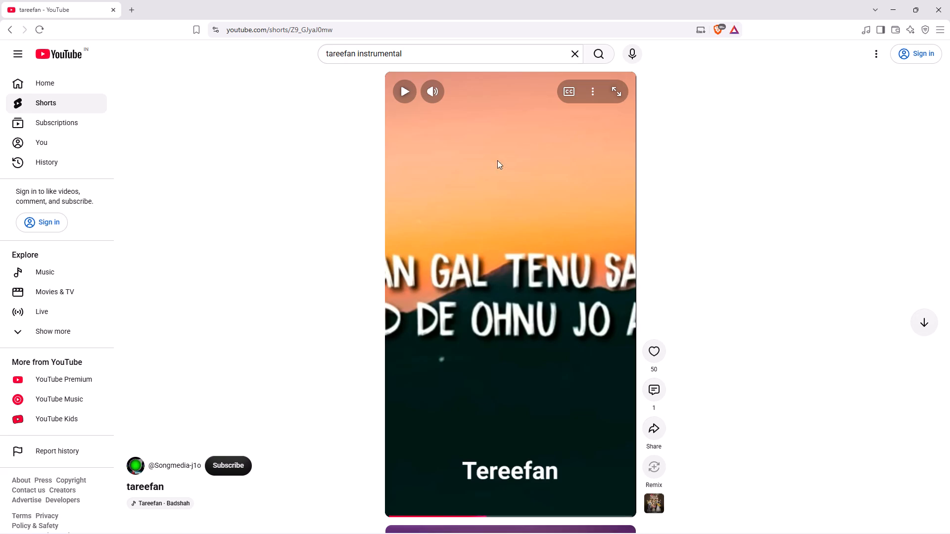
click(949, 0)
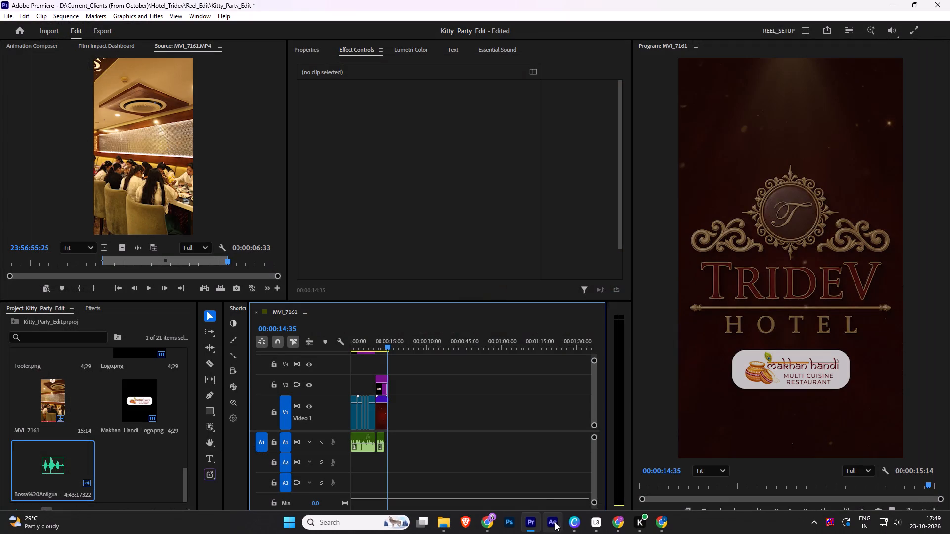
Switch to Chrome, pause the Love Breakup track, and sample Indian Wedding Folk BGM before reselecting the Love Breakup track.
click(487, 522)
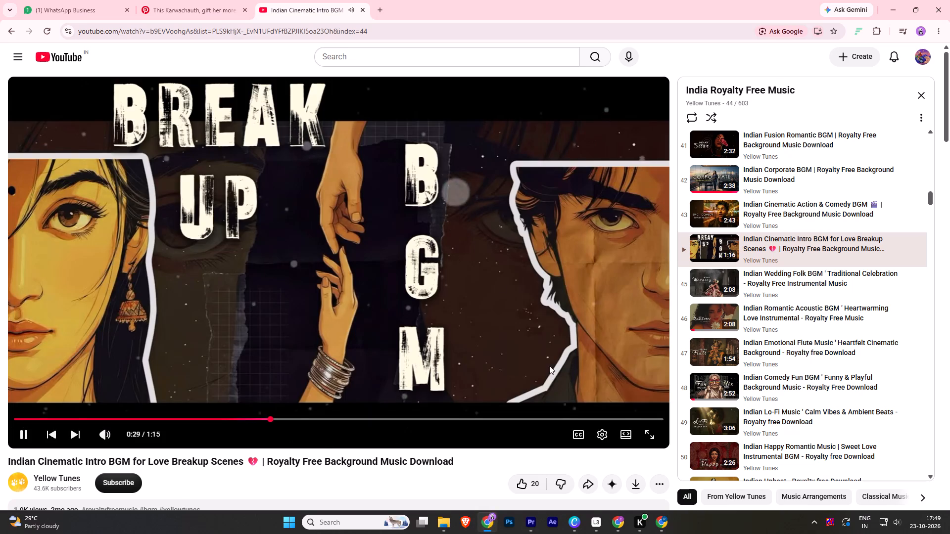
click(493, 276)
click(758, 279)
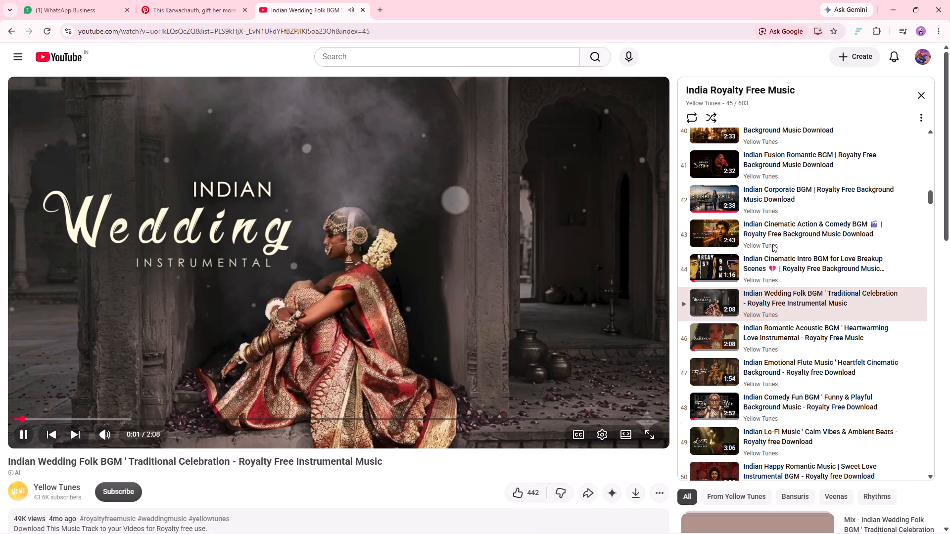
click(778, 267)
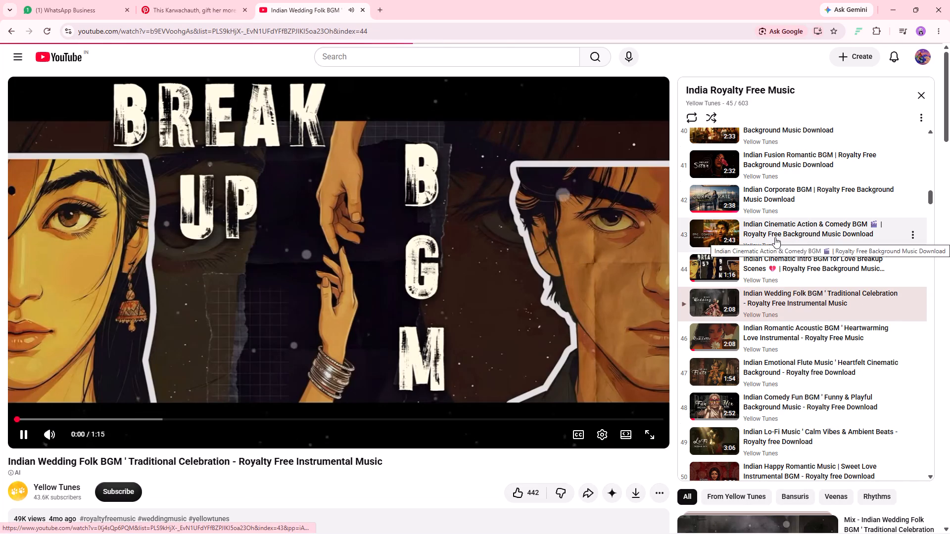
Play Indian Cinematic Action & Comedy BGM and preview it from about 0:20 and 0:43.
click(775, 237)
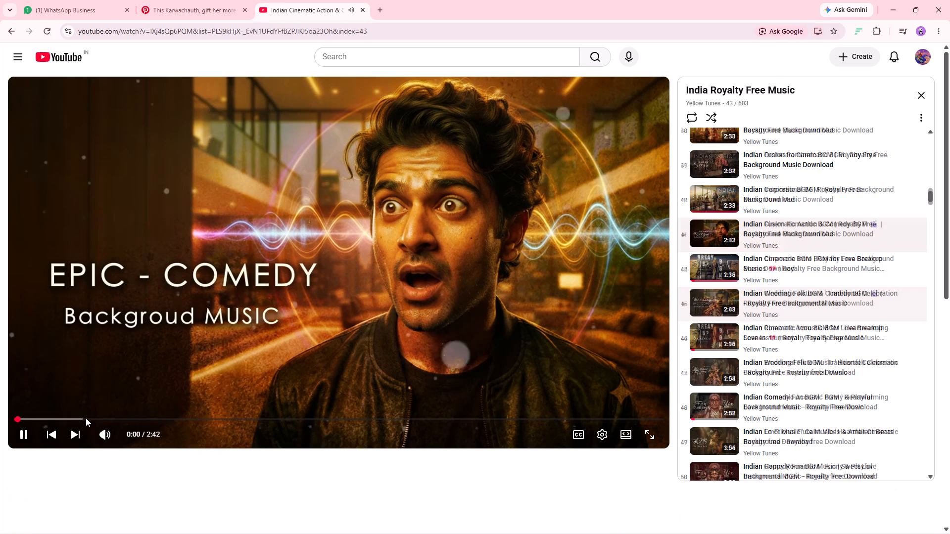
click(92, 417)
click(95, 419)
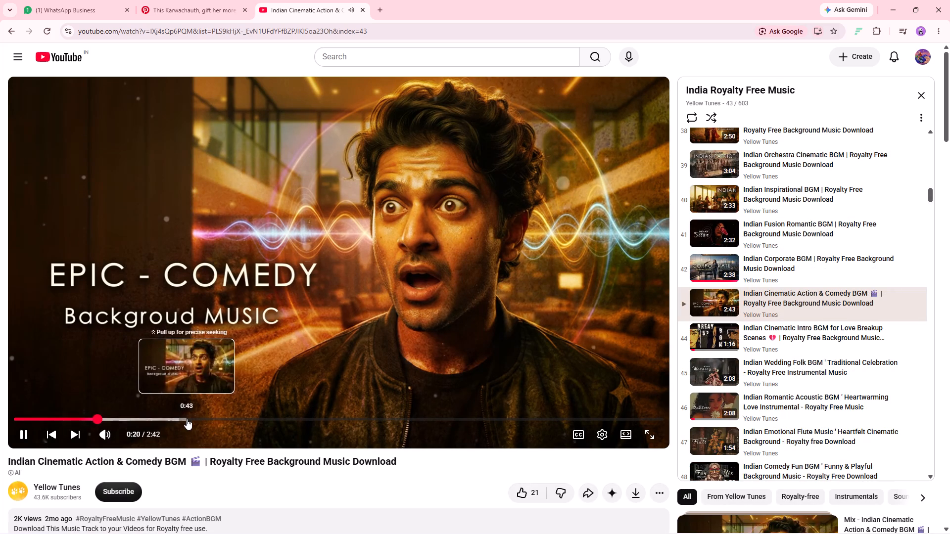
click(187, 419)
Return to Indian Cinematic Intro BGM for Love Breakup Scenes and copy its share link without a start time.
click(811, 336)
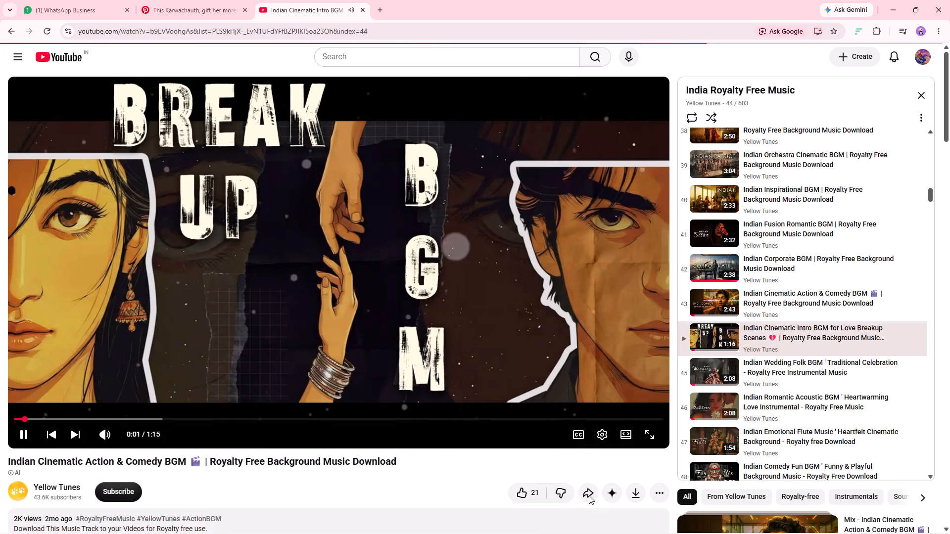
click(589, 495)
click(586, 486)
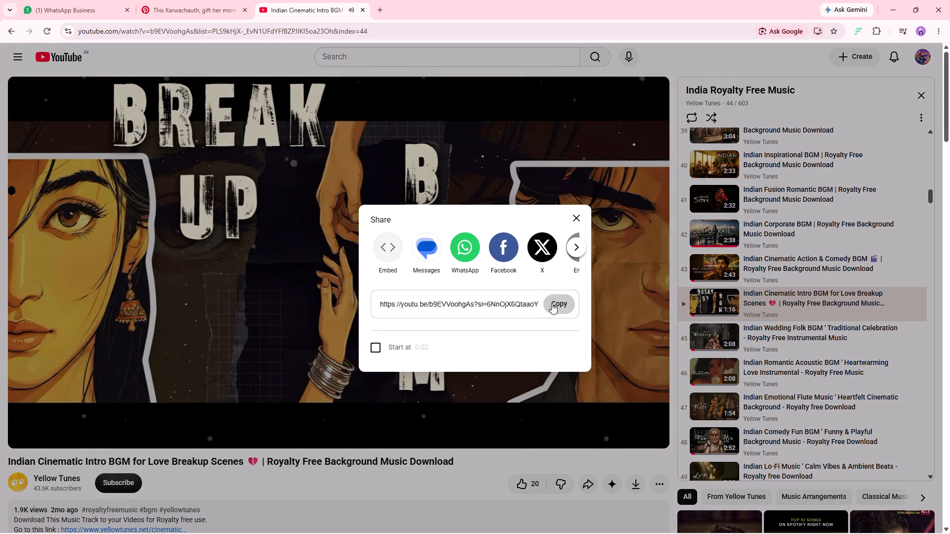
click(552, 303)
click(419, 75)
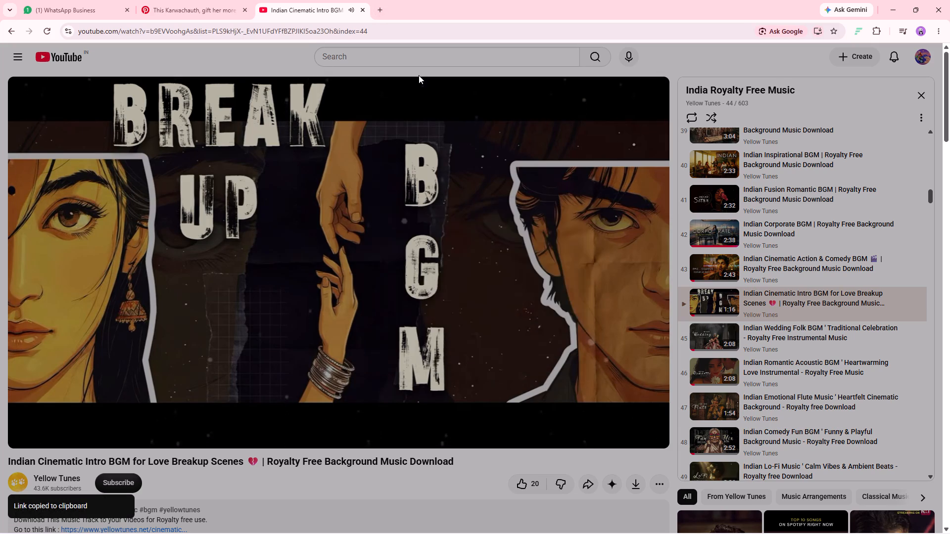
In a new browser tab, search for "yt mp3 download" and open the YTMP3 converter site.
click(383, 11)
click(286, 1)
click(269, 207)
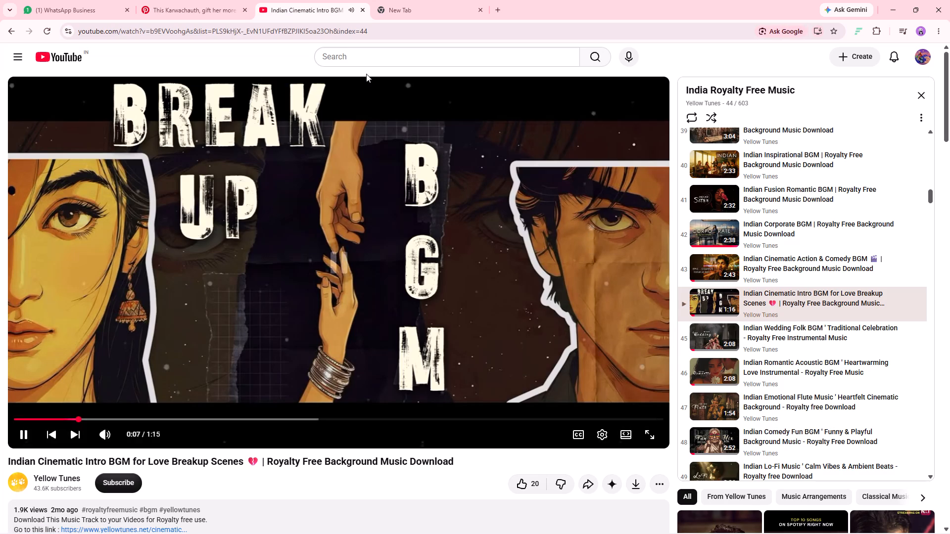
click(395, 0)
click(385, 206)
click(341, 249)
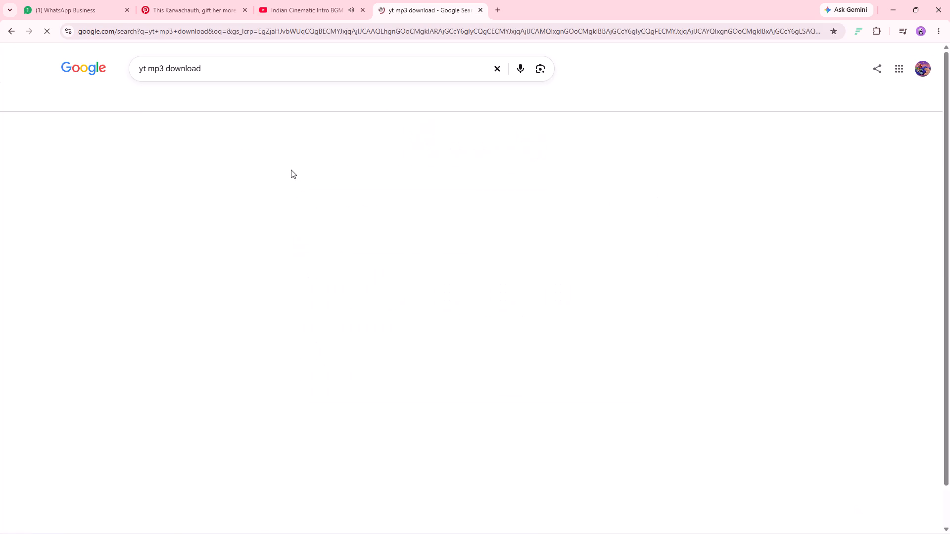
click(157, 151)
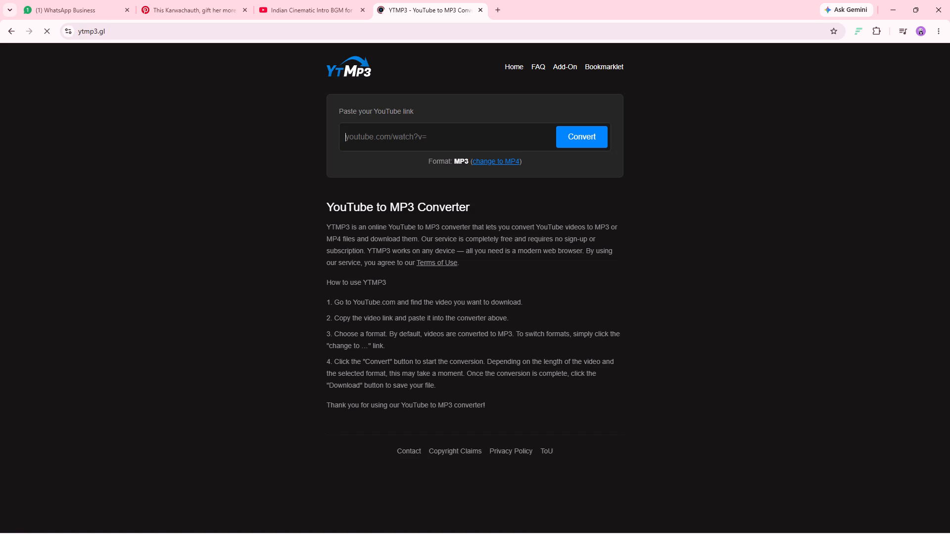
Convert the copied Love Breakup BGM link to MP3, download the file, and close the advertisement tab.
click(436, 133)
key(ctrl+v)
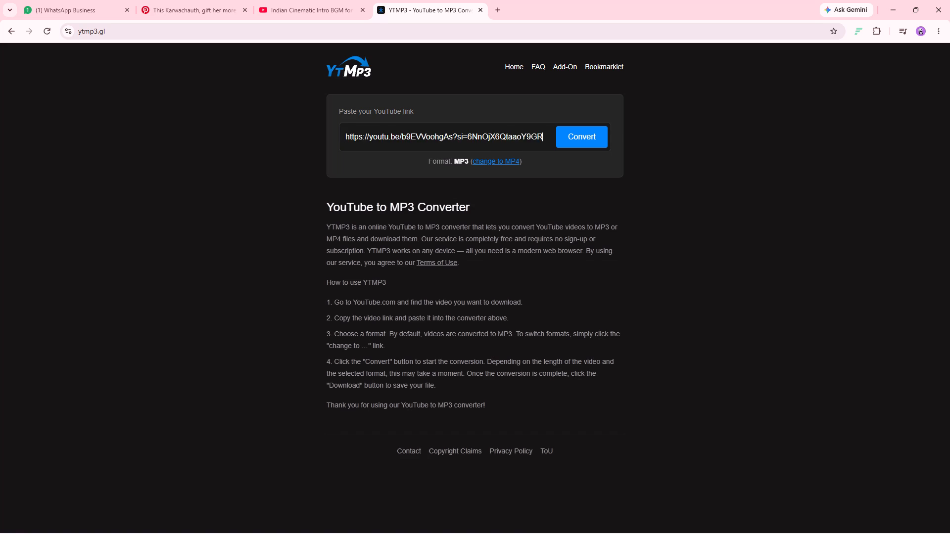
key(Return)
scroll(440, 133, down, 1)
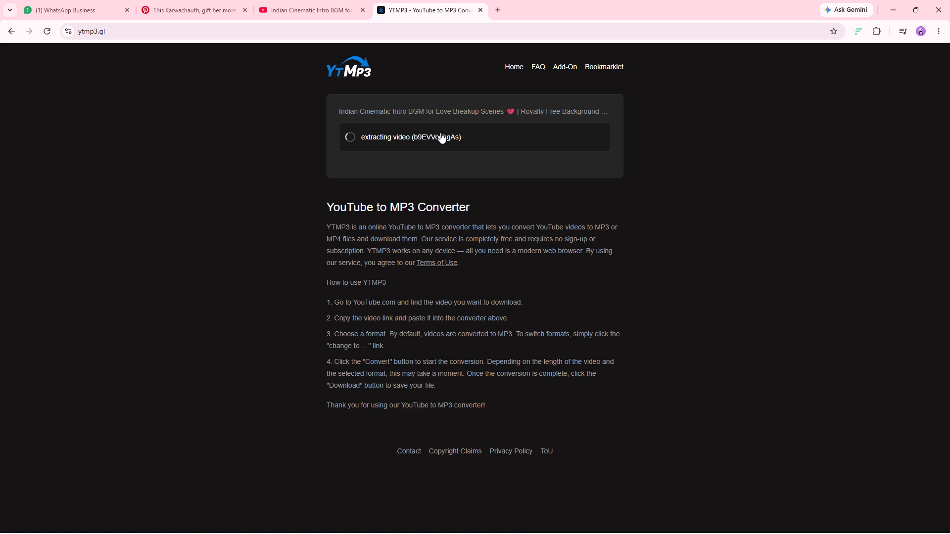
click(447, 133)
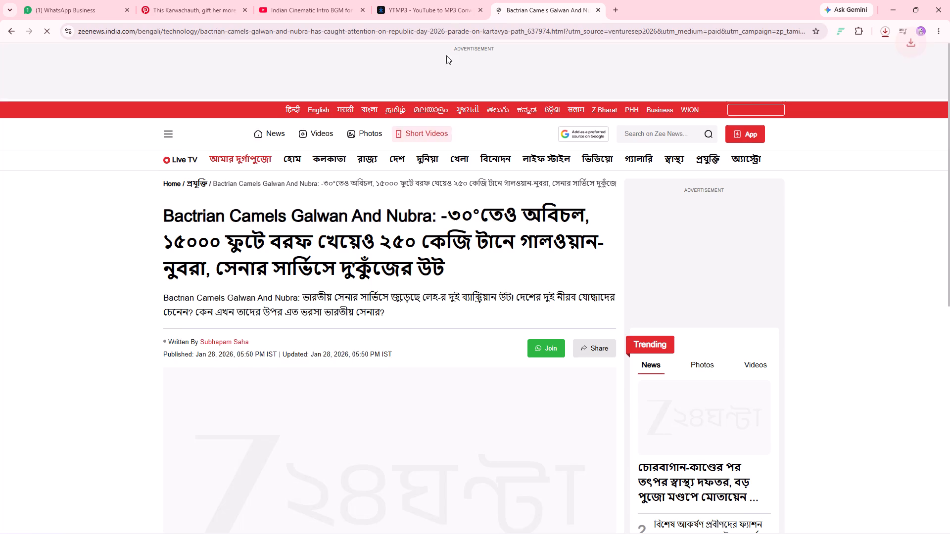
click(597, 7)
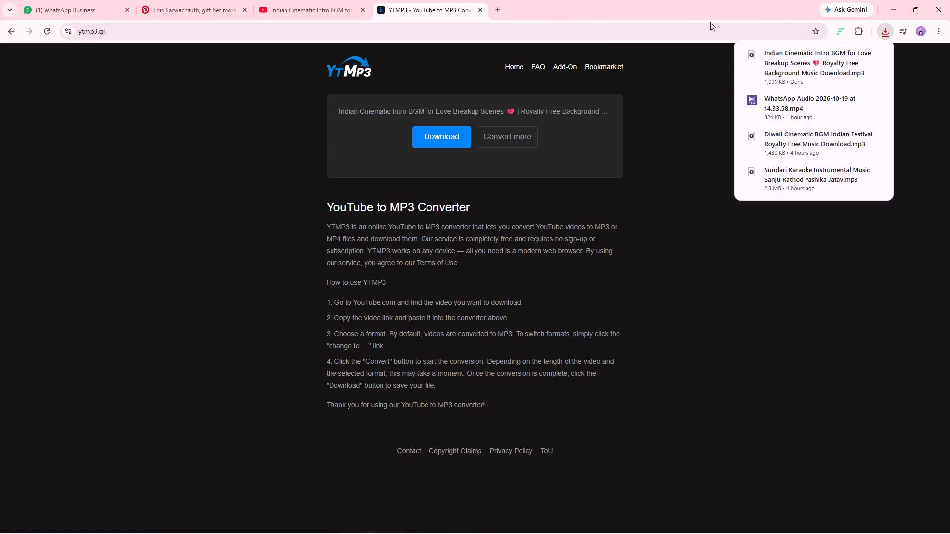
Place the downloaded Love Breakup BGM from Downloads on audio track A2 at the start of Premiere's MVI_7161 sequence, and preview the opening.
click(858, 55)
drag(546, 116, 483, 533)
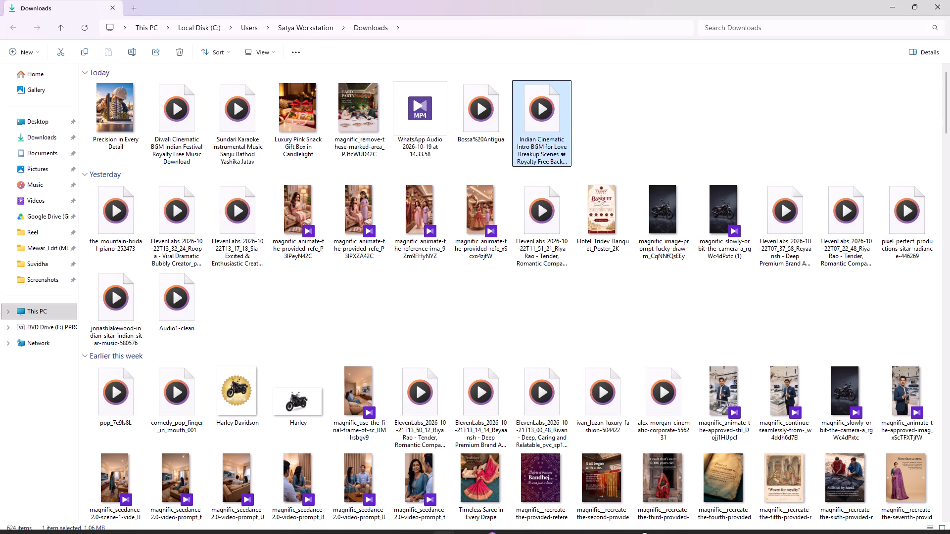
drag(483, 533, 392, 472)
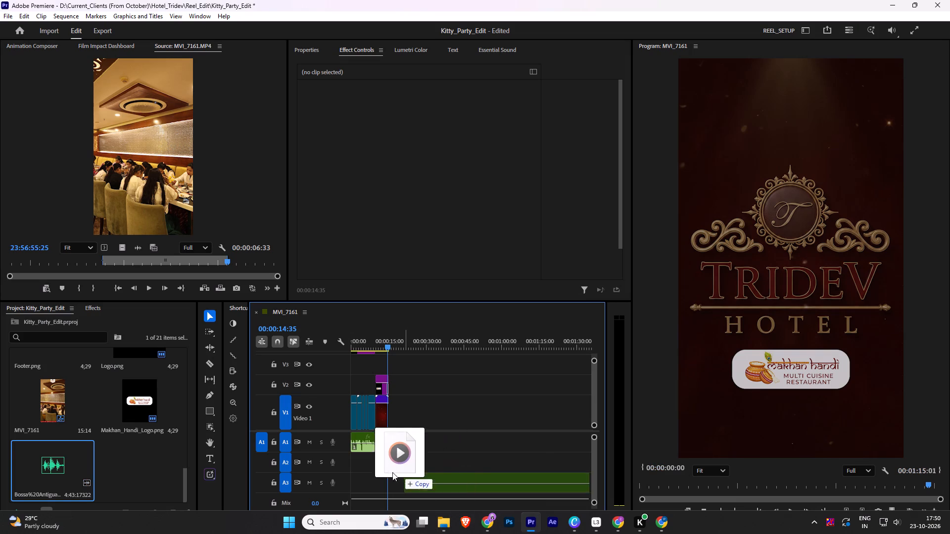
drag(392, 472, 343, 465)
drag(392, 341, 348, 341)
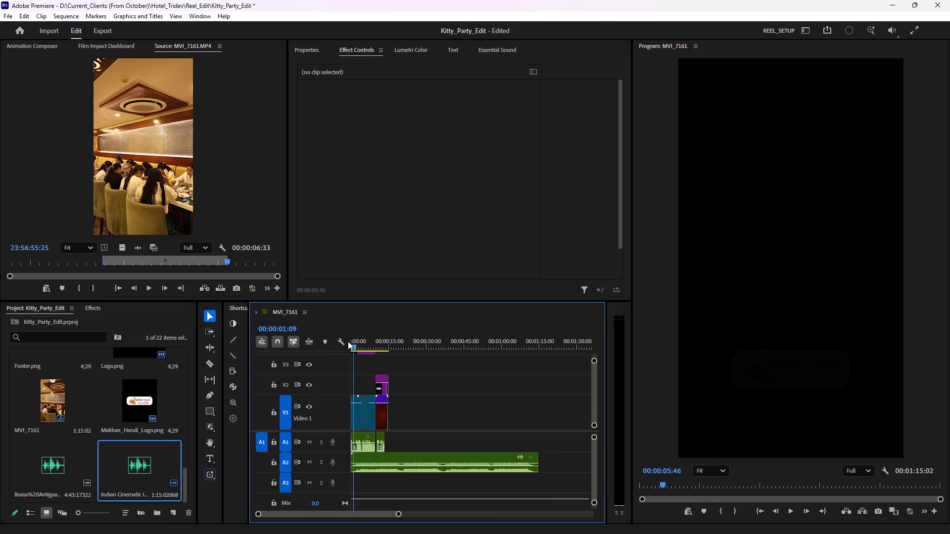
drag(348, 341, 327, 341)
key(space)
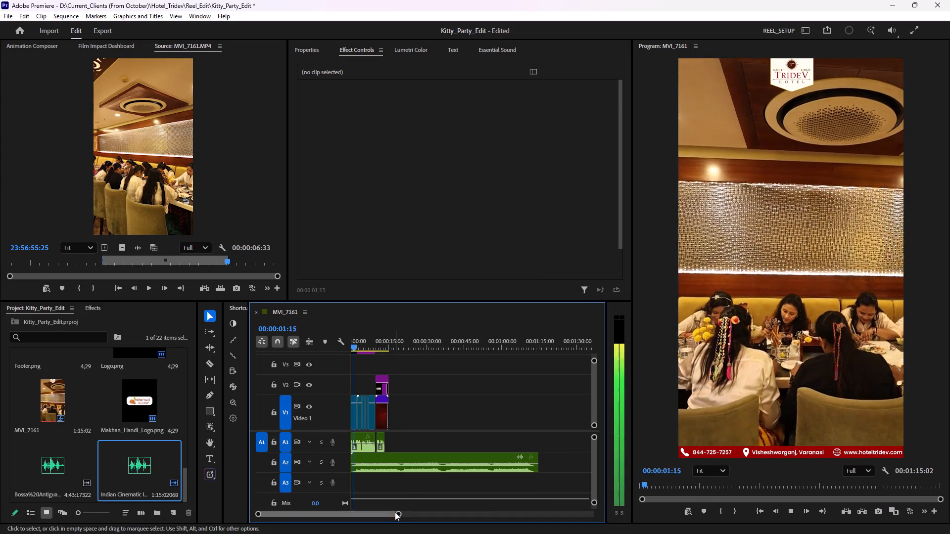
drag(398, 514, 367, 516)
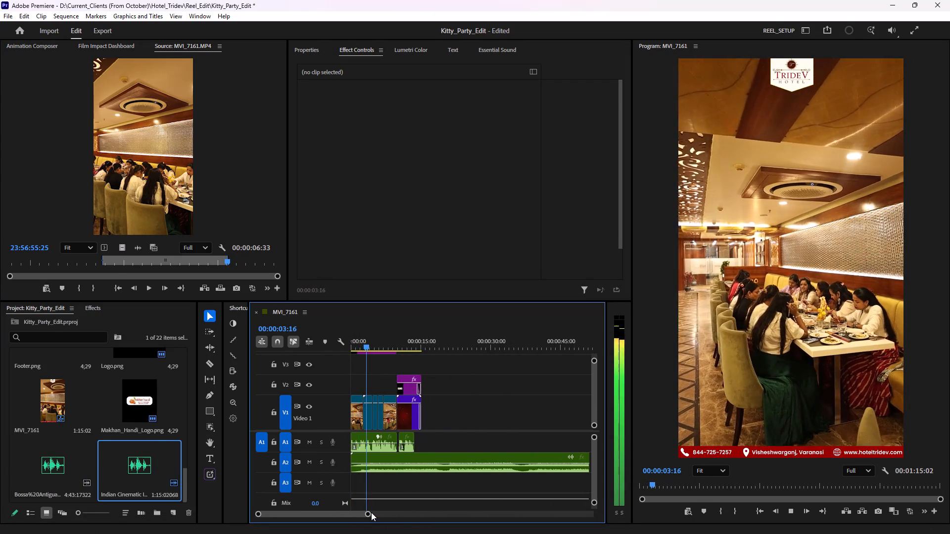
key(space)
Trim about 4 seconds off the start of the A2 music and realign it to the sequence start.
drag(352, 455, 367, 458)
drag(396, 457, 367, 457)
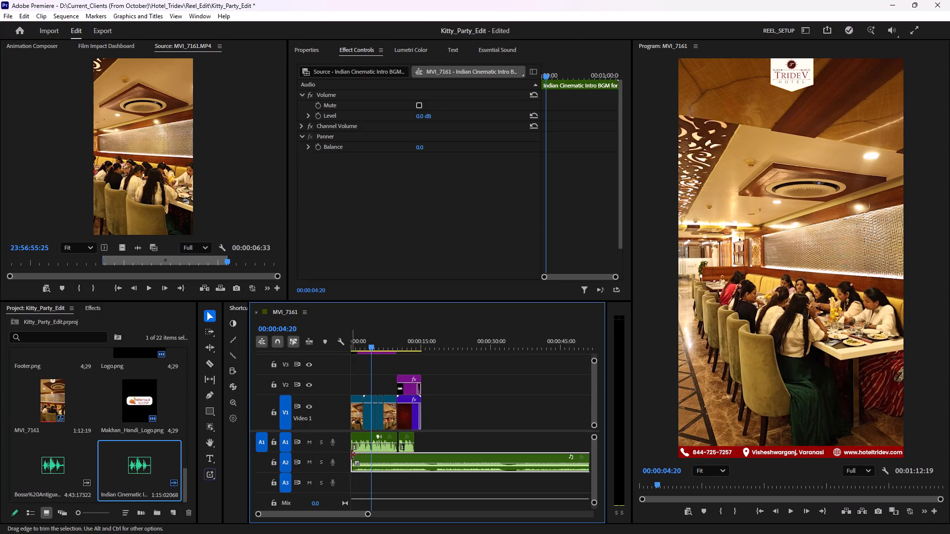
drag(350, 455, 361, 456)
drag(363, 456, 367, 457)
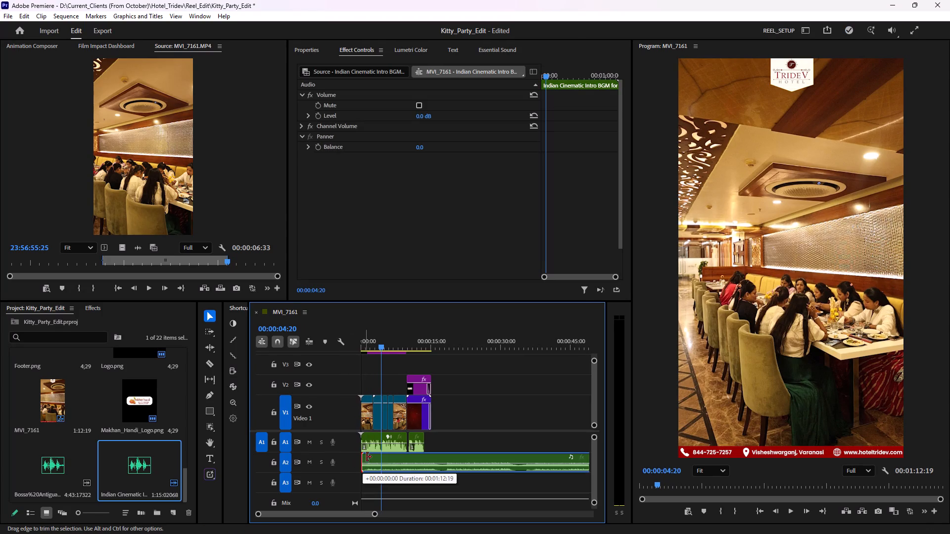
drag(367, 457, 368, 457)
drag(360, 432, 335, 434)
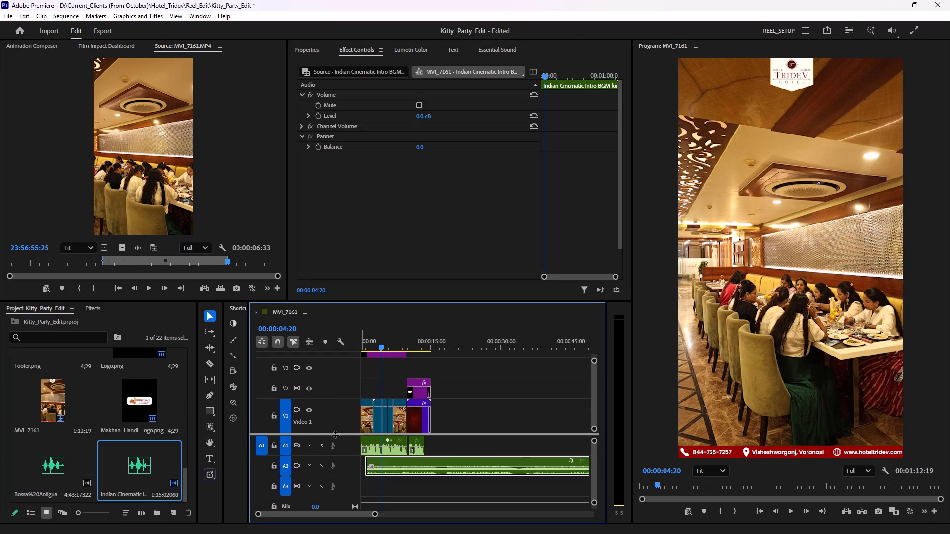
drag(335, 434, 334, 434)
drag(351, 433, 350, 424)
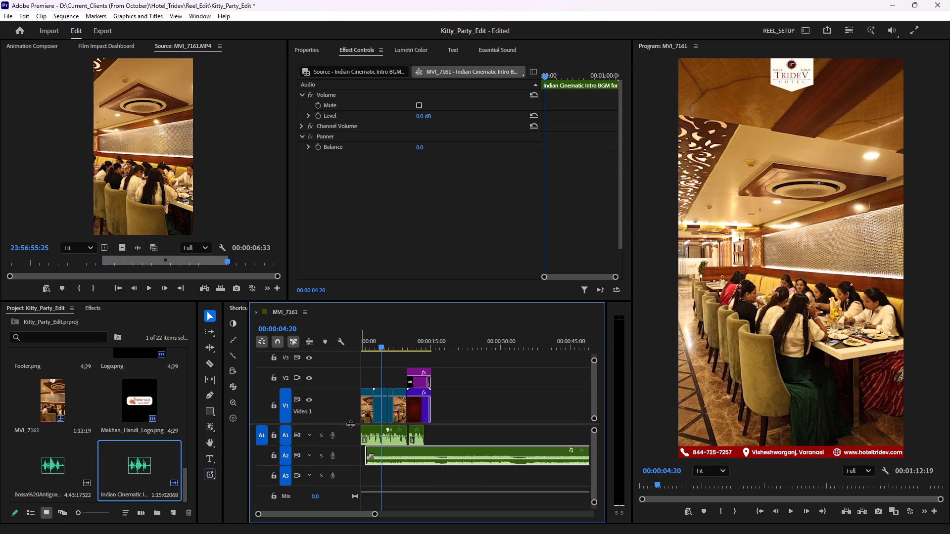
drag(360, 430, 344, 430)
drag(344, 424, 343, 432)
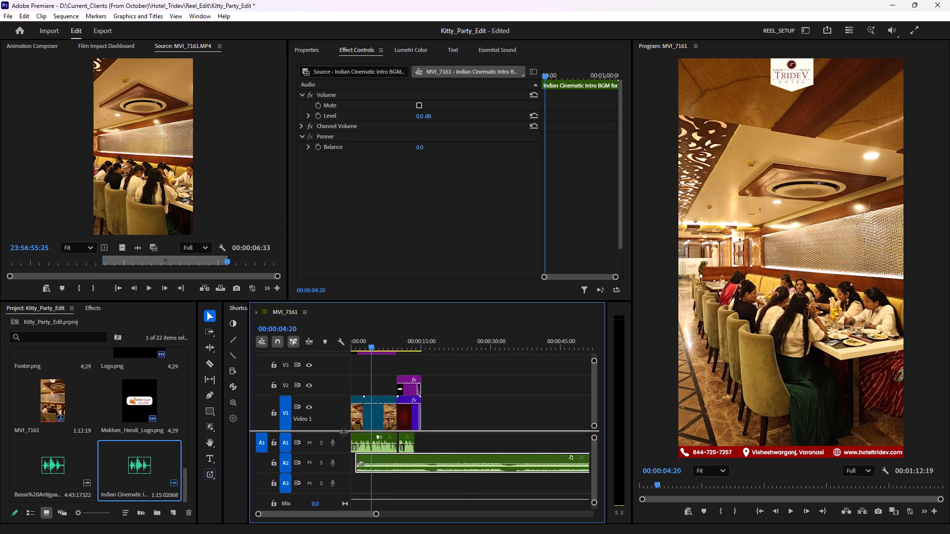
drag(343, 432, 342, 439)
drag(383, 465, 372, 465)
Audition the music under the ending, trim about 2 more seconds off its start, and realign it to the sequence start.
drag(405, 344, 414, 344)
key(space)
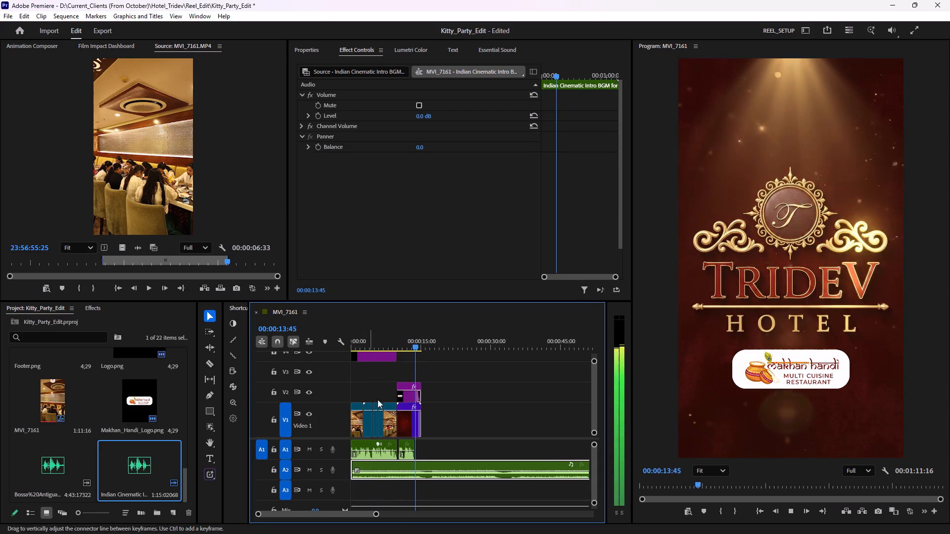
drag(426, 344, 364, 353)
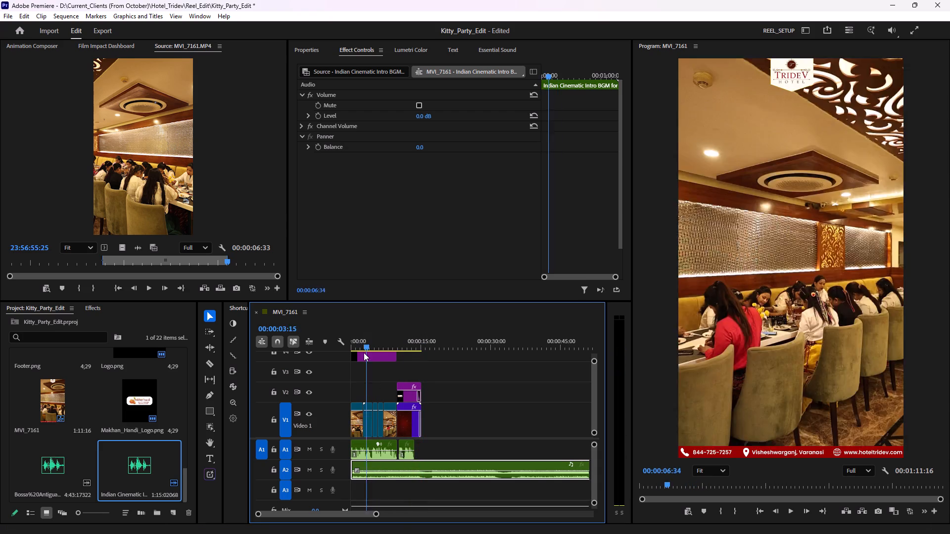
drag(364, 353, 357, 352)
drag(352, 465, 359, 465)
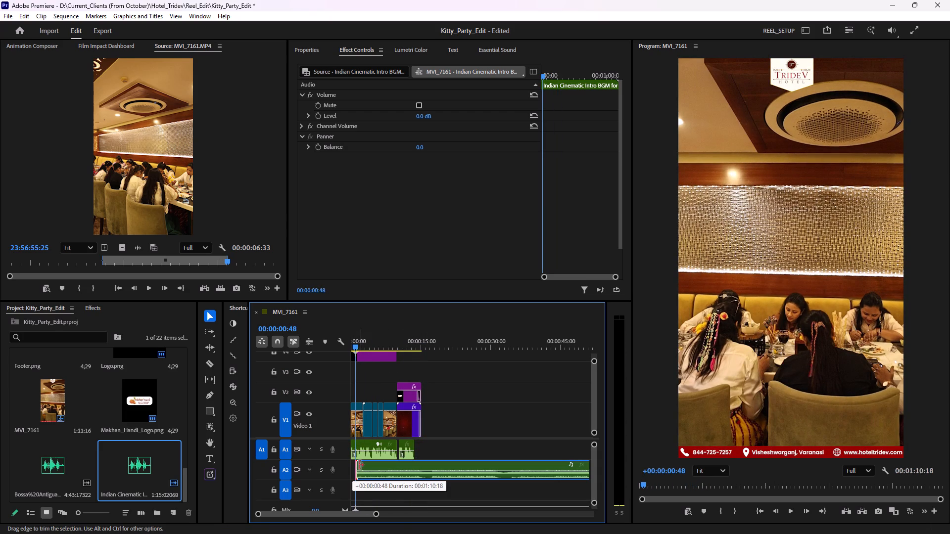
drag(359, 465, 363, 466)
drag(379, 464, 369, 464)
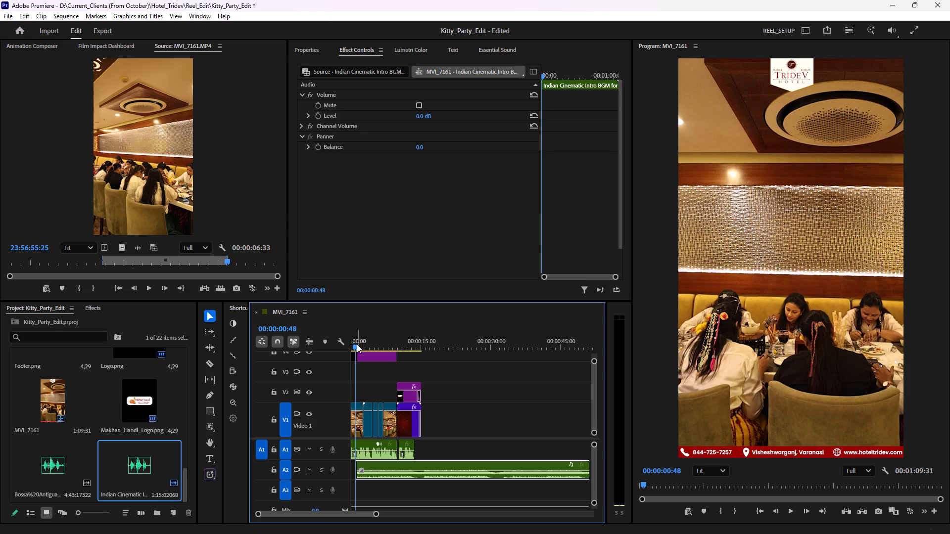
drag(355, 344, 389, 347)
key(space)
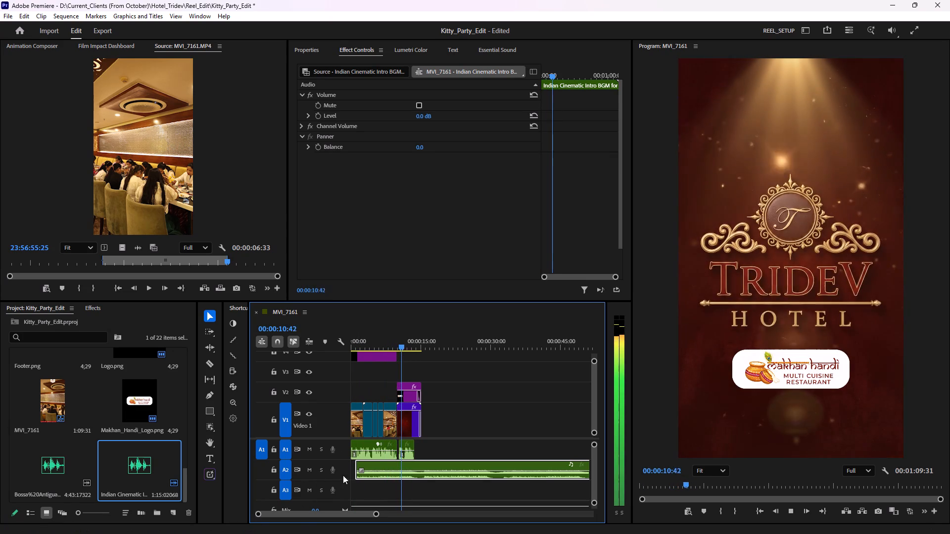
drag(356, 463, 342, 465)
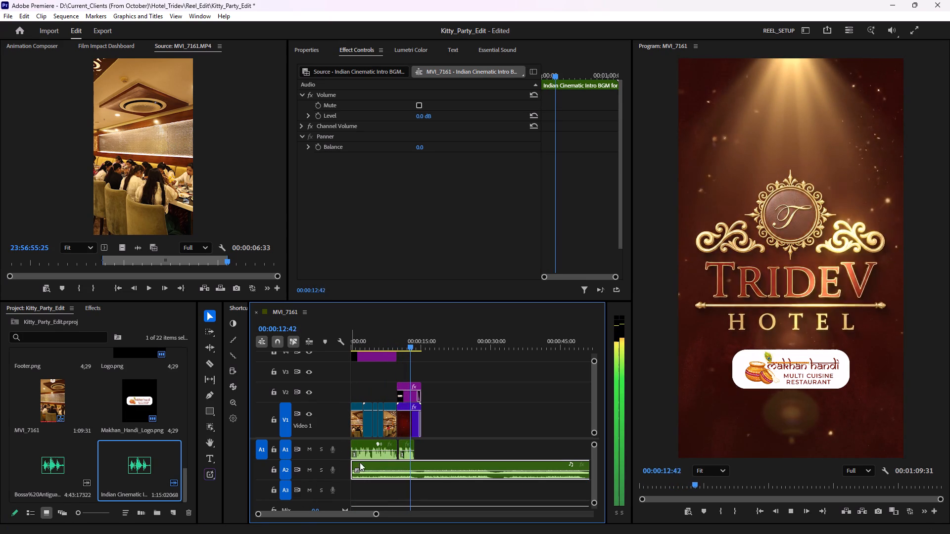
key(space)
Trim about 1 more second off the music's start, realign it to the sequence start, and play from 00:00:11:29.
drag(415, 342, 404, 342)
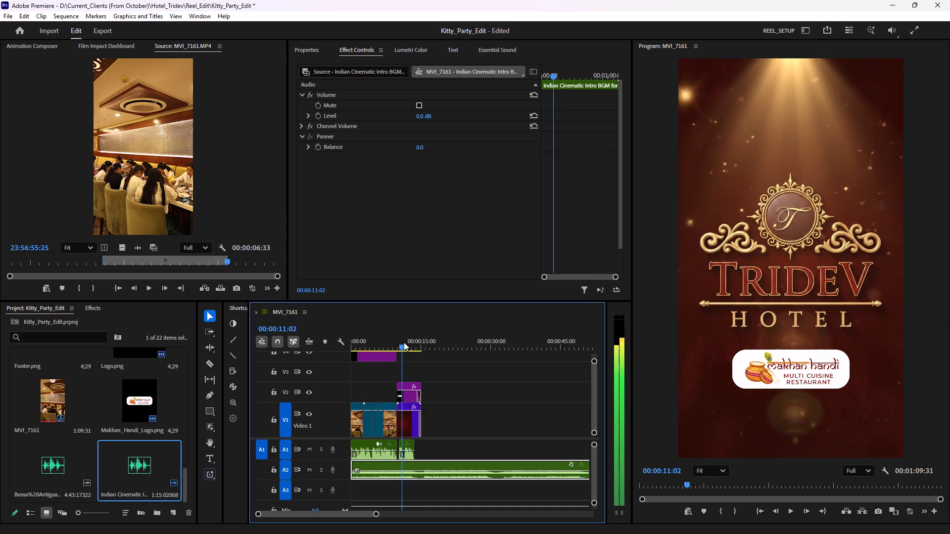
drag(404, 342, 406, 342)
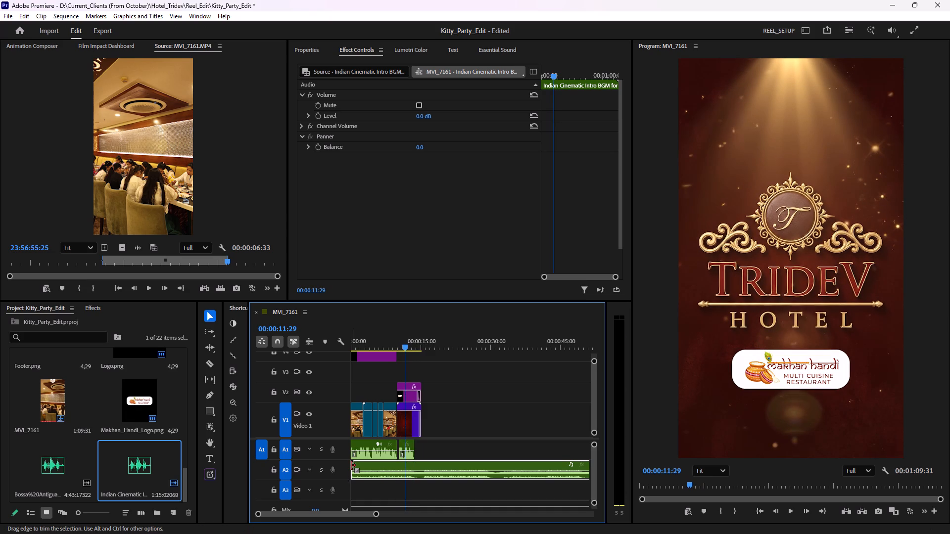
drag(351, 465, 356, 465)
drag(372, 466, 365, 466)
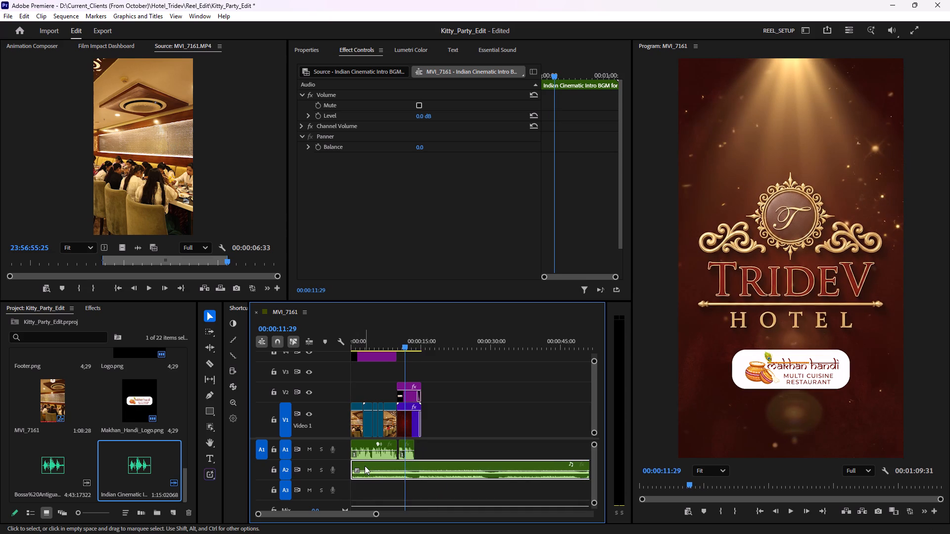
key(space)
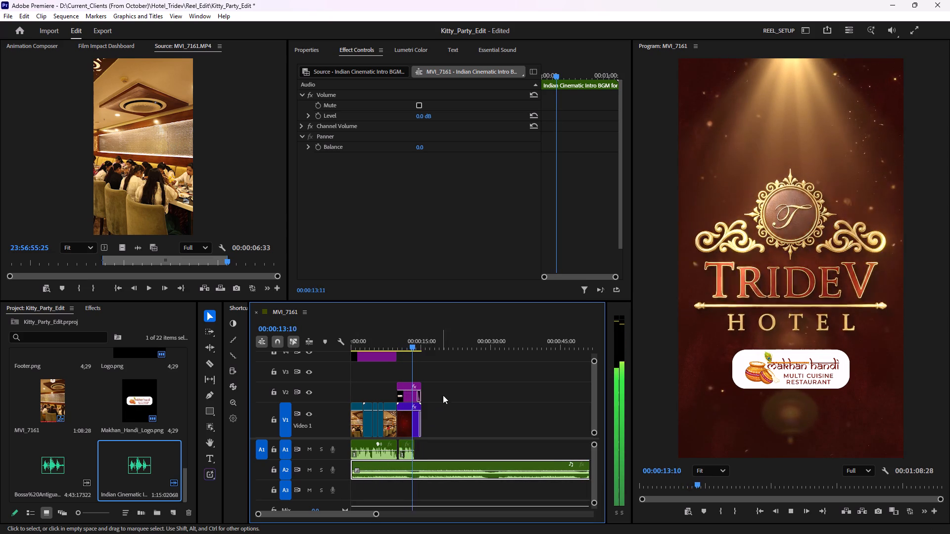
key(space)
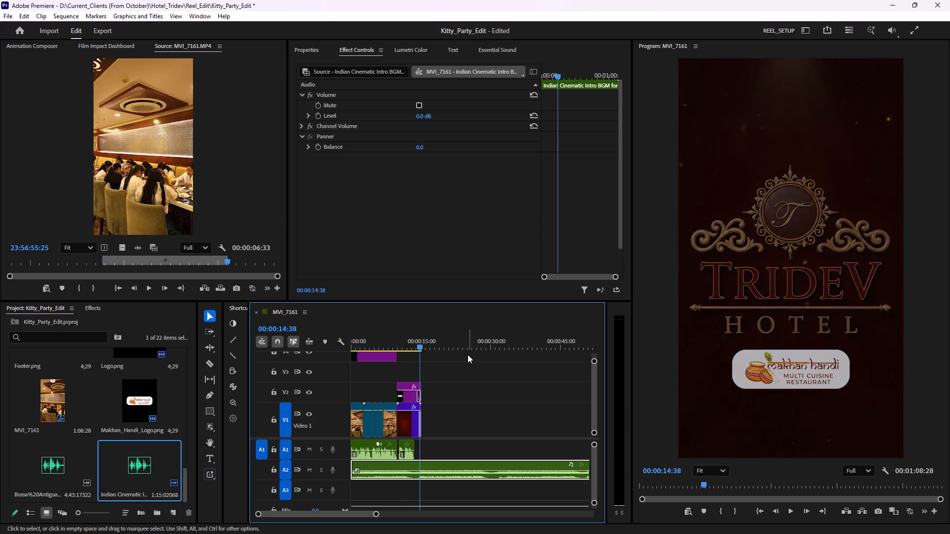
Split the A2 music at 00:00:14:38 and delete the portion after the cut.
key(ctrl+k)
click(437, 467)
key(Delete)
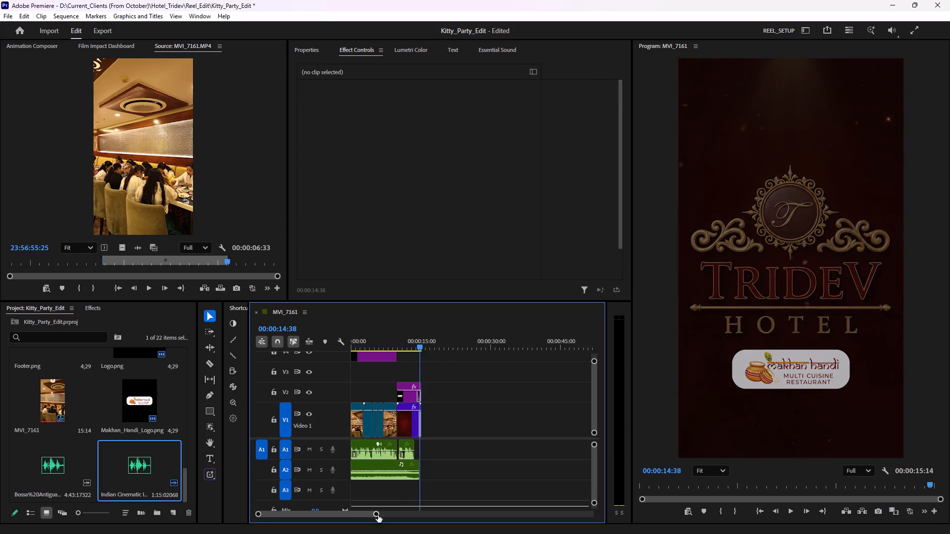
Lengthen the closing transitions on Logo_Animation and Makhan_Handi_Logo to begin at about 14 s and 13 s, and play back the ending.
drag(375, 515, 335, 510)
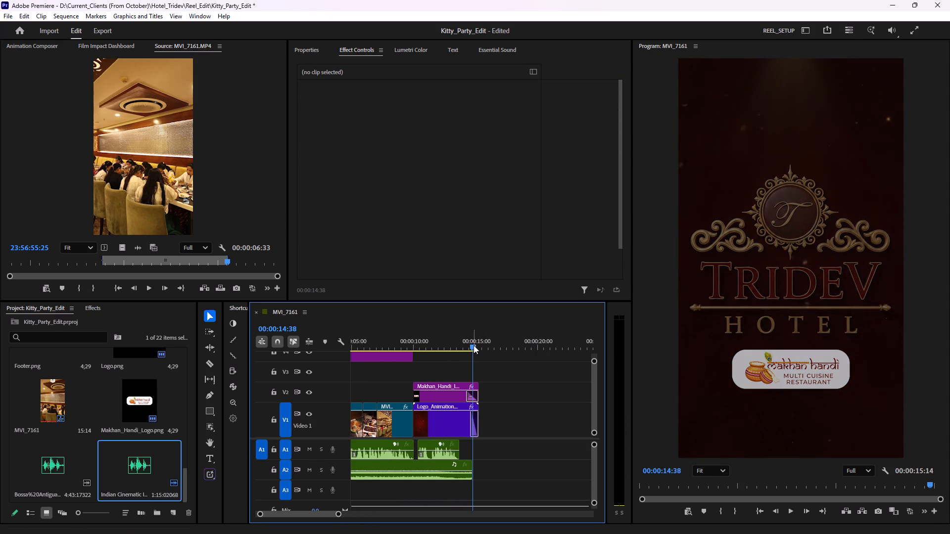
drag(473, 345, 462, 344)
key(space)
key(space)
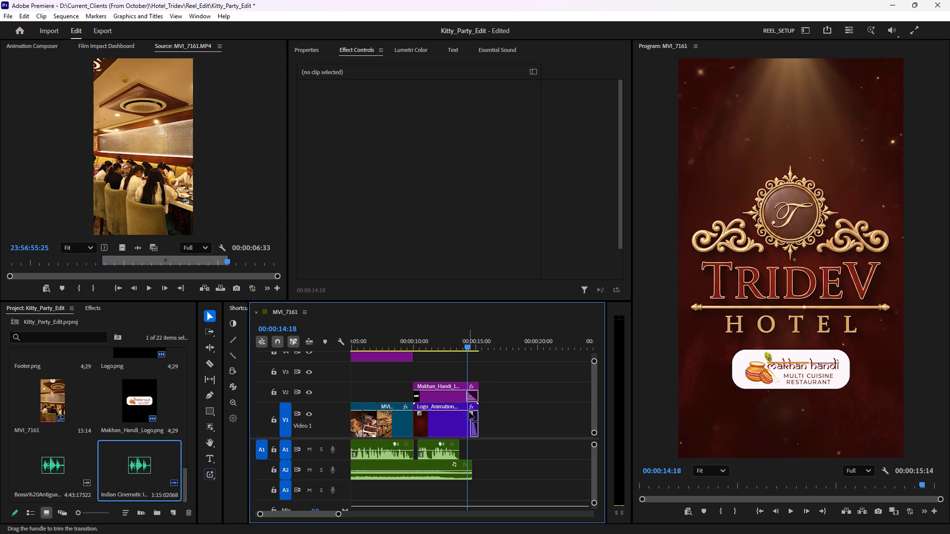
drag(469, 412, 463, 411)
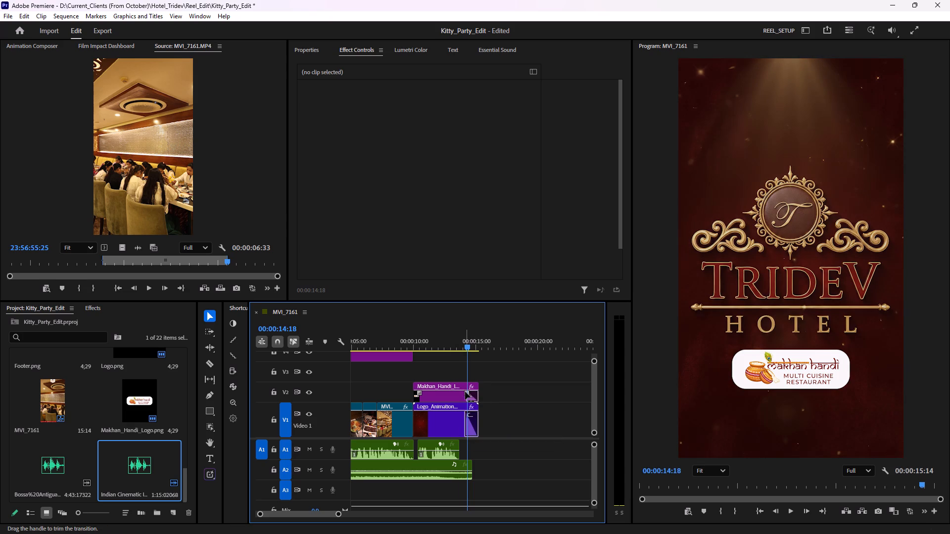
drag(465, 392, 453, 390)
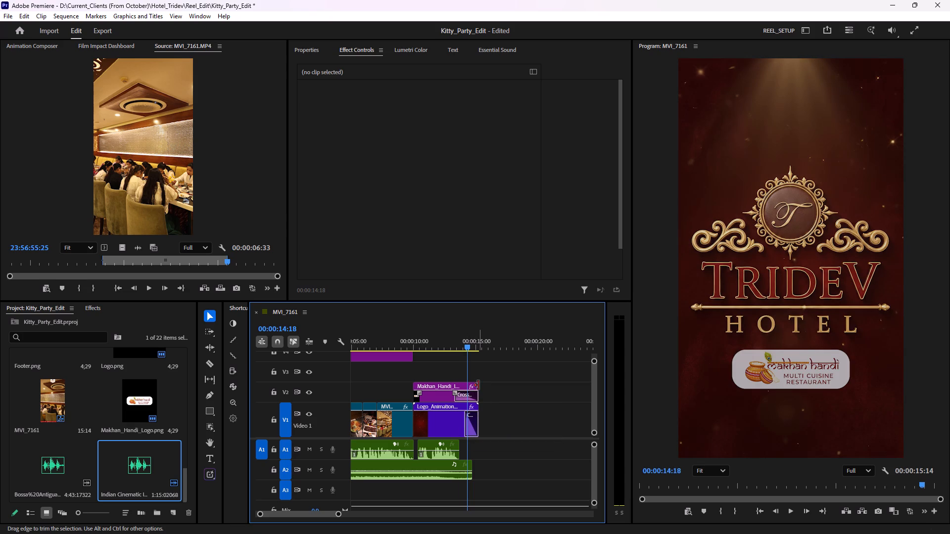
key(space)
drag(478, 343, 466, 344)
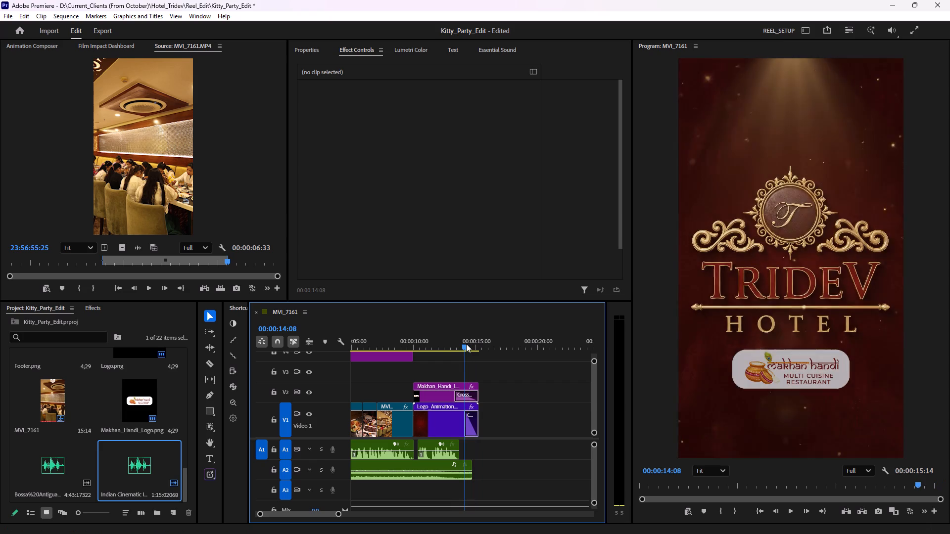
drag(466, 344, 467, 344)
key(space)
key(space)
Readjust the end of the A2 music clip against the closing logos, trimming it to a duration of about 00:00:14:28.
click(471, 461)
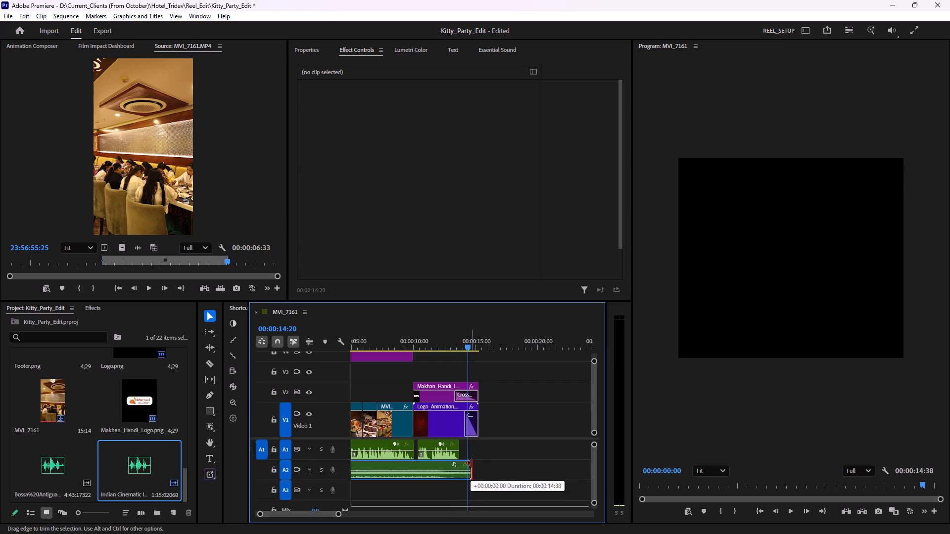
drag(469, 462, 473, 462)
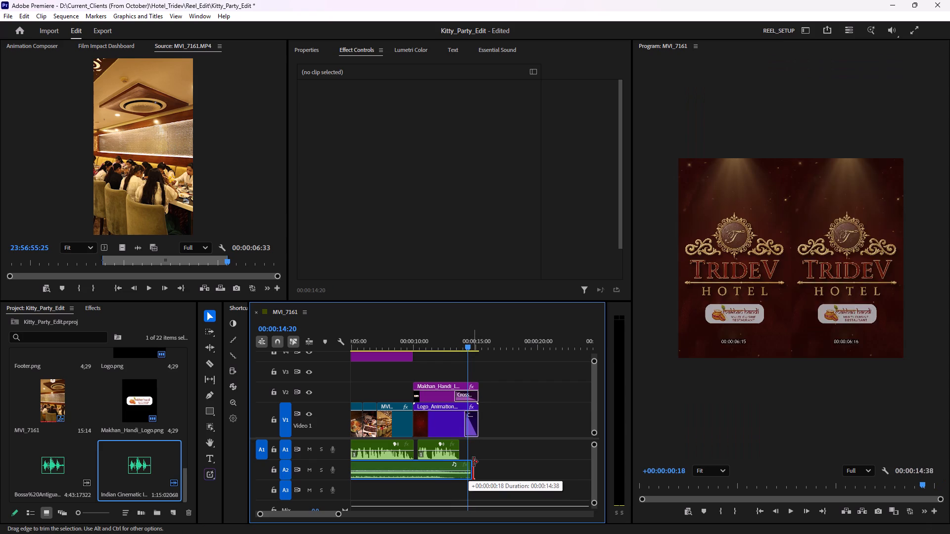
drag(473, 462, 473, 464)
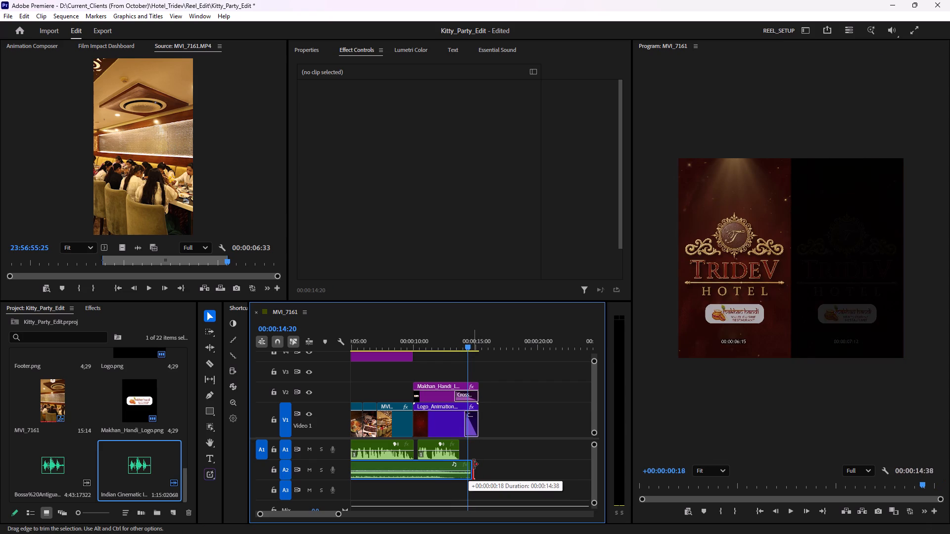
drag(473, 464, 474, 464)
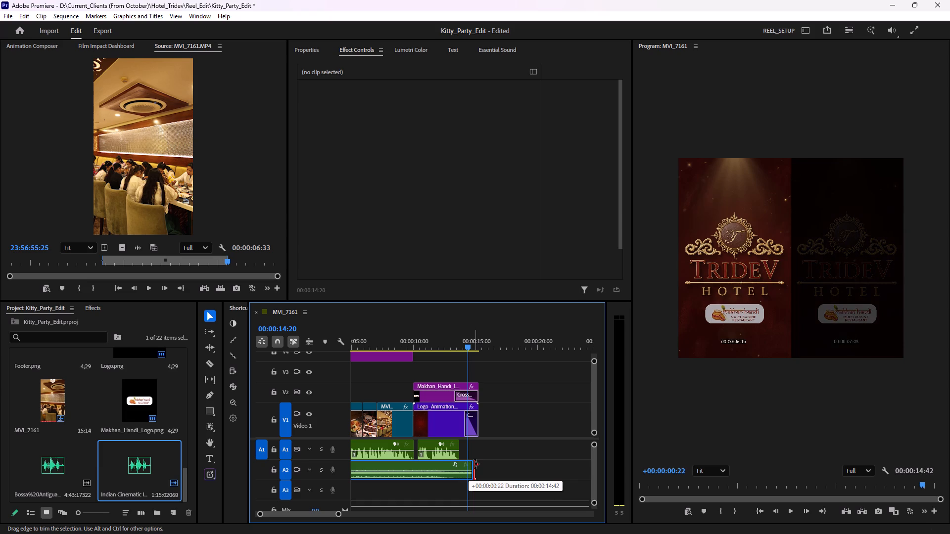
drag(474, 464, 476, 463)
drag(466, 339, 477, 339)
drag(478, 463, 474, 460)
drag(476, 461, 470, 459)
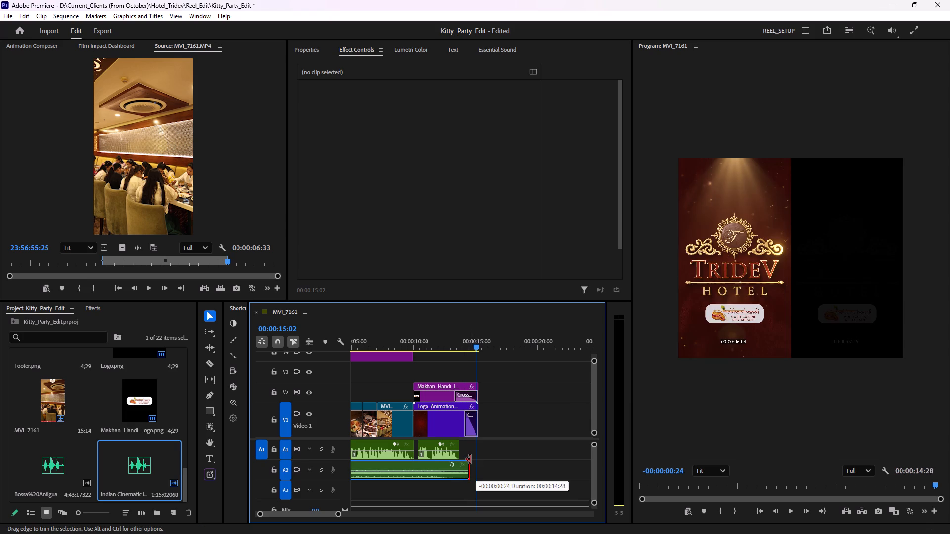
drag(470, 459, 470, 459)
Shift the whole A2 music clip later on its track so that it ends at 00:00:15:02.
drag(417, 467, 420, 467)
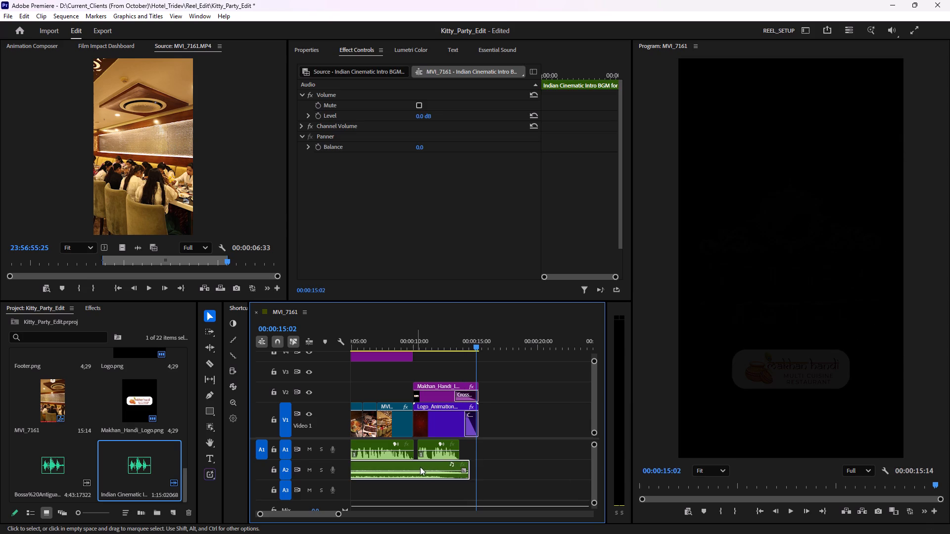
drag(420, 467, 425, 468)
drag(428, 465, 424, 468)
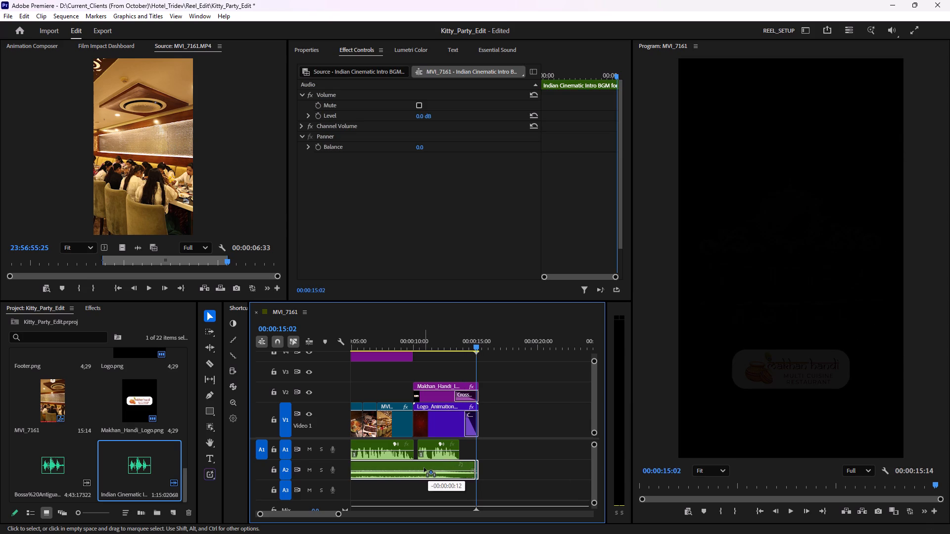
drag(424, 468, 422, 469)
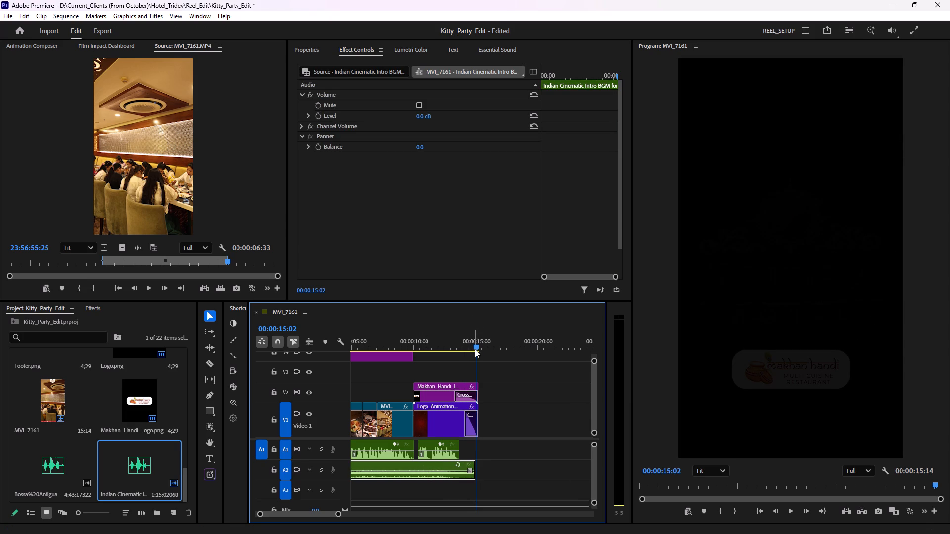
Trim the ends of Makhan_Handi_Logo.png on V2 and Logo_Animation.mp4 on V1 back to 00:00:15:02.
drag(339, 514, 308, 509)
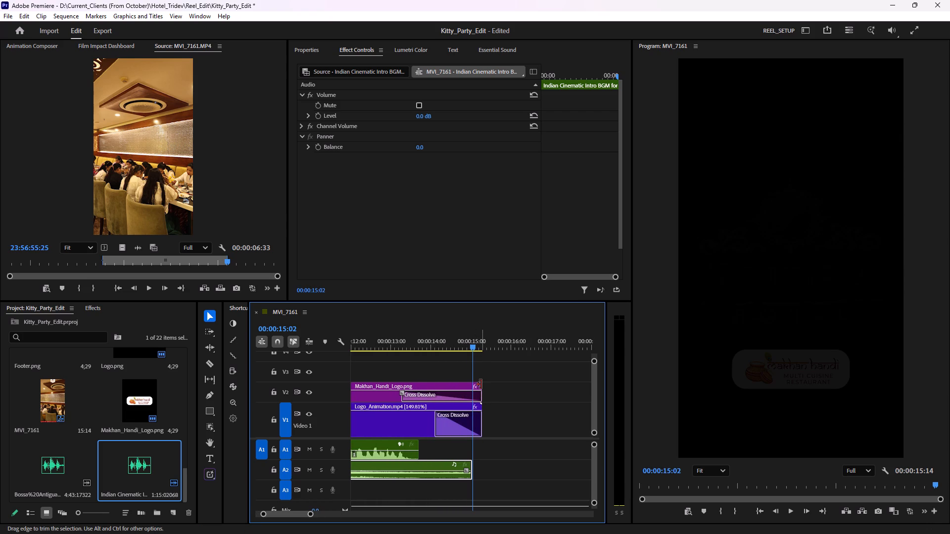
drag(480, 385, 470, 385)
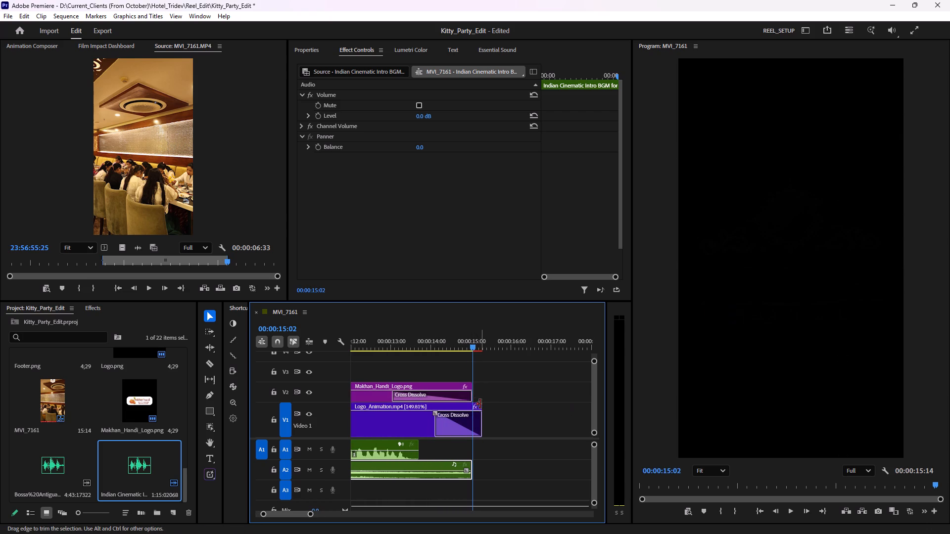
drag(482, 403, 472, 402)
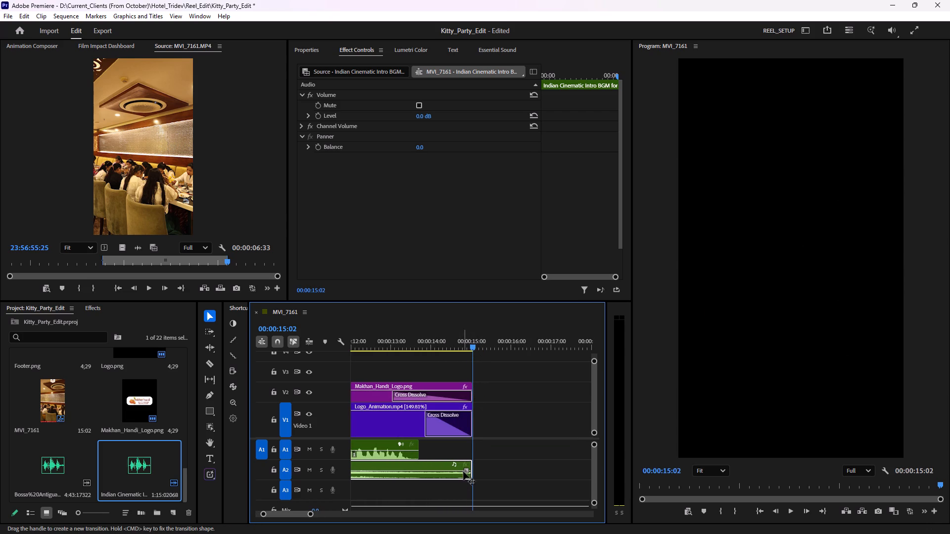
Add a fade-out of about 3 seconds to the end of the A2 music and play back the ending.
drag(465, 470, 360, 478)
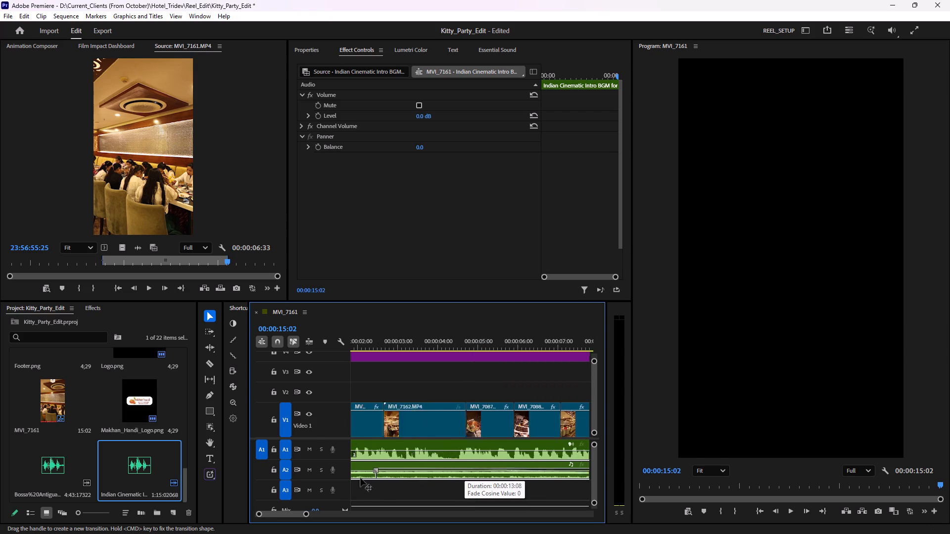
drag(360, 478, 584, 454)
drag(307, 513, 315, 513)
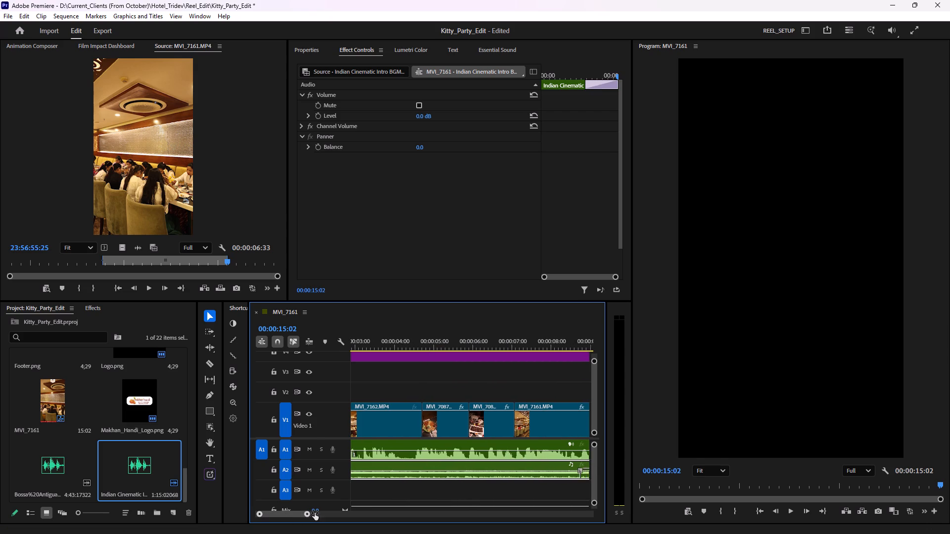
drag(315, 513, 352, 510)
drag(420, 471, 445, 470)
drag(474, 342, 444, 353)
key(space)
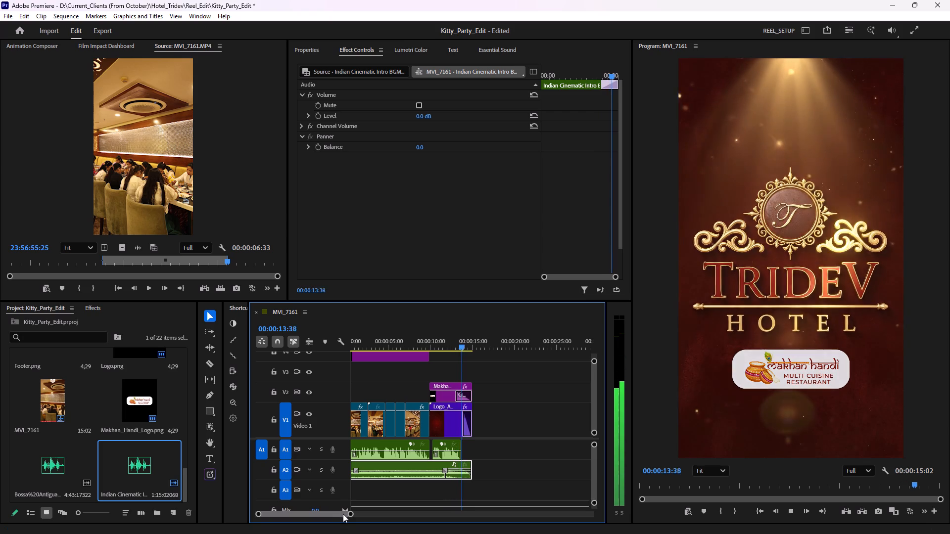
Extend the start of the A2 music back to the sequence start to close the gap.
drag(350, 514, 358, 514)
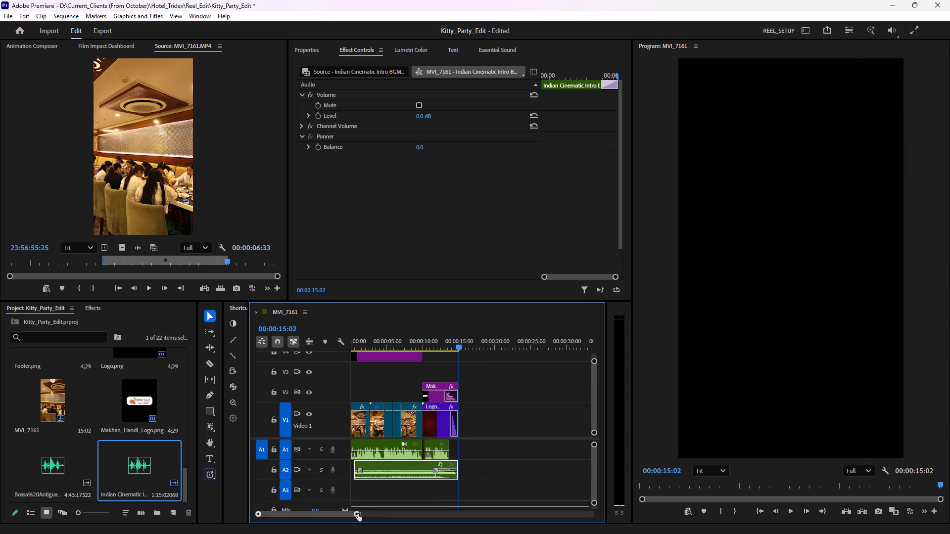
drag(358, 514, 363, 515)
drag(355, 466, 342, 466)
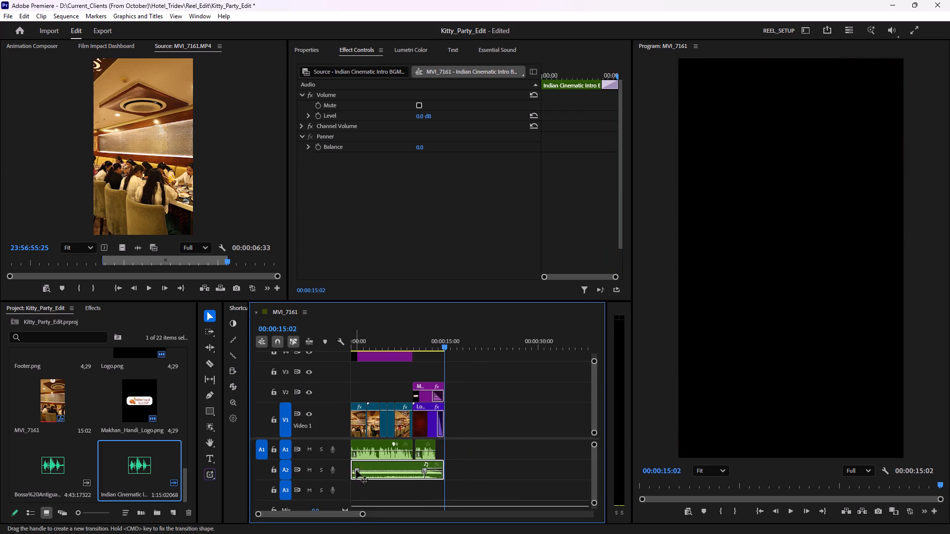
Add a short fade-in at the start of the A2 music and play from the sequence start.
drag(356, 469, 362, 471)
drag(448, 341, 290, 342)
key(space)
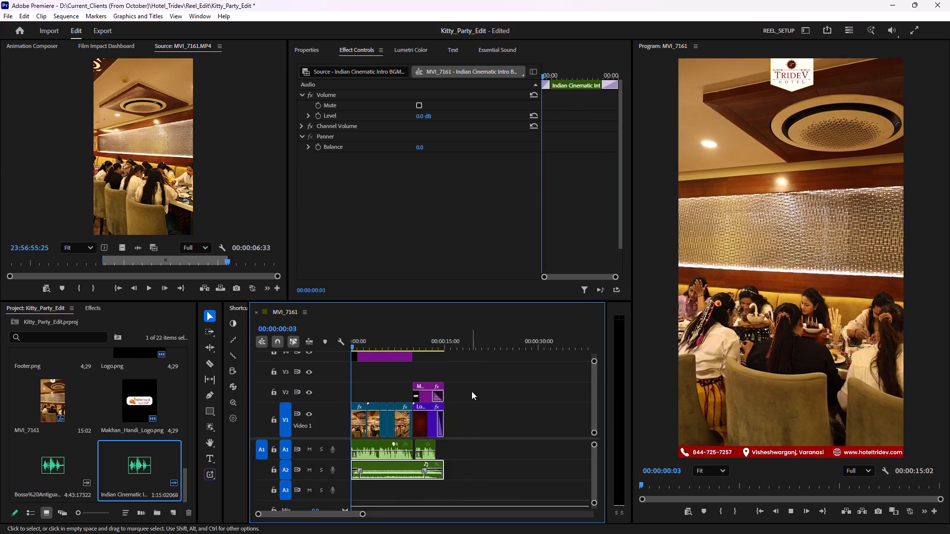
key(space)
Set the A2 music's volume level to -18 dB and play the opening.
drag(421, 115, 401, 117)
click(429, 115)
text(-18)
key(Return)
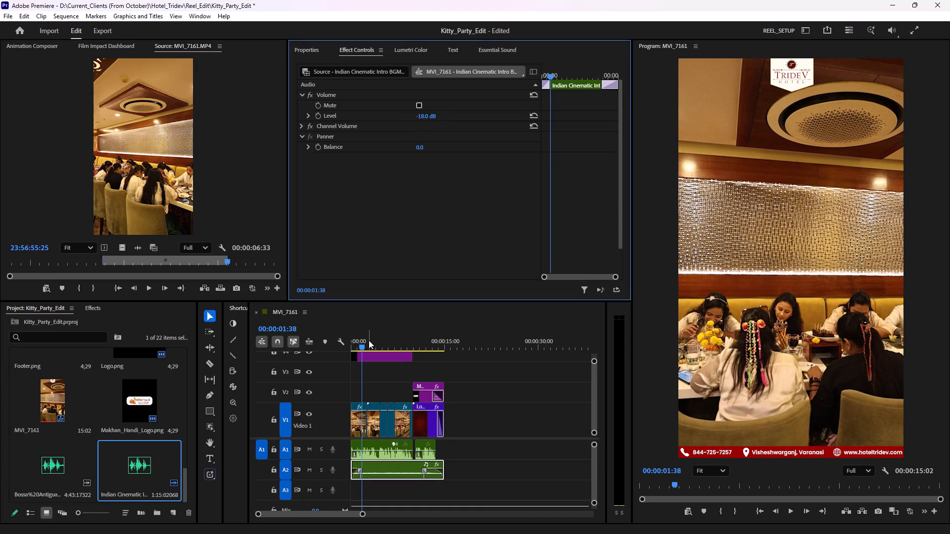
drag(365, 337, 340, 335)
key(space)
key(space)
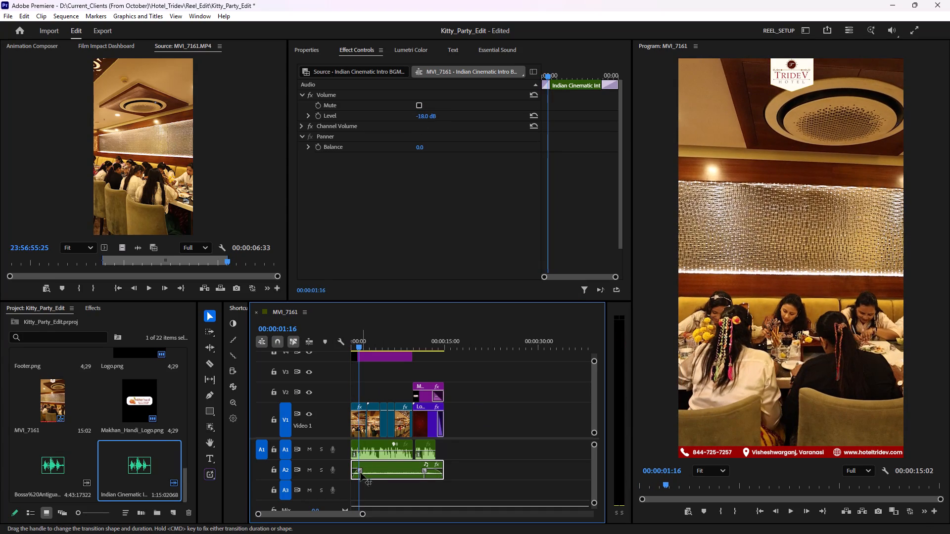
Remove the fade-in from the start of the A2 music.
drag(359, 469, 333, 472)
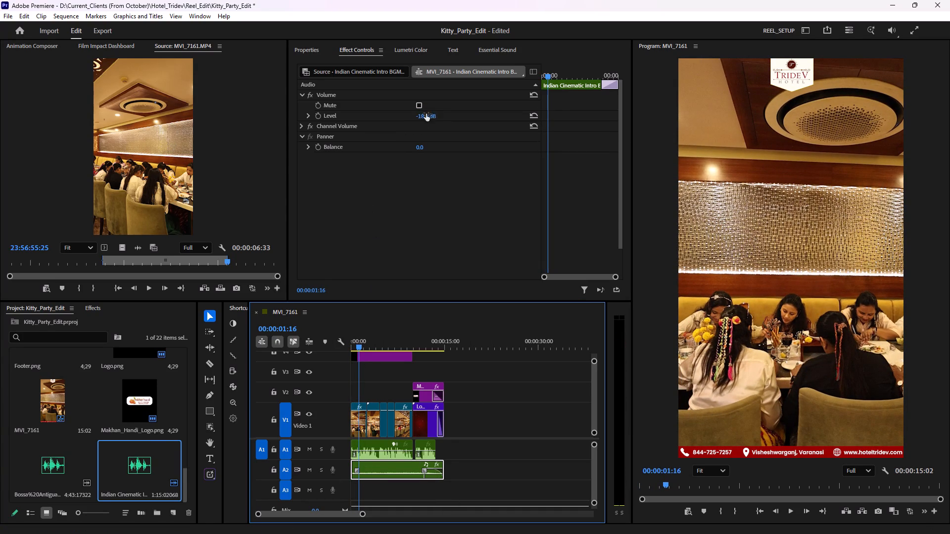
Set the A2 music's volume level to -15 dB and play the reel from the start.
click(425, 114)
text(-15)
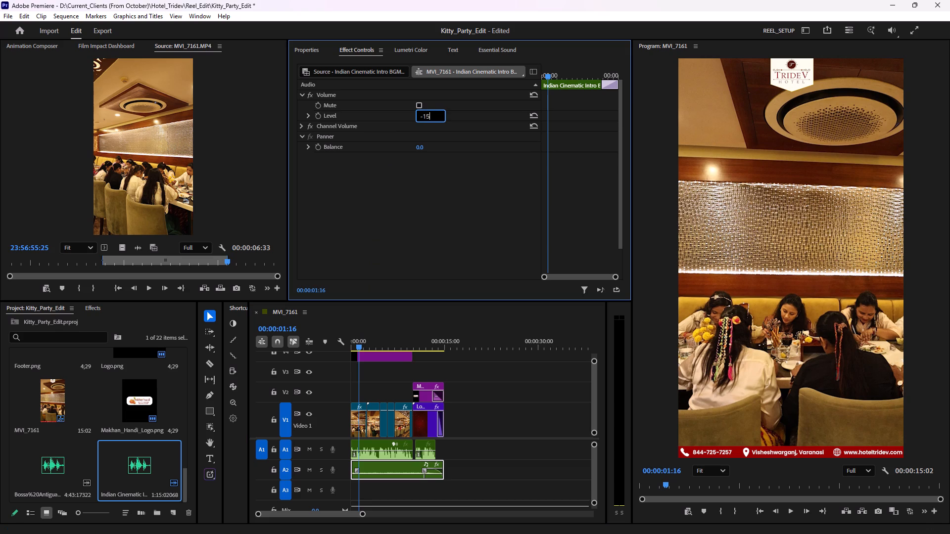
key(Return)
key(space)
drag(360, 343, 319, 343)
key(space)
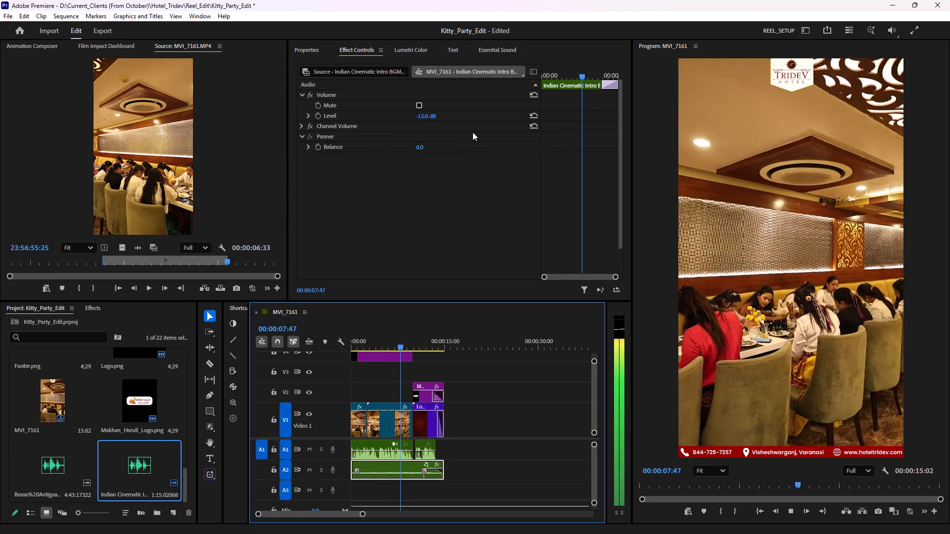
Set the A2 music's volume level to -13 dB and play back the logo ending from about 10 s.
click(421, 114)
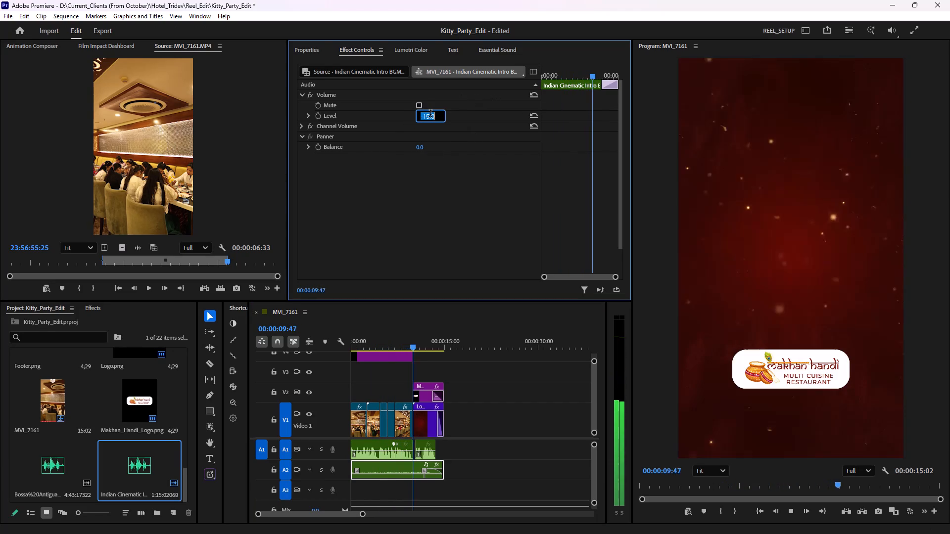
text(-13)
key(Return)
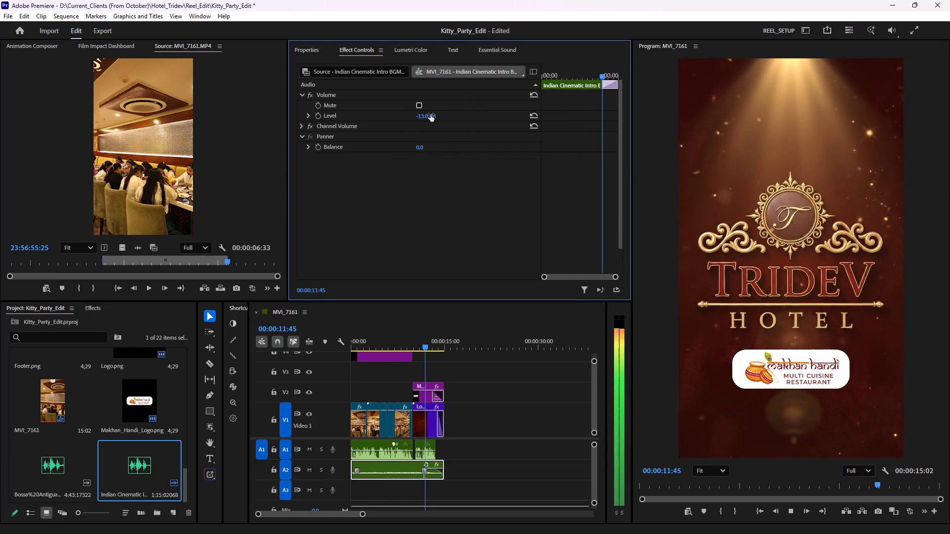
key(space)
drag(437, 344, 413, 342)
key(space)
key(space)
key(space)
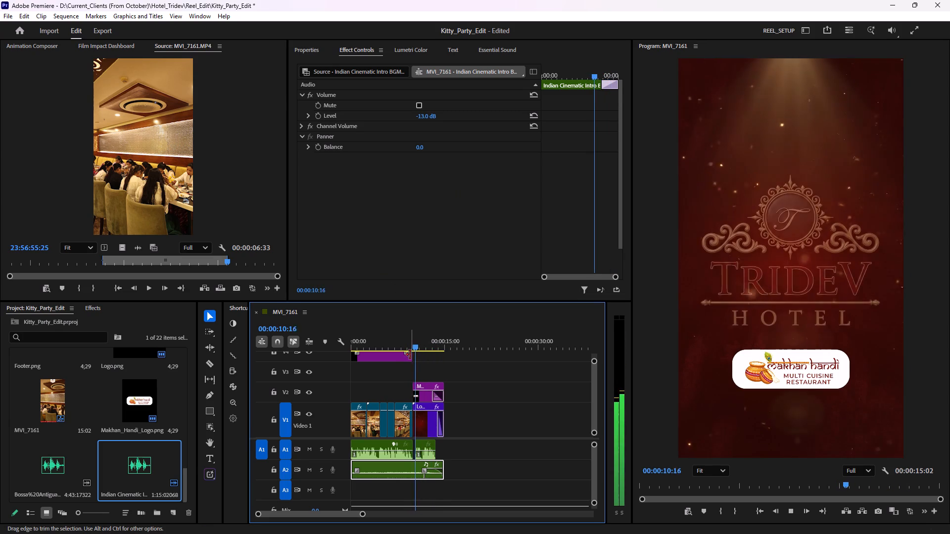
key(space)
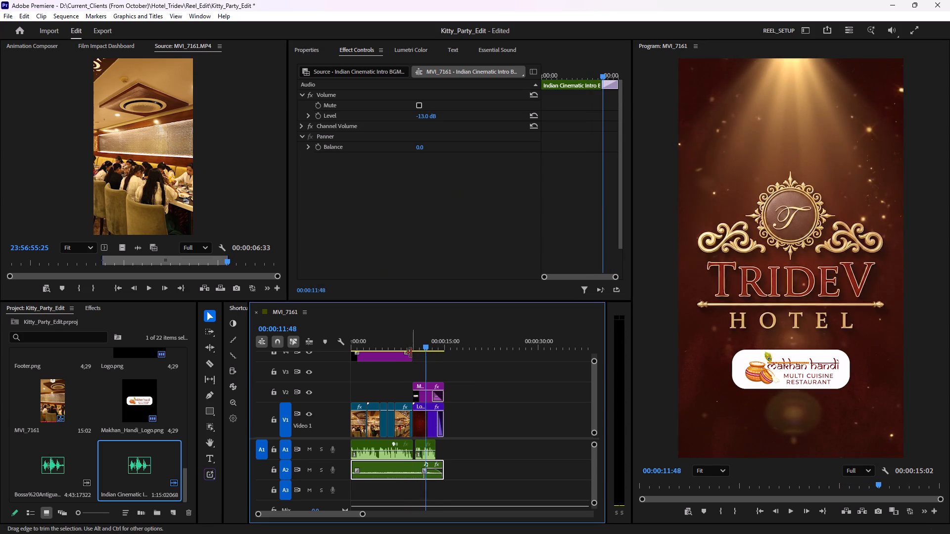
key(space)
key(space)
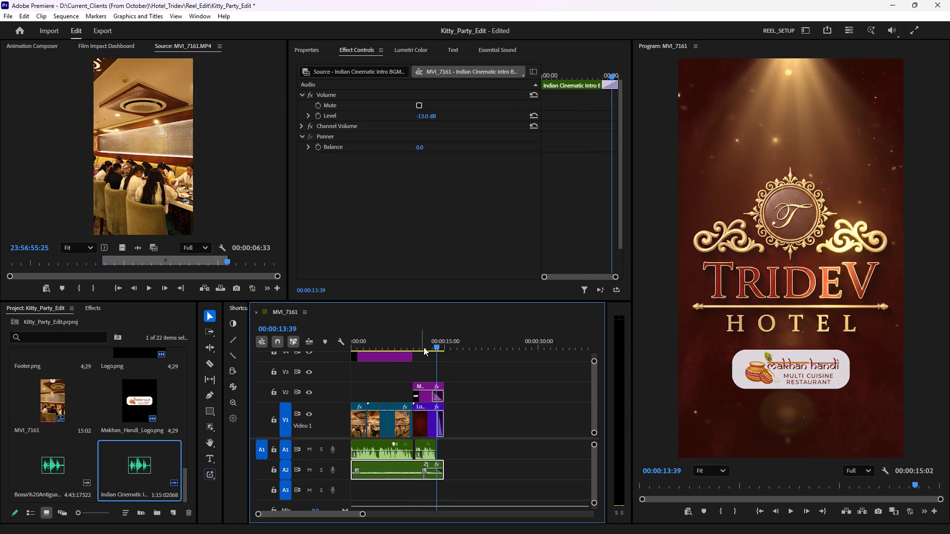
Set the A2 music's volume level to -10 dB and play the reel from the start.
drag(439, 343, 284, 365)
click(427, 114)
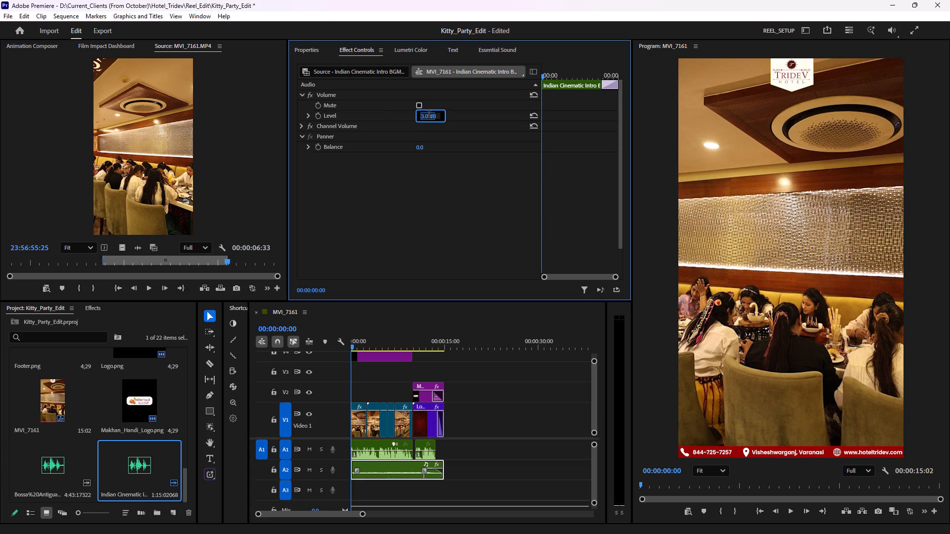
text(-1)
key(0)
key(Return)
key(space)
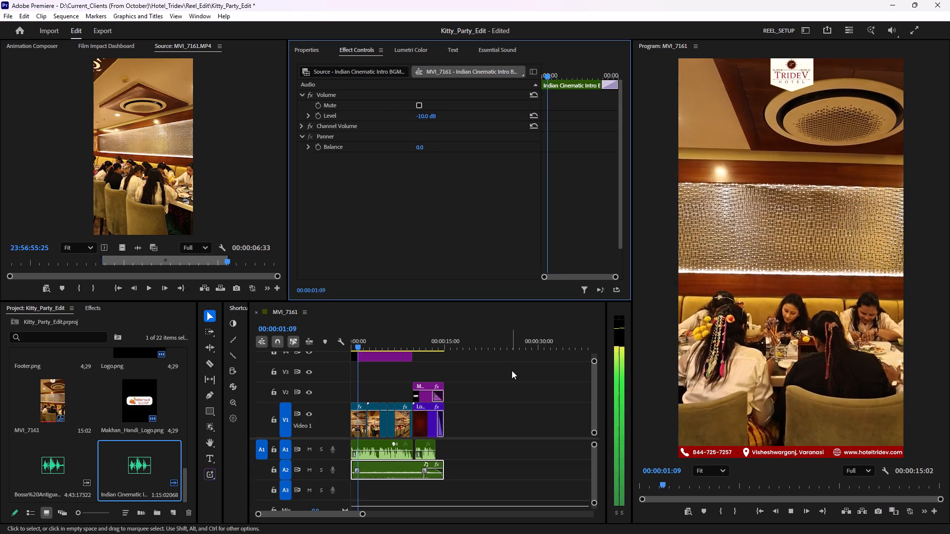
Apply the Balanced High Tone Voice dialogue preset to the first voice-over clip on A1 in Essential Sound.
click(393, 454)
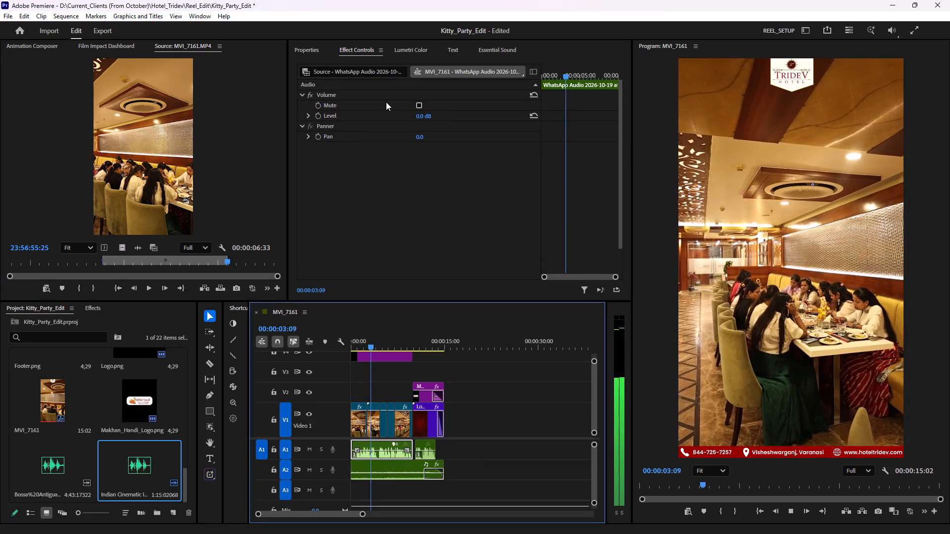
click(490, 47)
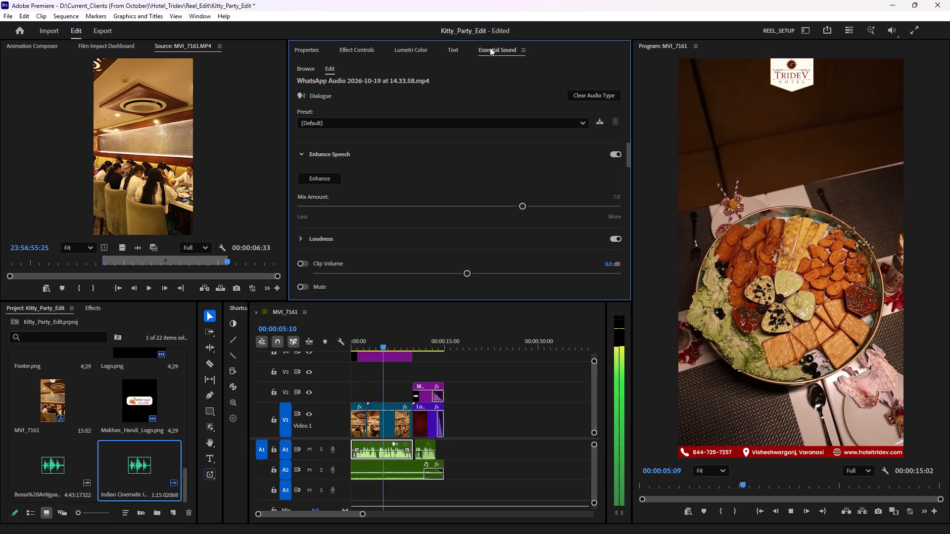
click(344, 118)
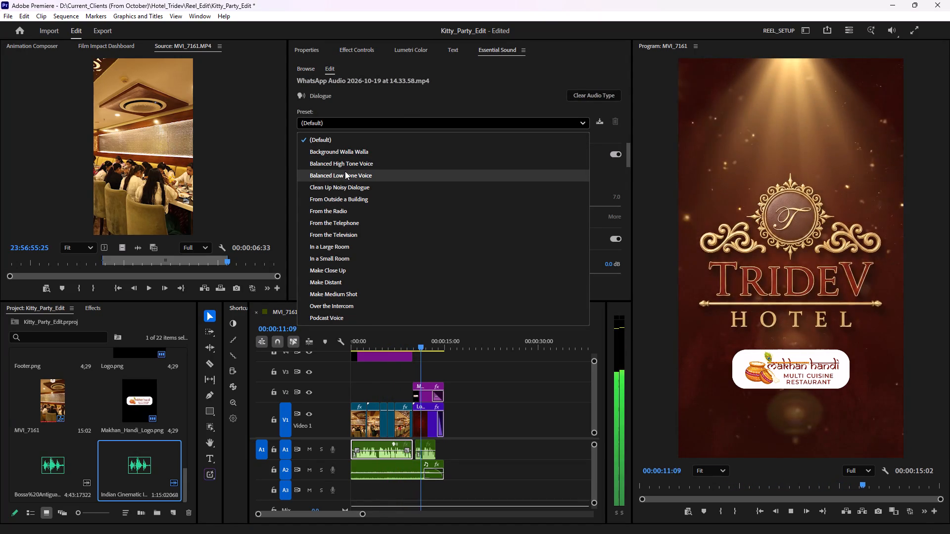
click(341, 164)
Run Enhance Speech on the first A1 voice-over clip and play the reel from the start.
double_click(326, 172)
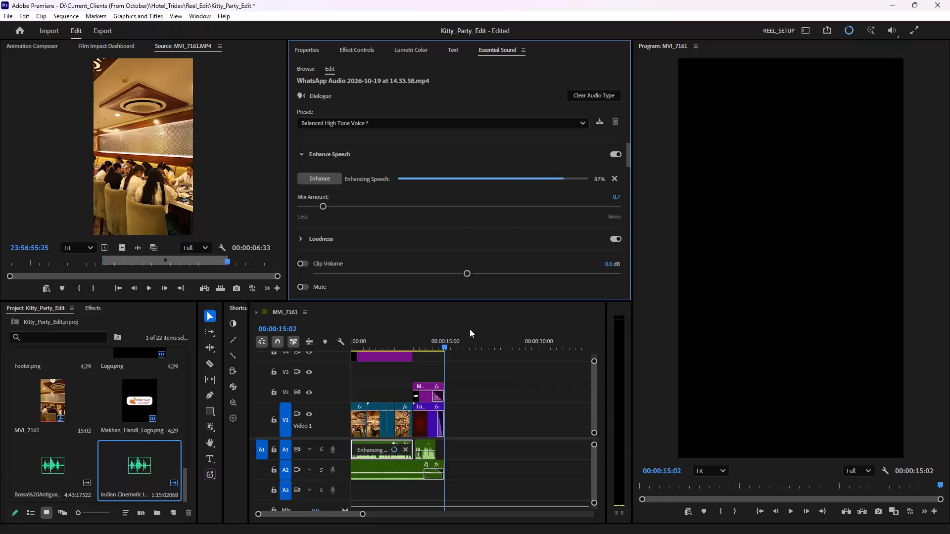
drag(456, 343, 313, 354)
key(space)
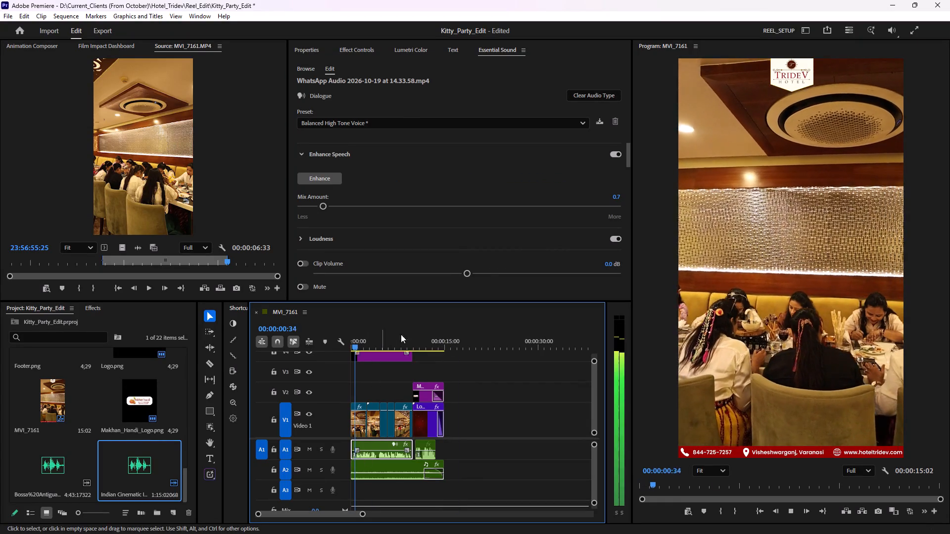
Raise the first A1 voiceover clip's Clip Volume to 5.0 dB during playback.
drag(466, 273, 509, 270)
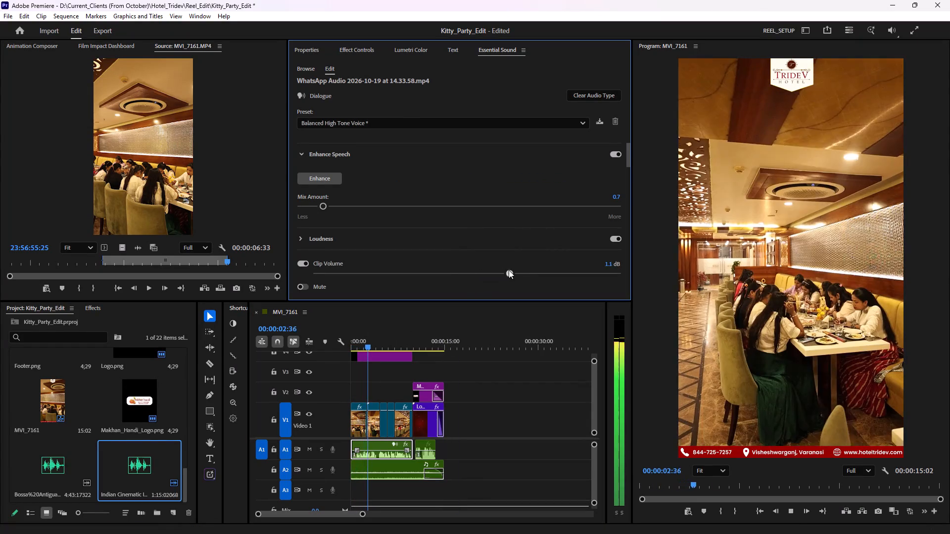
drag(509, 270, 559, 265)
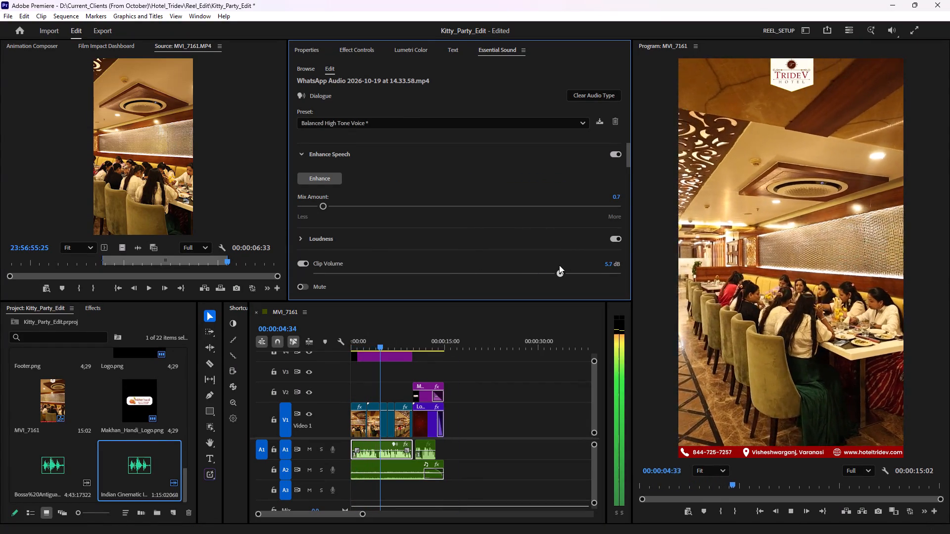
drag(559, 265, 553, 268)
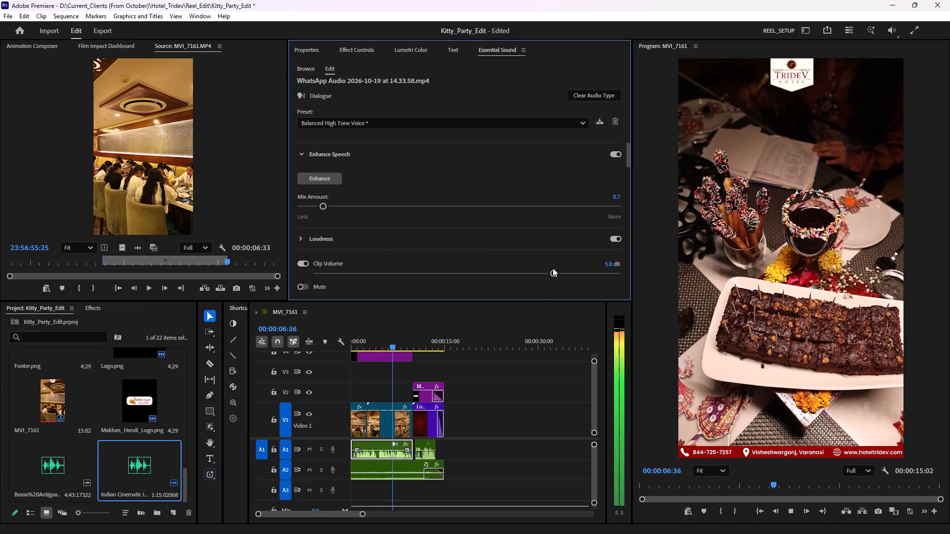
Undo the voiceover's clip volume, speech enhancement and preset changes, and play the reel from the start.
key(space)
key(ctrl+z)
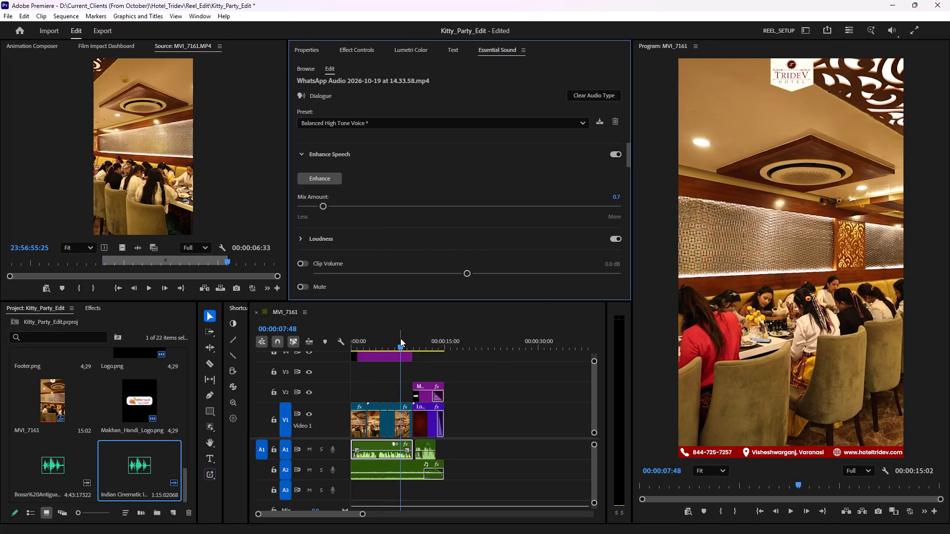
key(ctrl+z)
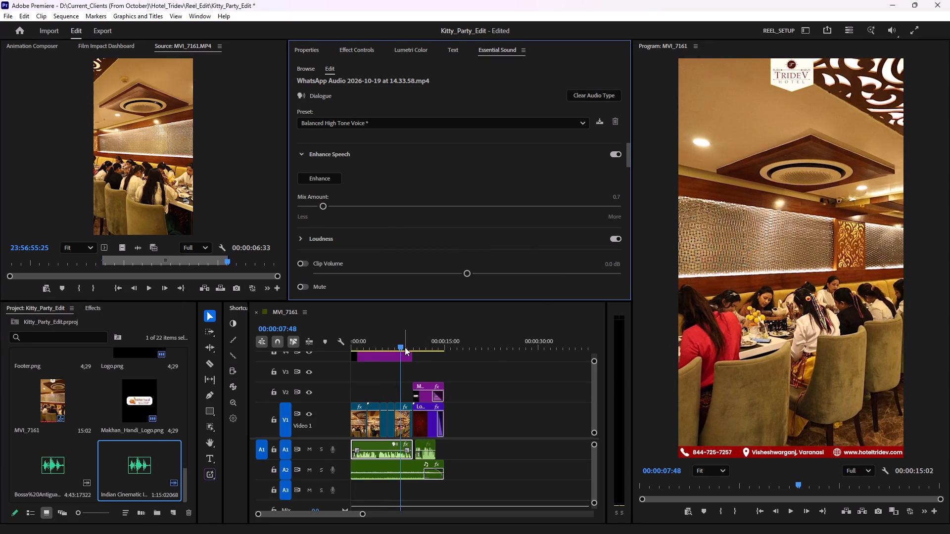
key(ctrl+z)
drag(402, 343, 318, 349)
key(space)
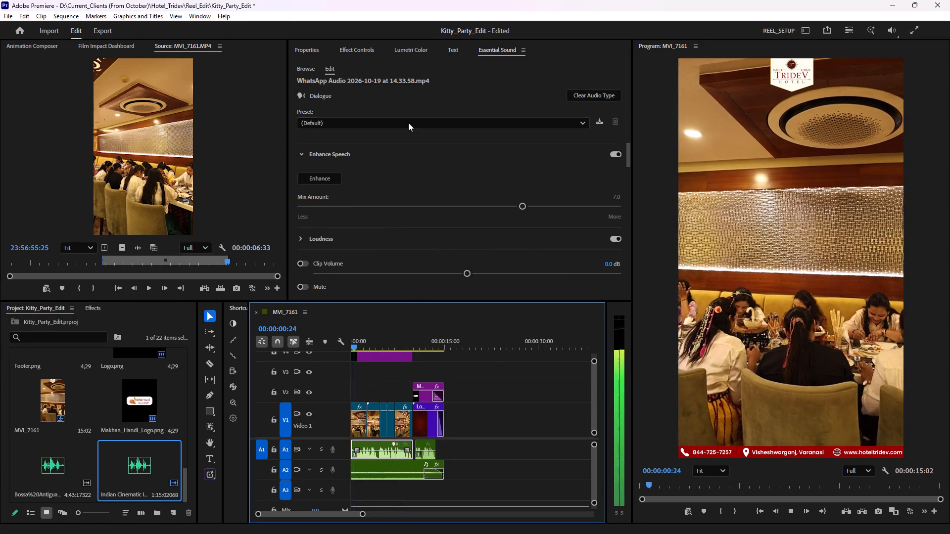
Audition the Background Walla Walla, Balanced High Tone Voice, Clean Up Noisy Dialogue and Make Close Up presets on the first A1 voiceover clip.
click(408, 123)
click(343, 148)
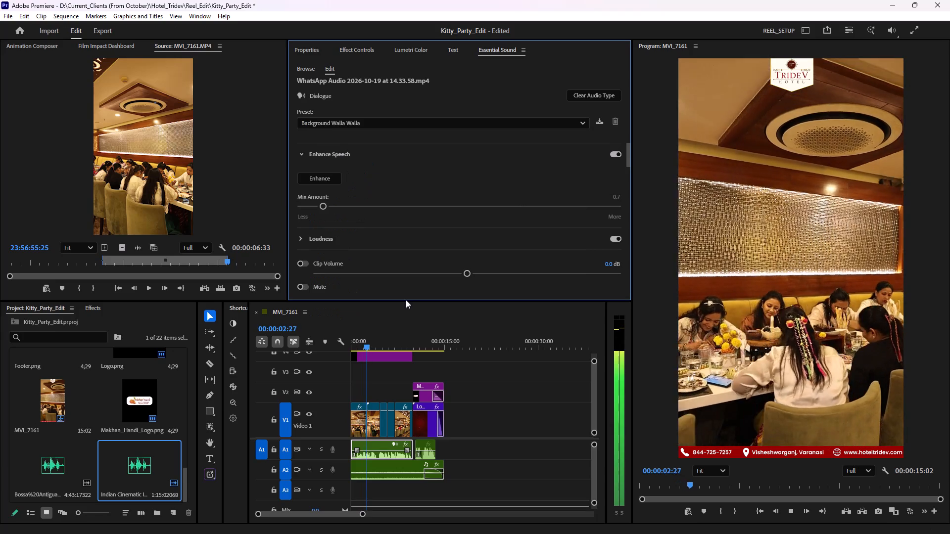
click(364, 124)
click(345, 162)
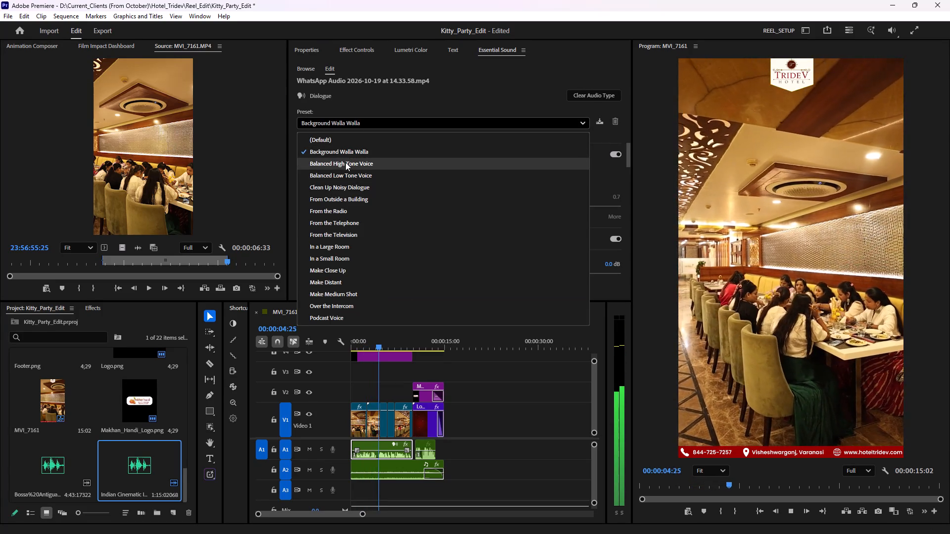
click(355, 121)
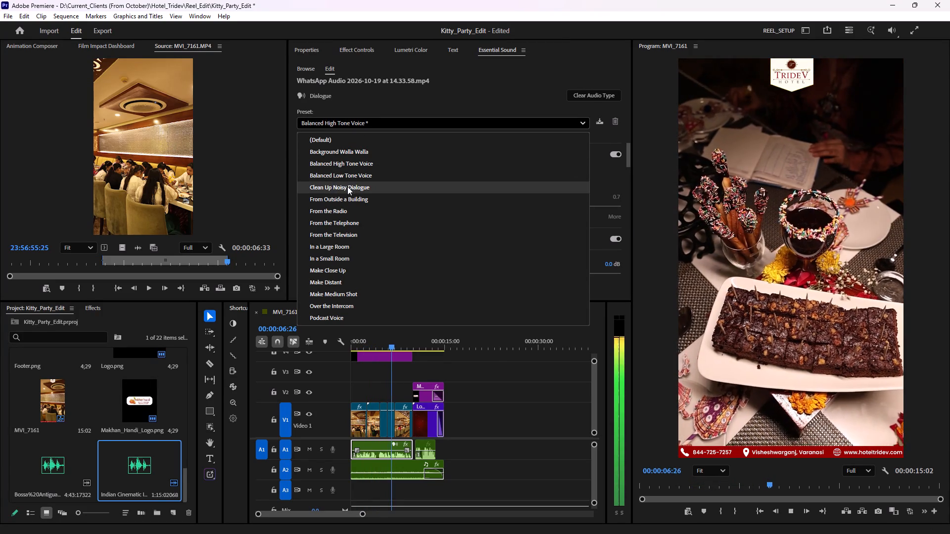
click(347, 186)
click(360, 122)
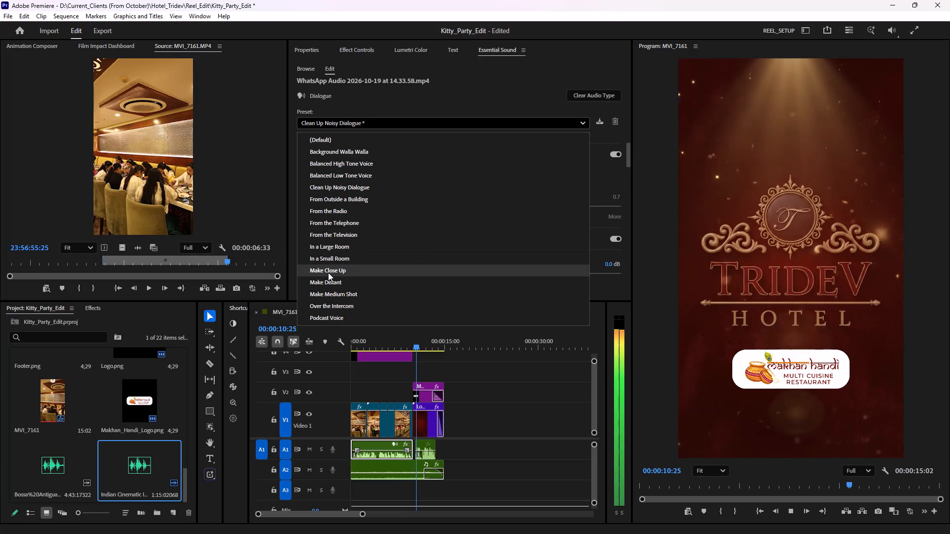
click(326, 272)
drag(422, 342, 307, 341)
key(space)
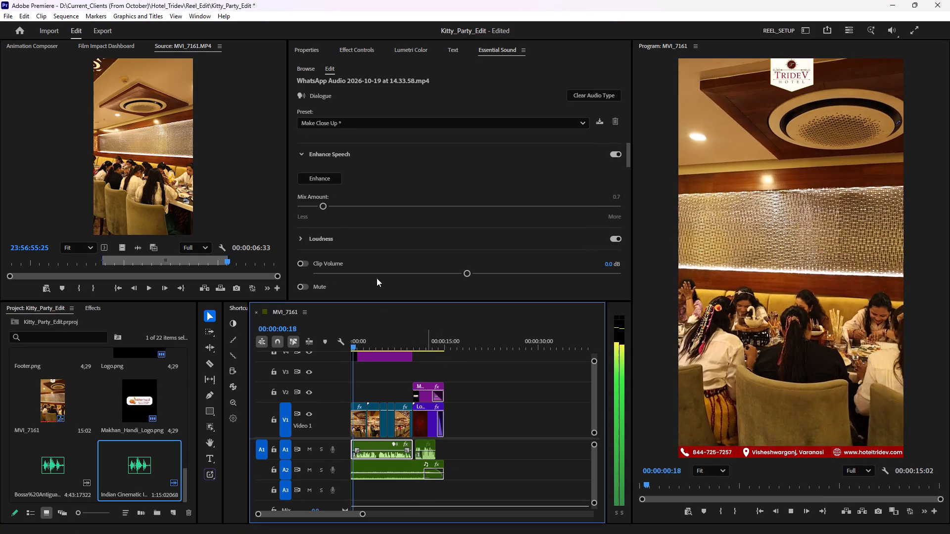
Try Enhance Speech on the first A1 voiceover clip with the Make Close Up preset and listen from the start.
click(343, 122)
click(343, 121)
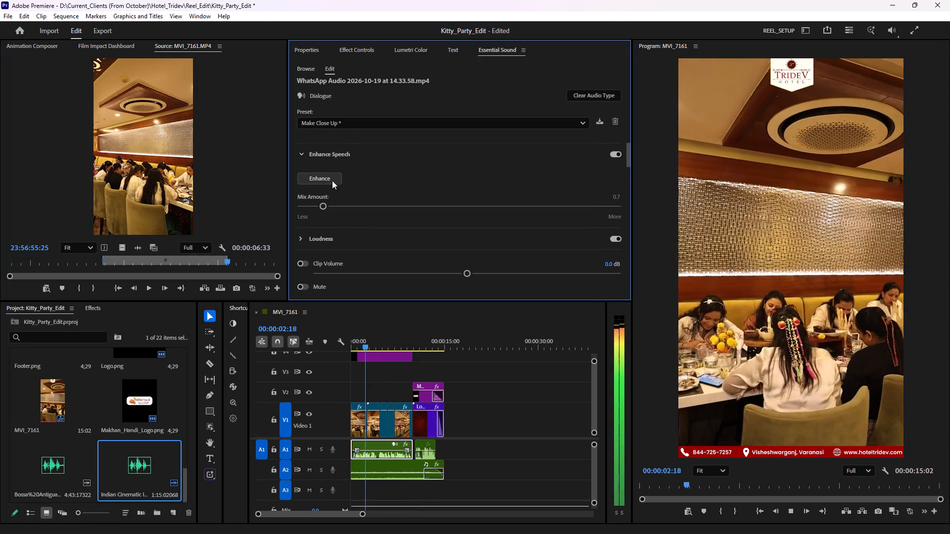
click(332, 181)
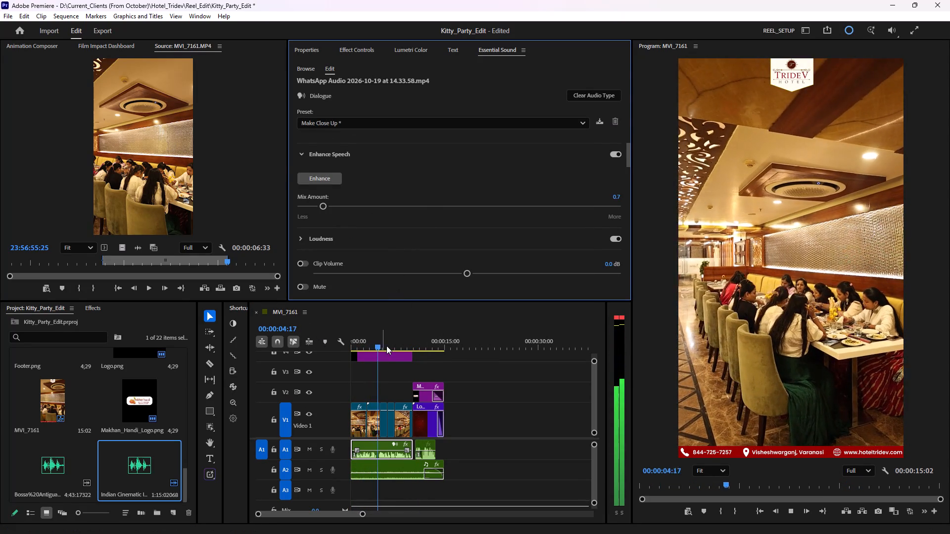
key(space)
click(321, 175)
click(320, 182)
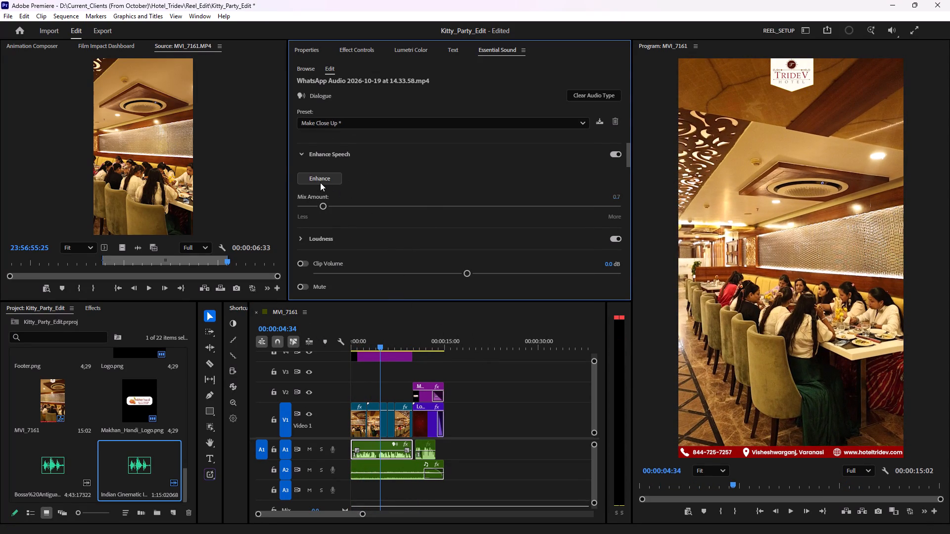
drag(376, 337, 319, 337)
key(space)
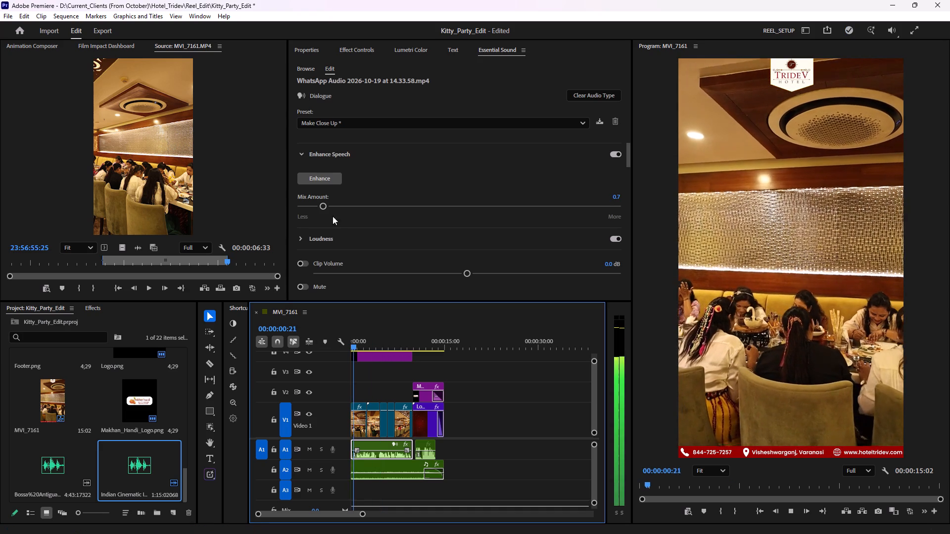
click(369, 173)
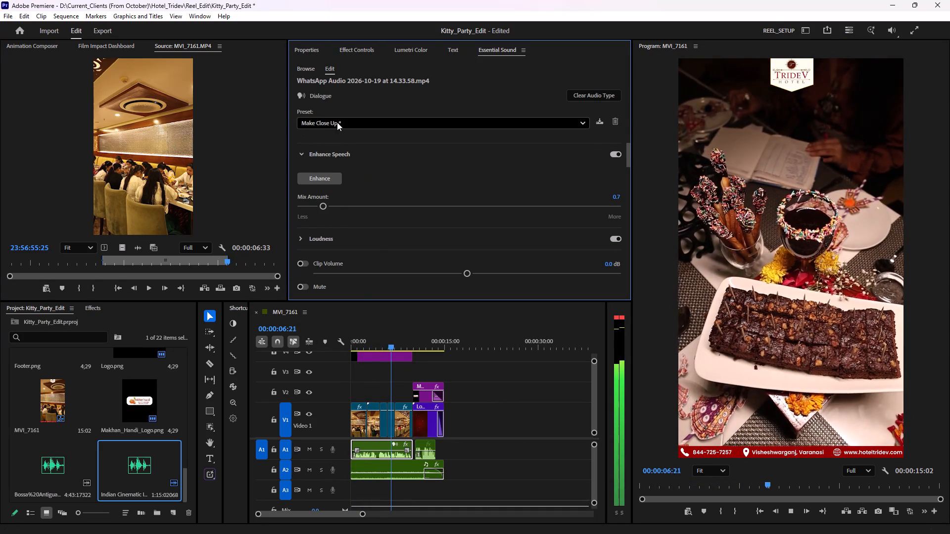
Clear the Dialogue audio type from the first A1 voiceover clip.
click(337, 122)
scroll(364, 244, down, 3)
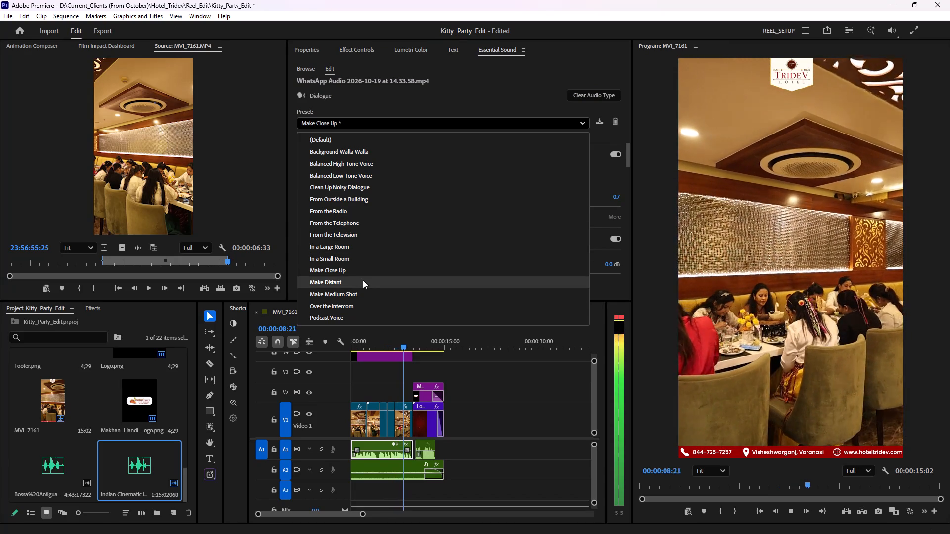
click(454, 392)
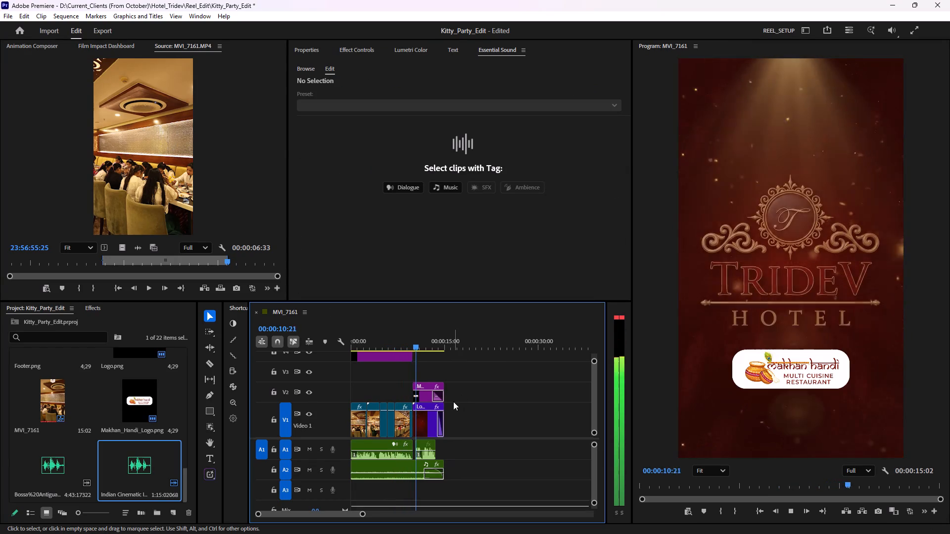
key(space)
click(371, 446)
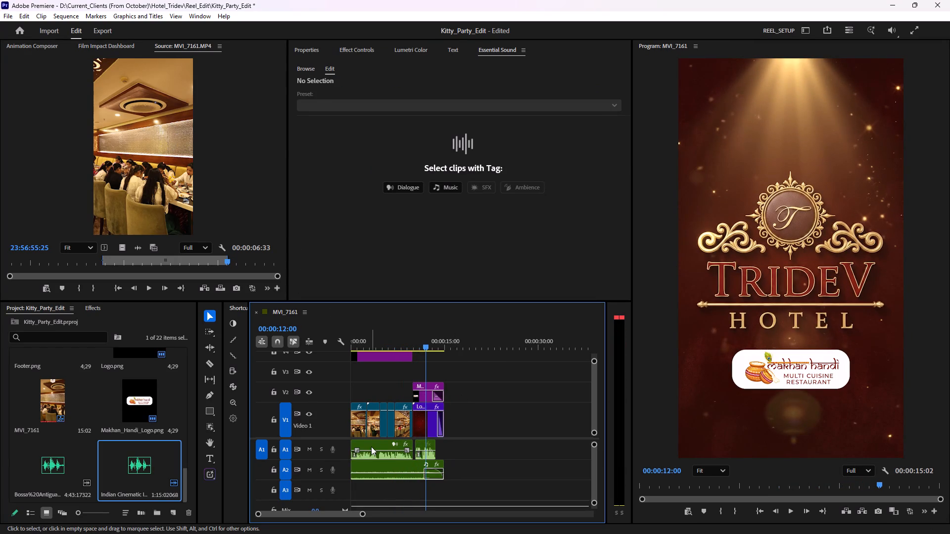
click(588, 96)
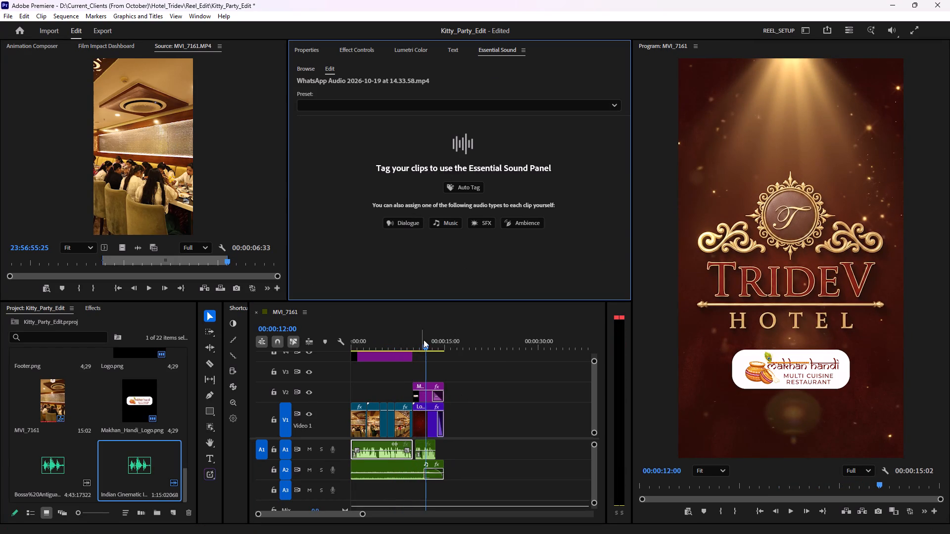
Play the reel from the start to check the untagged voiceover against the music, replaying from about 3 s.
drag(431, 346, 174, 337)
key(space)
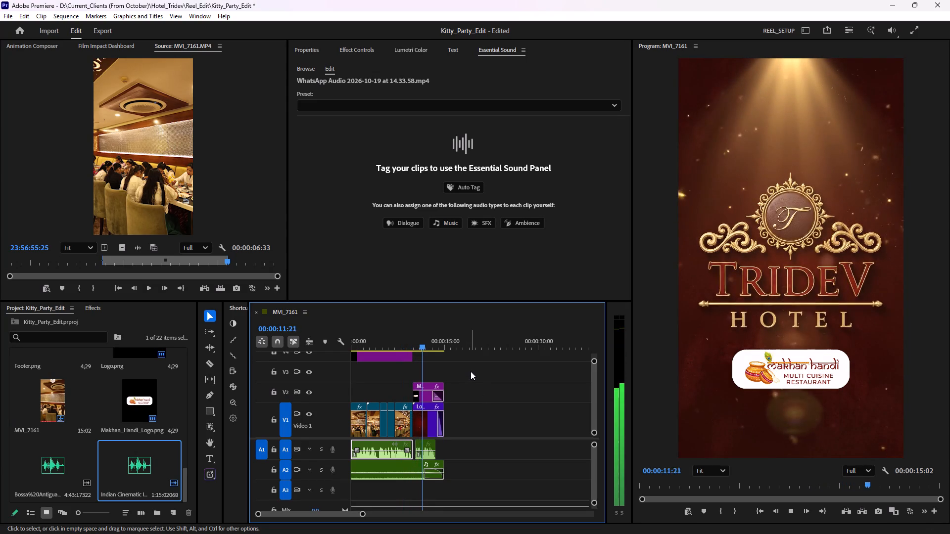
key(space)
drag(430, 334, 333, 354)
key(space)
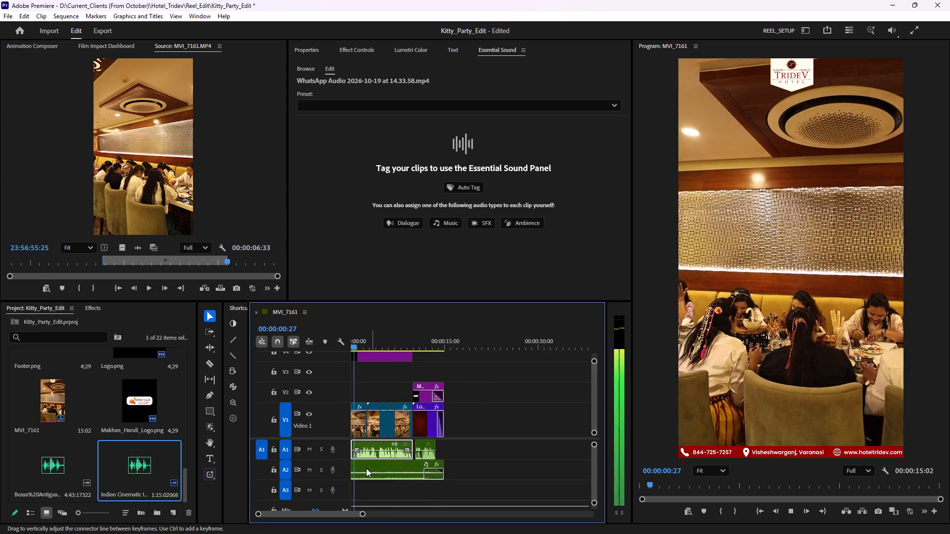
drag(362, 516, 319, 516)
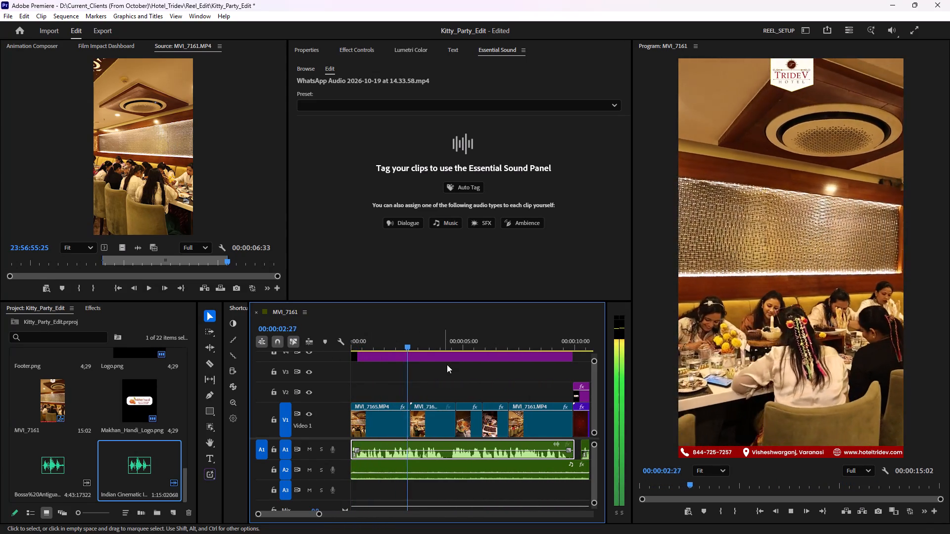
key(space)
click(414, 340)
key(space)
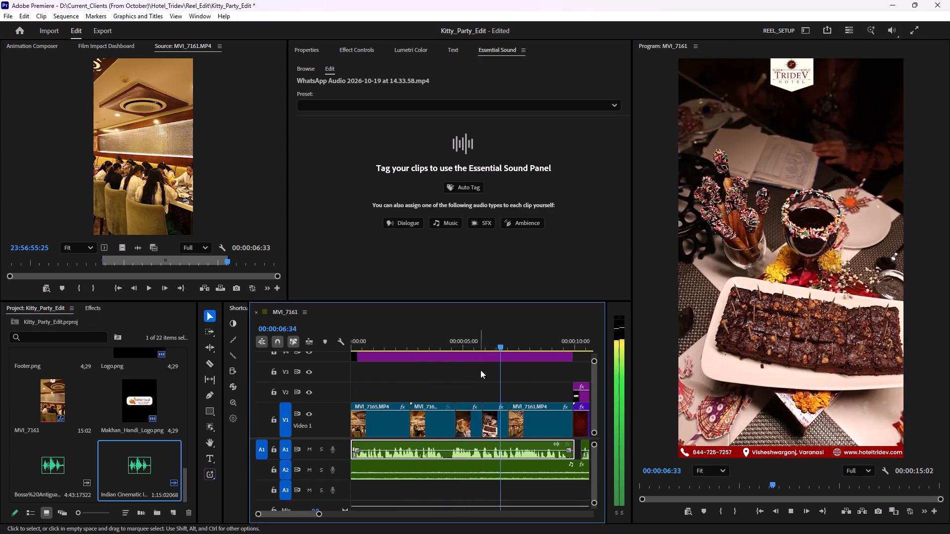
key(space)
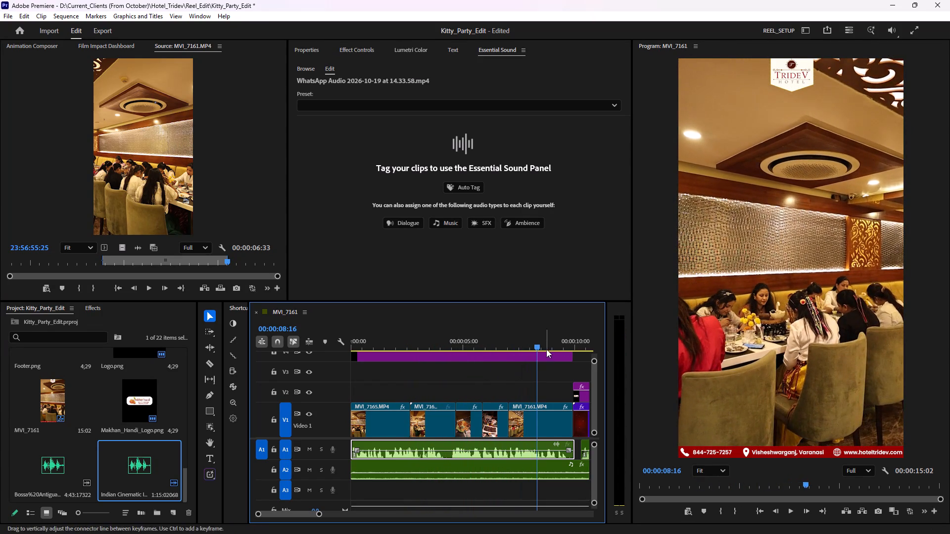
Add Animation Composer's Generated Light Leak 1 transition at the cut between MVI_7162 and MVI_7087, at 00:00:04:34.
drag(537, 343, 444, 364)
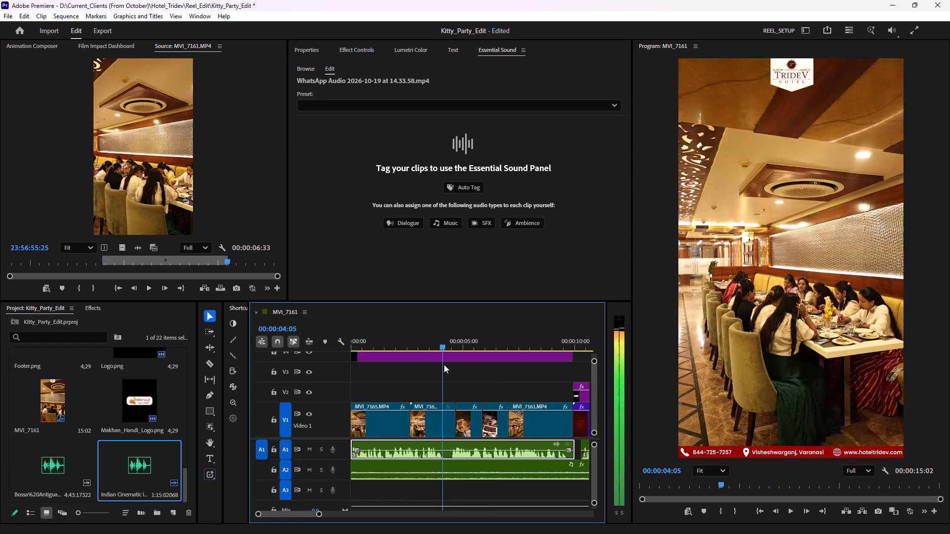
drag(444, 364, 457, 362)
click(16, 45)
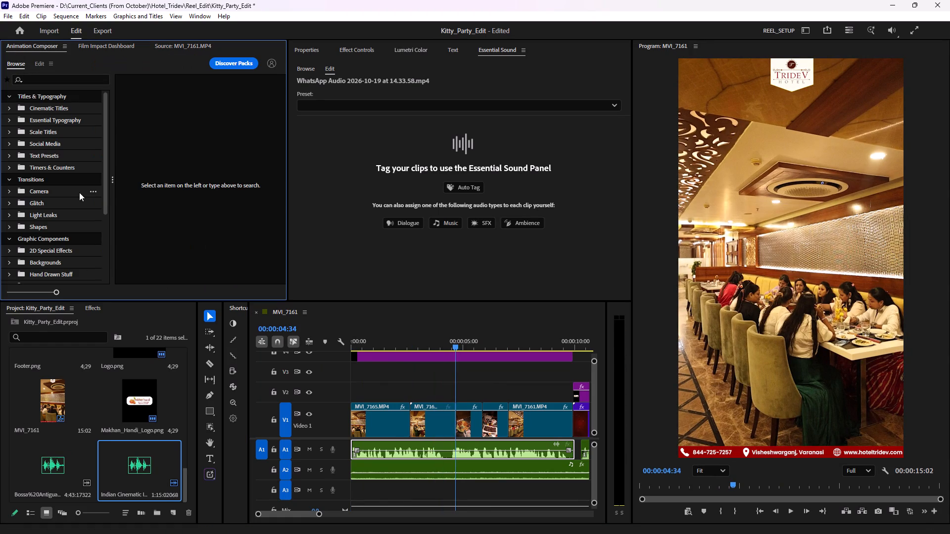
click(37, 177)
scroll(148, 171, down, 10)
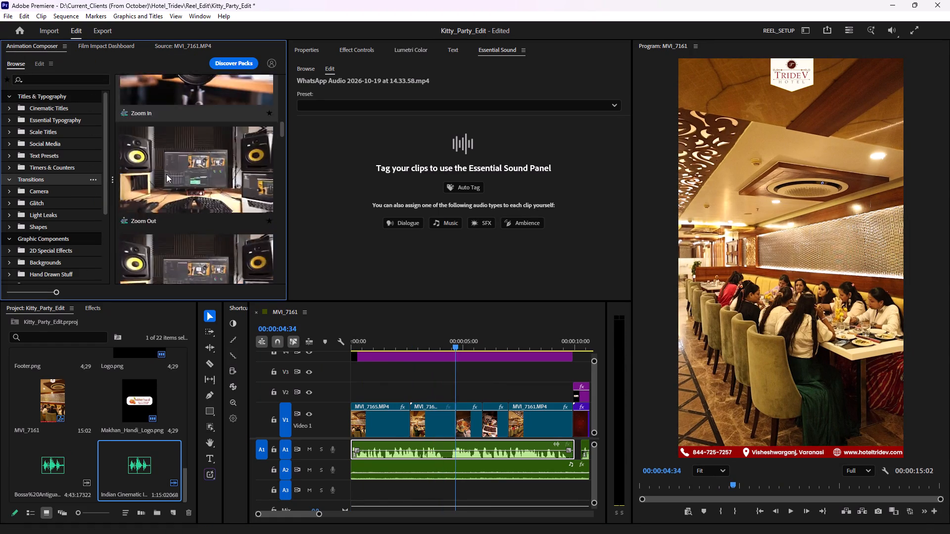
scroll(166, 174, down, 9)
scroll(193, 218, down, 1)
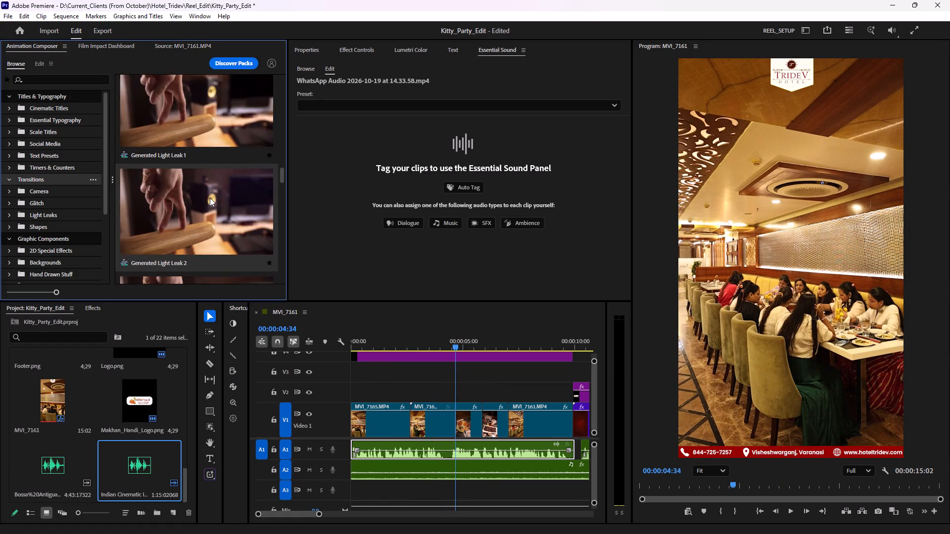
scroll(210, 198, down, 6)
scroll(211, 163, up, 3)
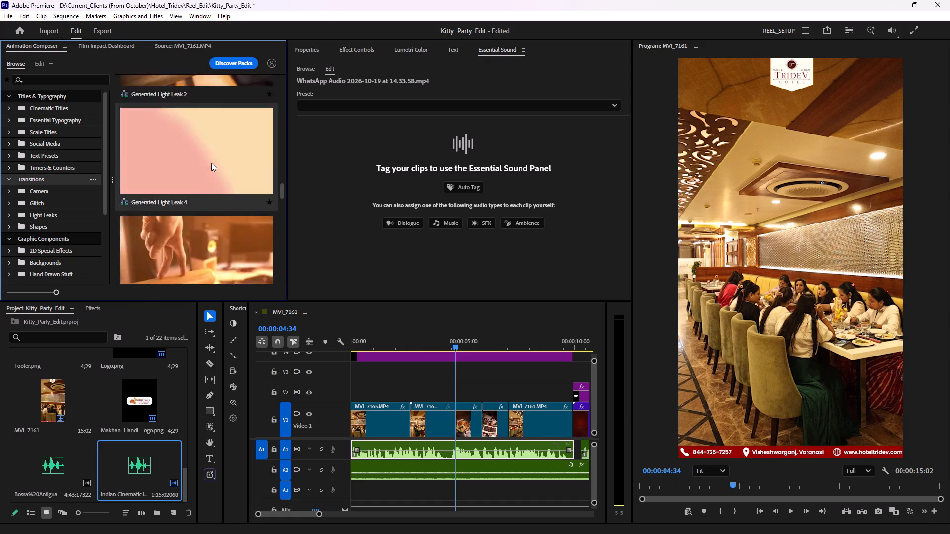
scroll(213, 161, up, 4)
click(200, 173)
click(266, 290)
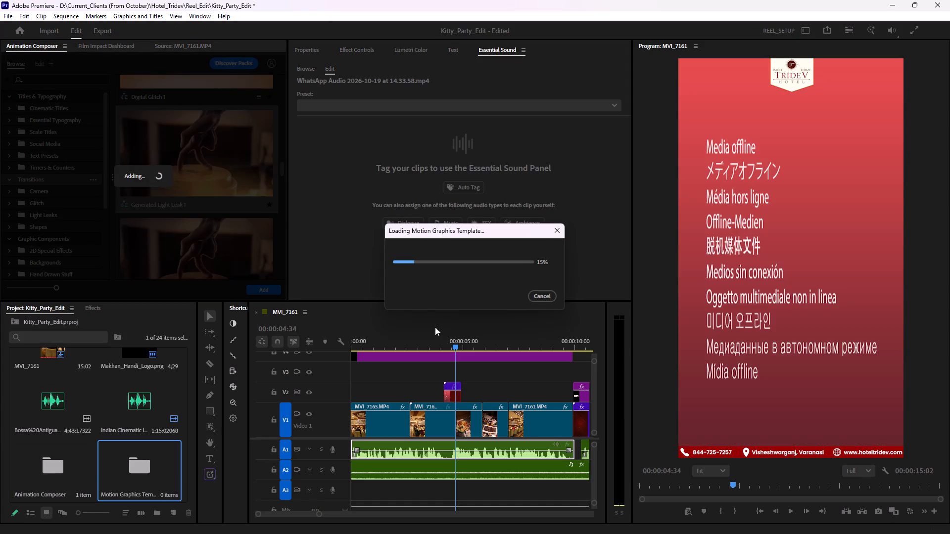
Nudge the two light leak clips on V2 slightly later and play through the transition to the logo ending.
drag(455, 345, 438, 346)
key(space)
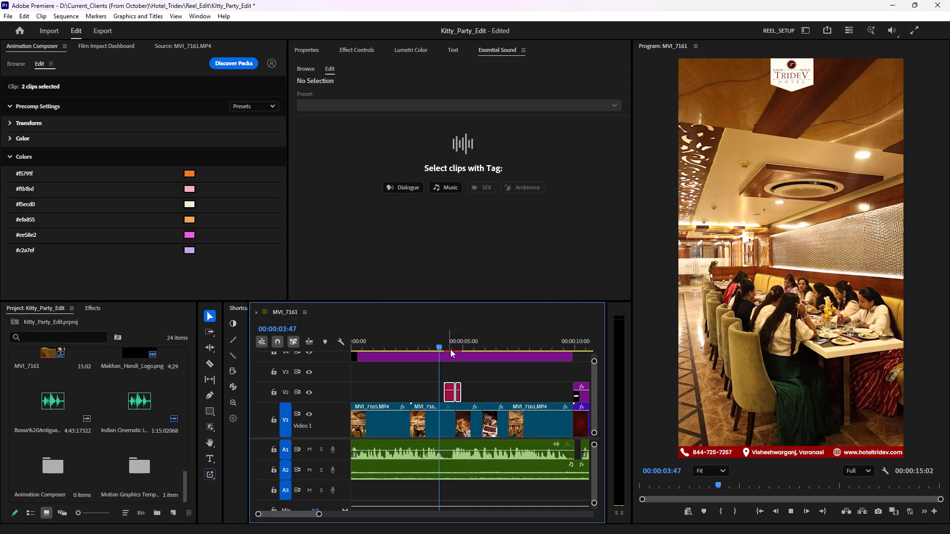
key(space)
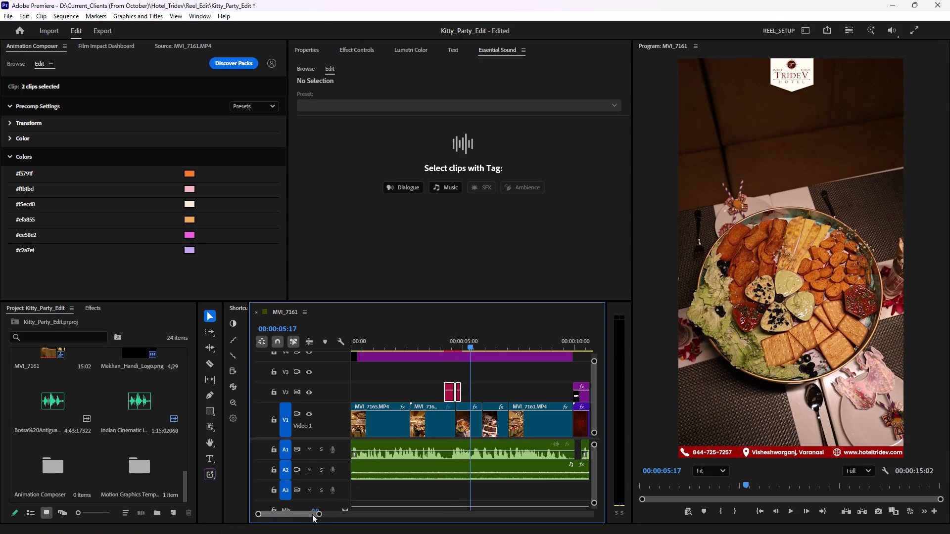
drag(317, 513, 292, 509)
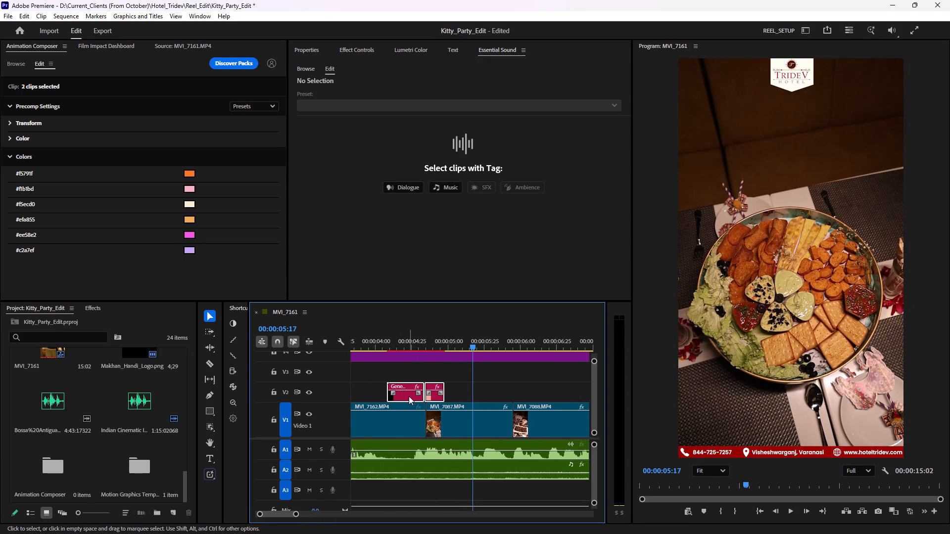
drag(410, 396, 414, 395)
drag(476, 344, 388, 347)
key(space)
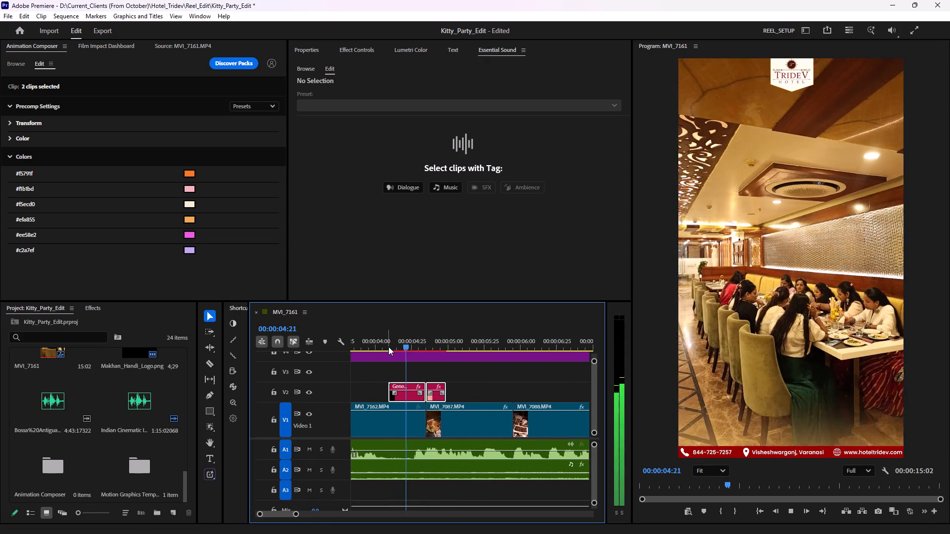
drag(295, 513, 329, 511)
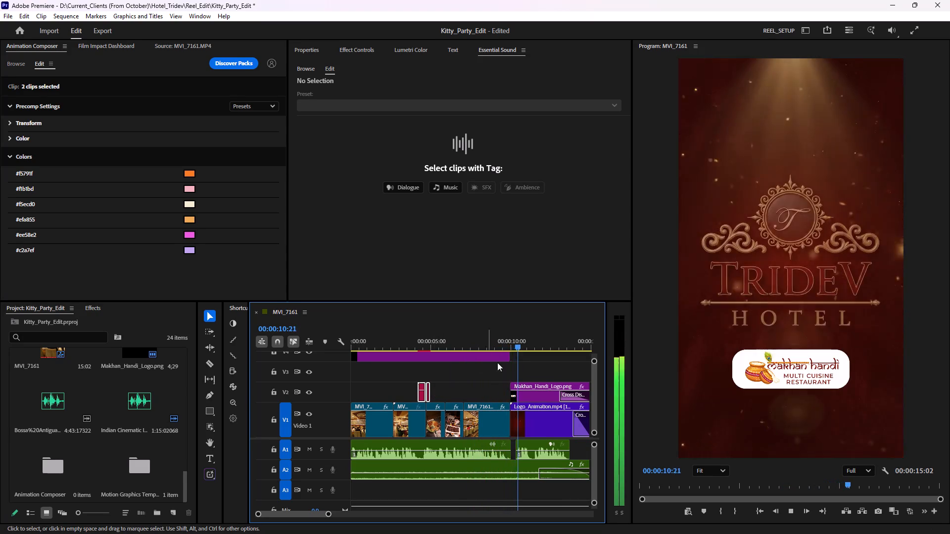
key(space)
Add a Cross Dissolve to the start of Makhan_Handi_Logo.png on V2 and play back the logo's fade-in.
click(515, 345)
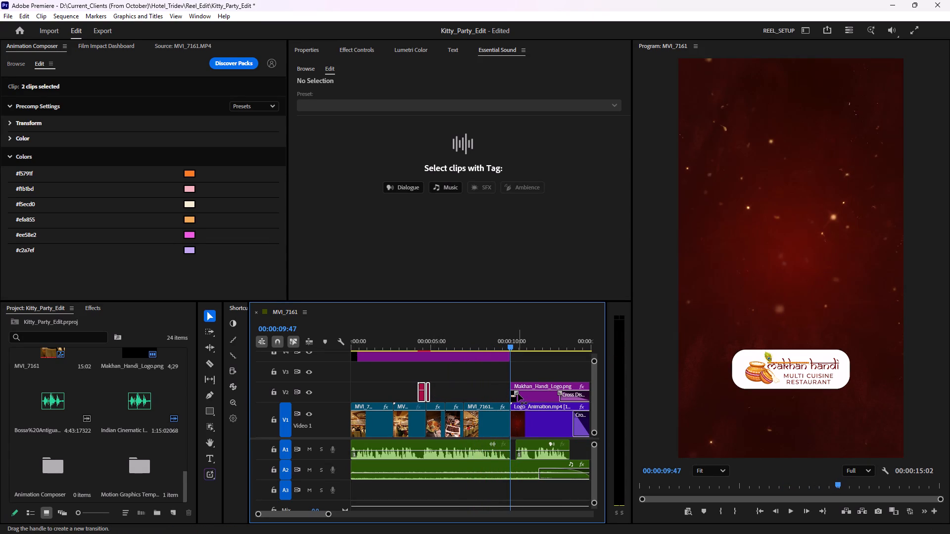
drag(518, 393, 531, 392)
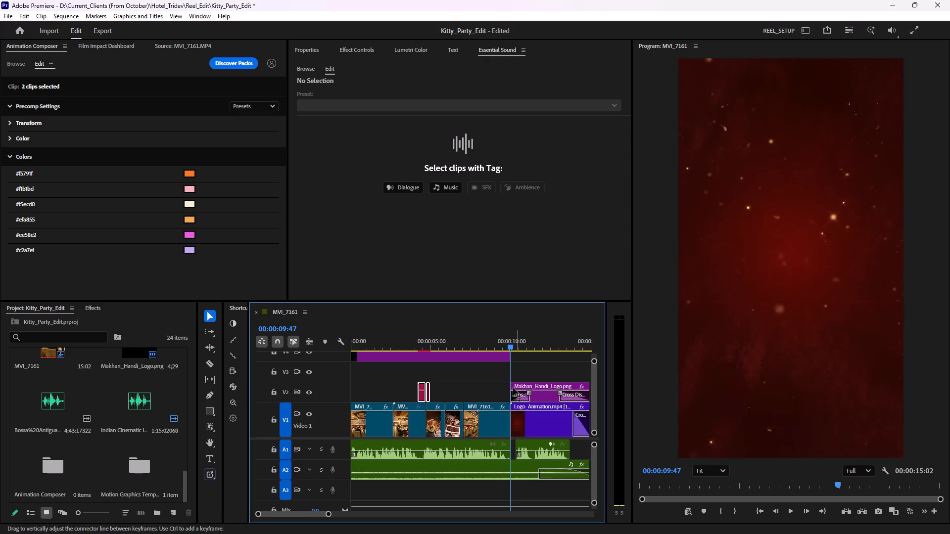
key(space)
key(space)
drag(531, 336, 515, 341)
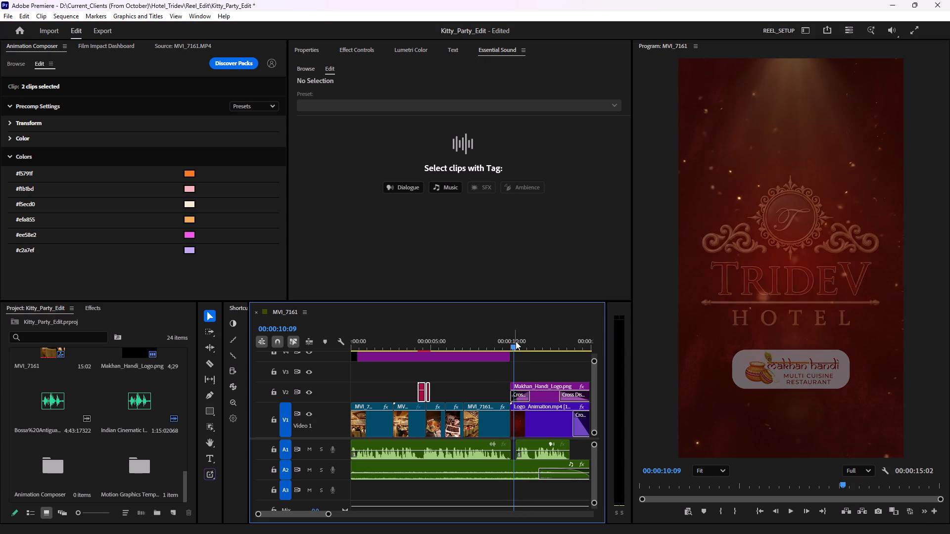
drag(516, 342, 511, 344)
key(space)
key(space)
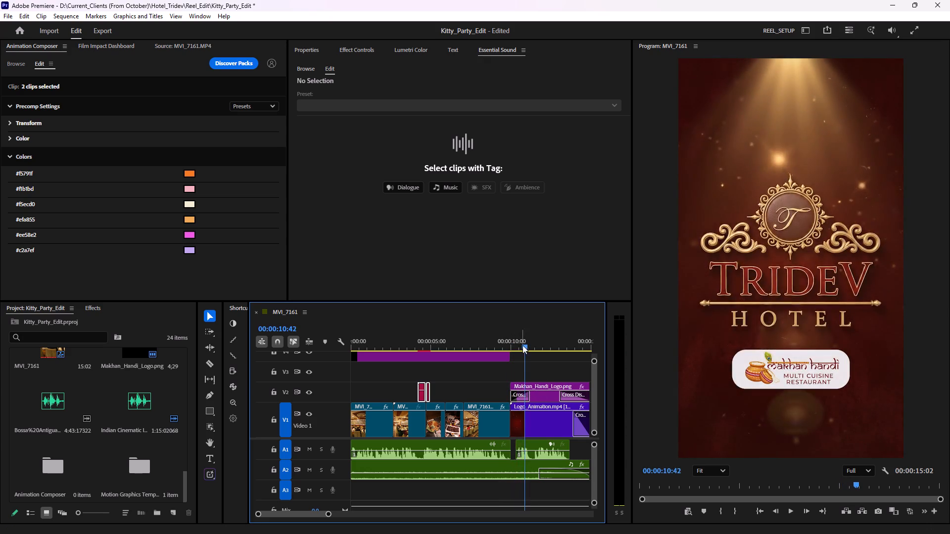
drag(523, 345, 507, 350)
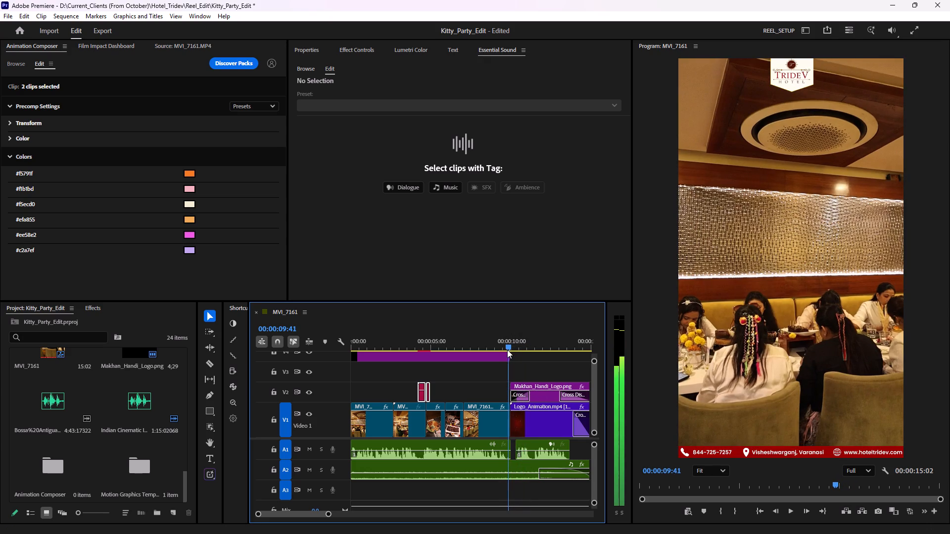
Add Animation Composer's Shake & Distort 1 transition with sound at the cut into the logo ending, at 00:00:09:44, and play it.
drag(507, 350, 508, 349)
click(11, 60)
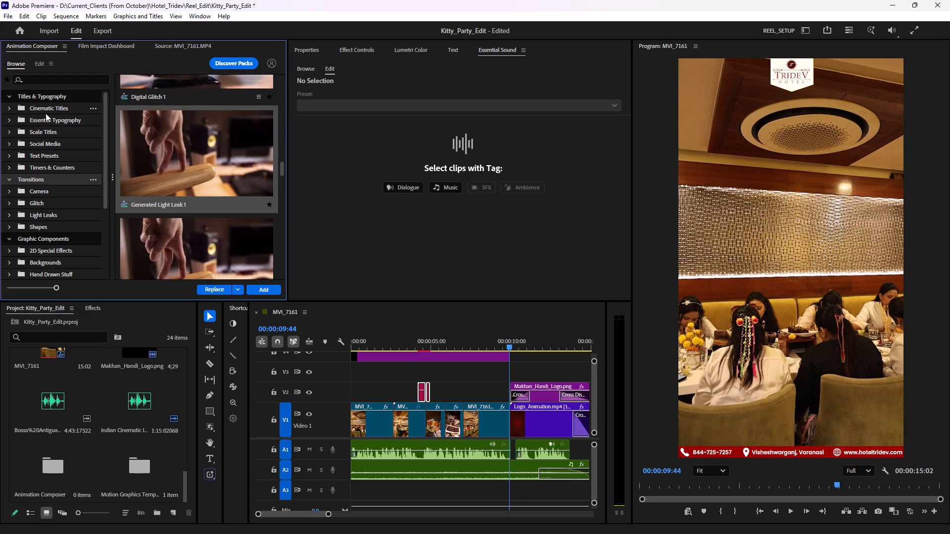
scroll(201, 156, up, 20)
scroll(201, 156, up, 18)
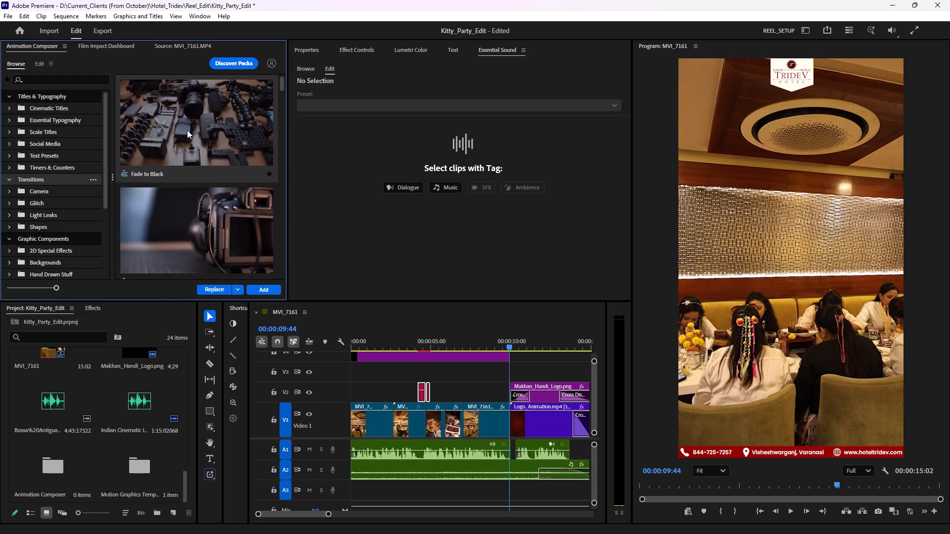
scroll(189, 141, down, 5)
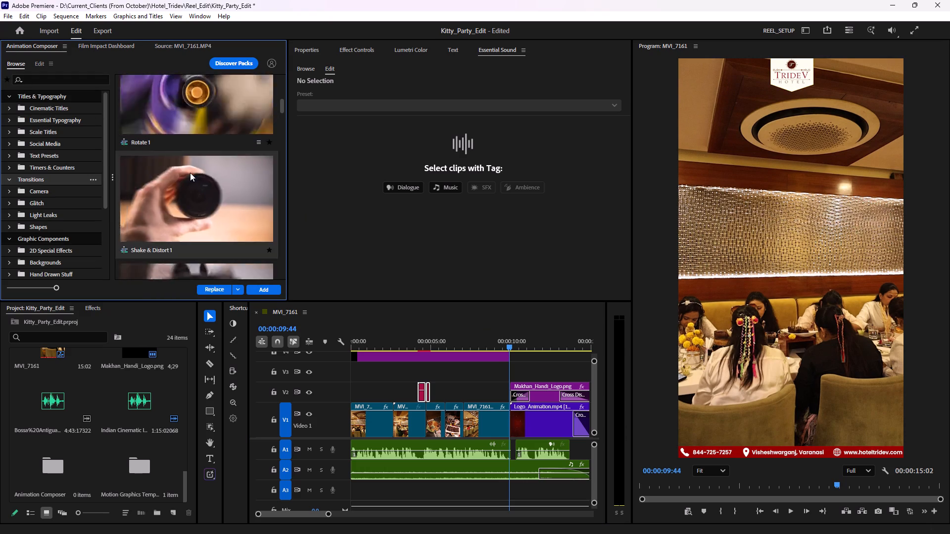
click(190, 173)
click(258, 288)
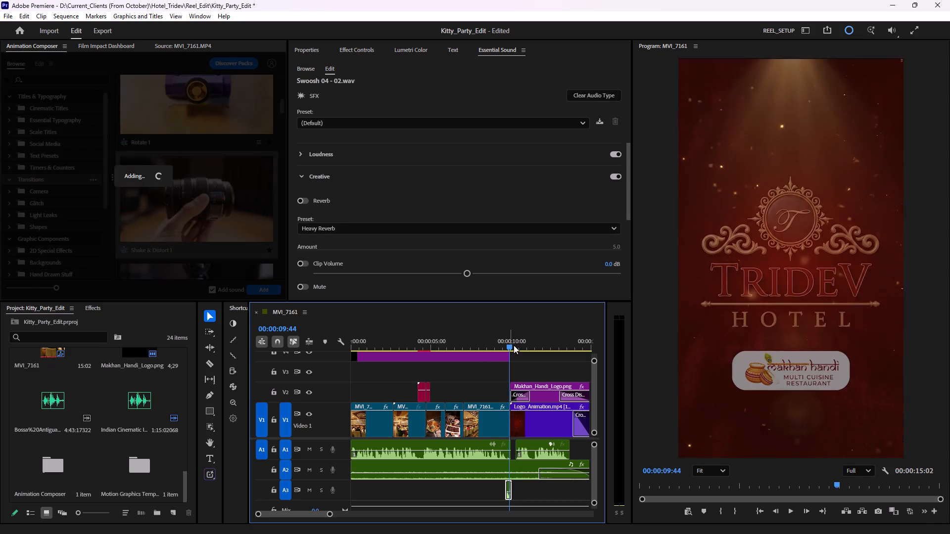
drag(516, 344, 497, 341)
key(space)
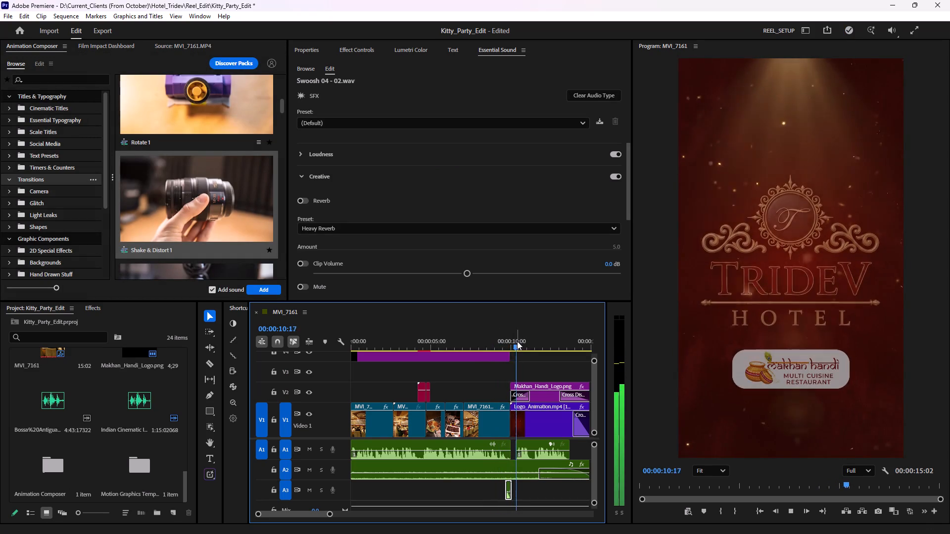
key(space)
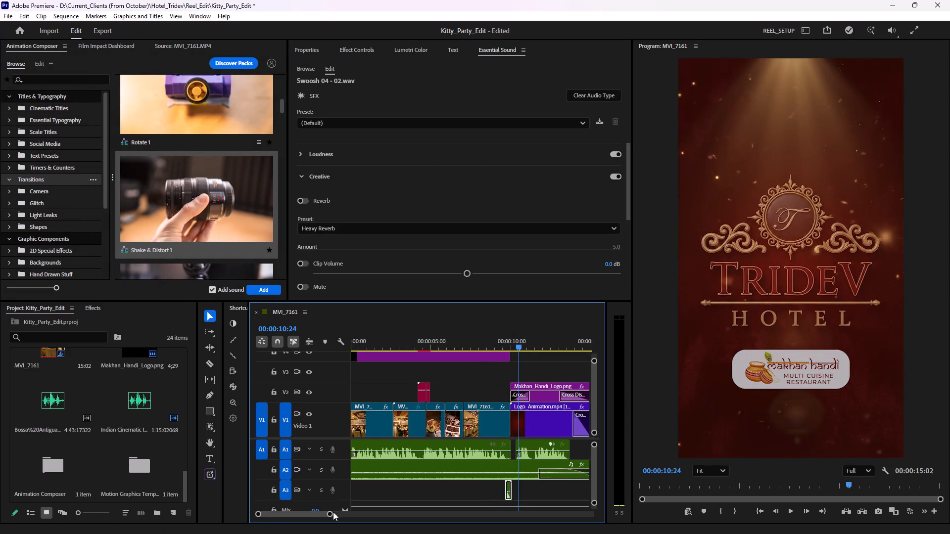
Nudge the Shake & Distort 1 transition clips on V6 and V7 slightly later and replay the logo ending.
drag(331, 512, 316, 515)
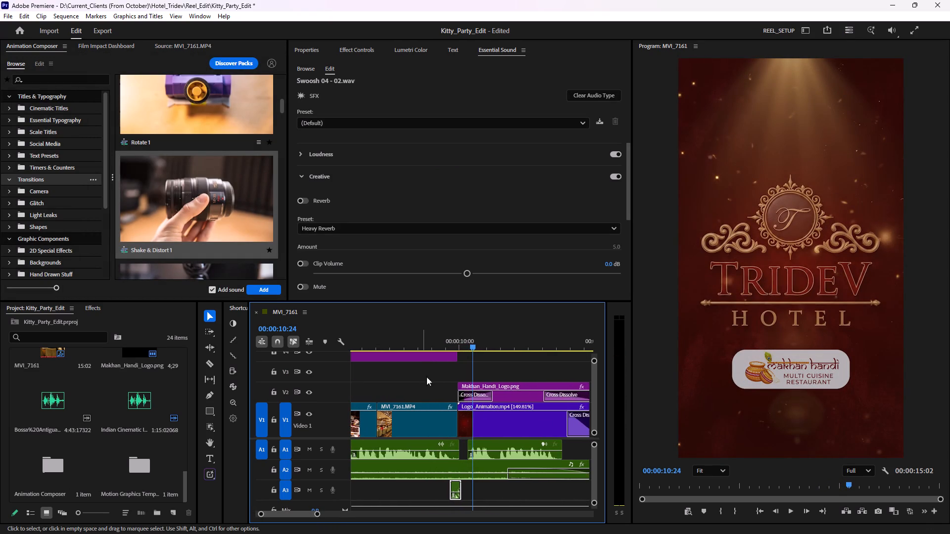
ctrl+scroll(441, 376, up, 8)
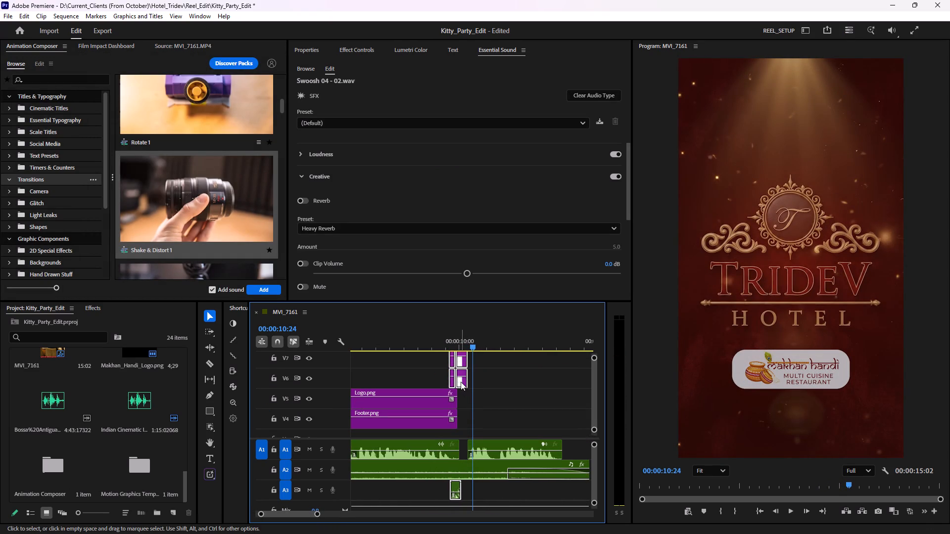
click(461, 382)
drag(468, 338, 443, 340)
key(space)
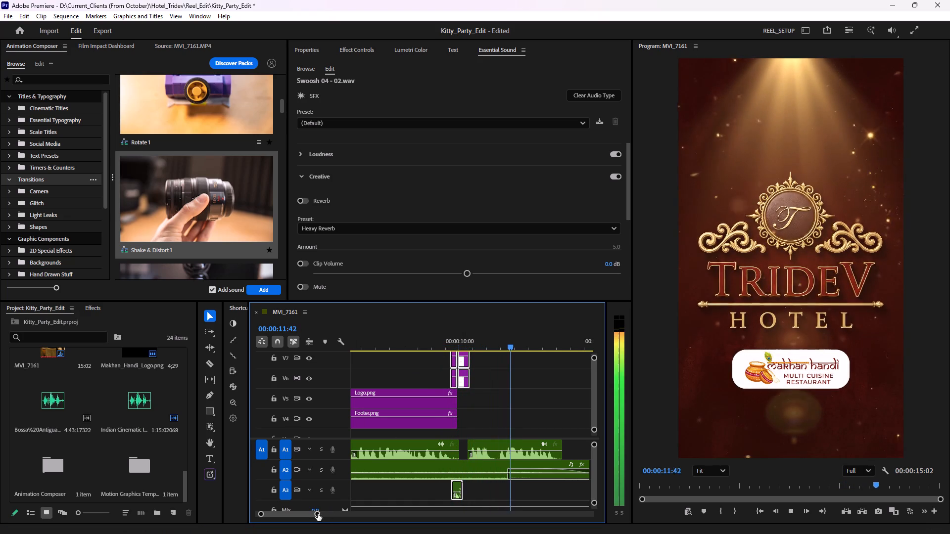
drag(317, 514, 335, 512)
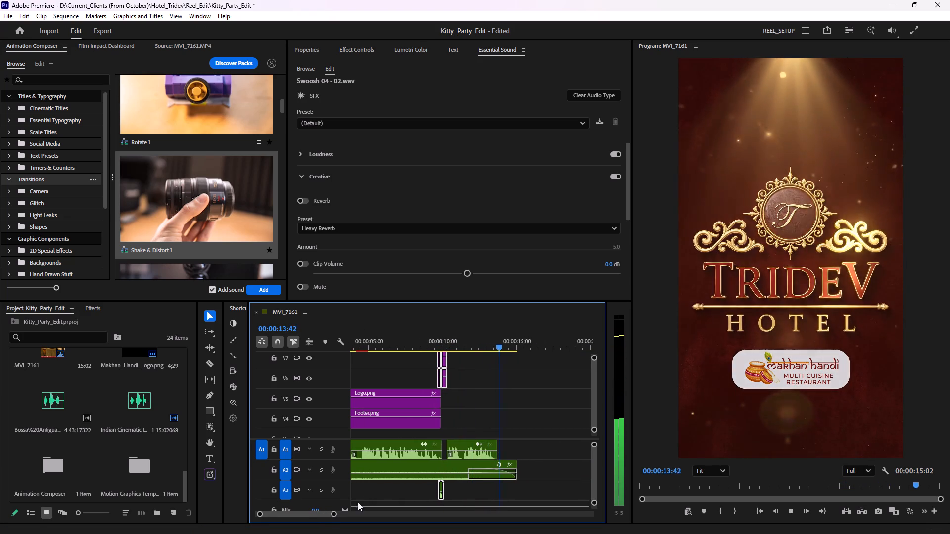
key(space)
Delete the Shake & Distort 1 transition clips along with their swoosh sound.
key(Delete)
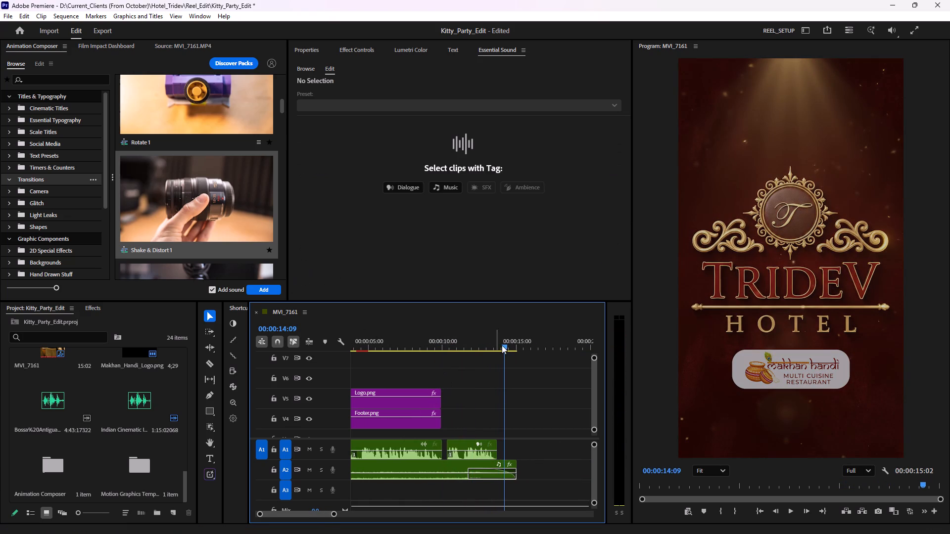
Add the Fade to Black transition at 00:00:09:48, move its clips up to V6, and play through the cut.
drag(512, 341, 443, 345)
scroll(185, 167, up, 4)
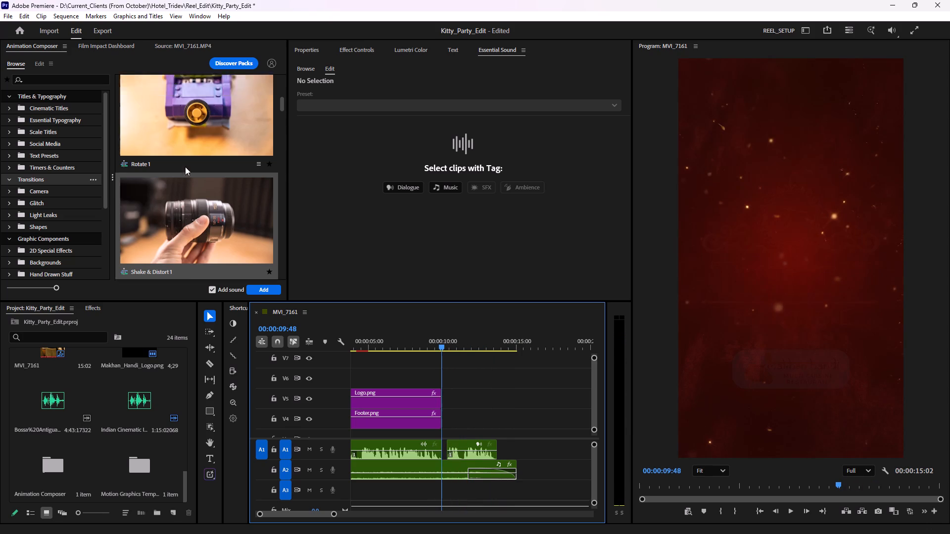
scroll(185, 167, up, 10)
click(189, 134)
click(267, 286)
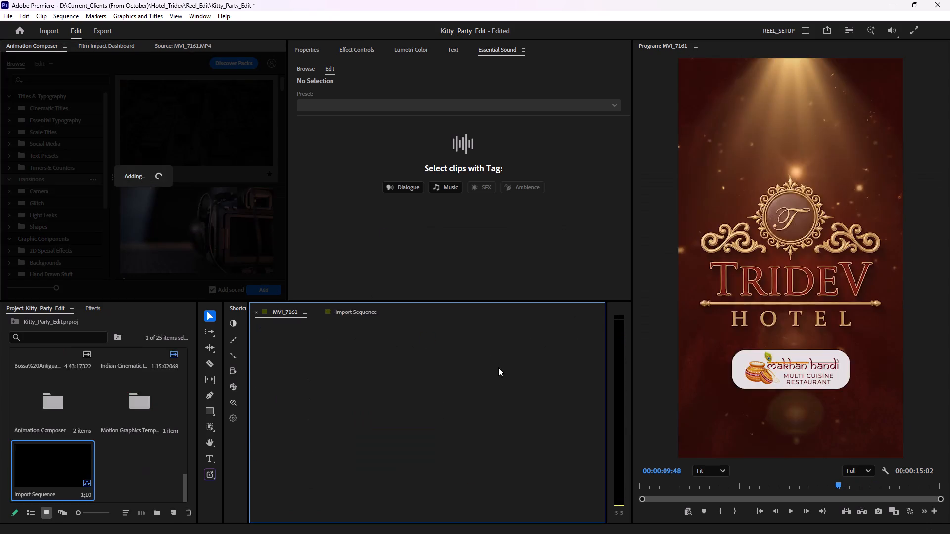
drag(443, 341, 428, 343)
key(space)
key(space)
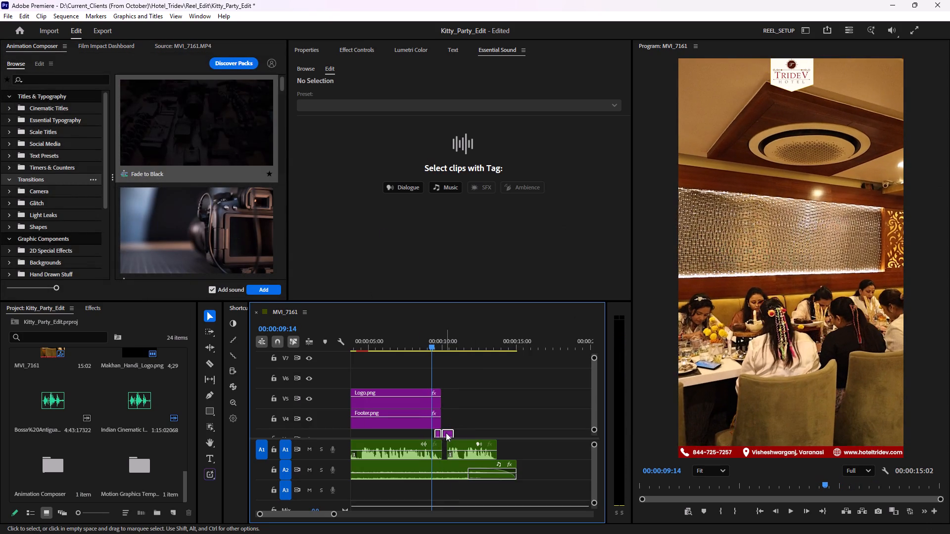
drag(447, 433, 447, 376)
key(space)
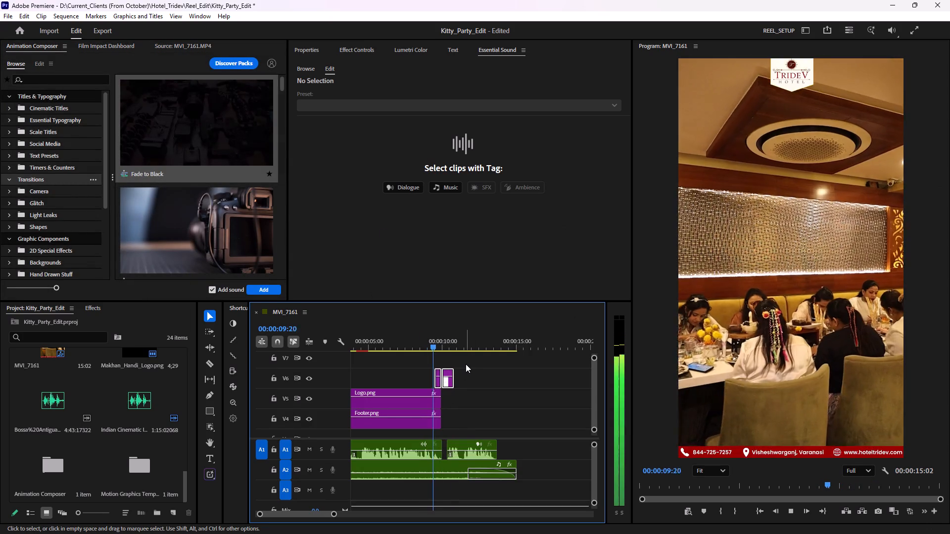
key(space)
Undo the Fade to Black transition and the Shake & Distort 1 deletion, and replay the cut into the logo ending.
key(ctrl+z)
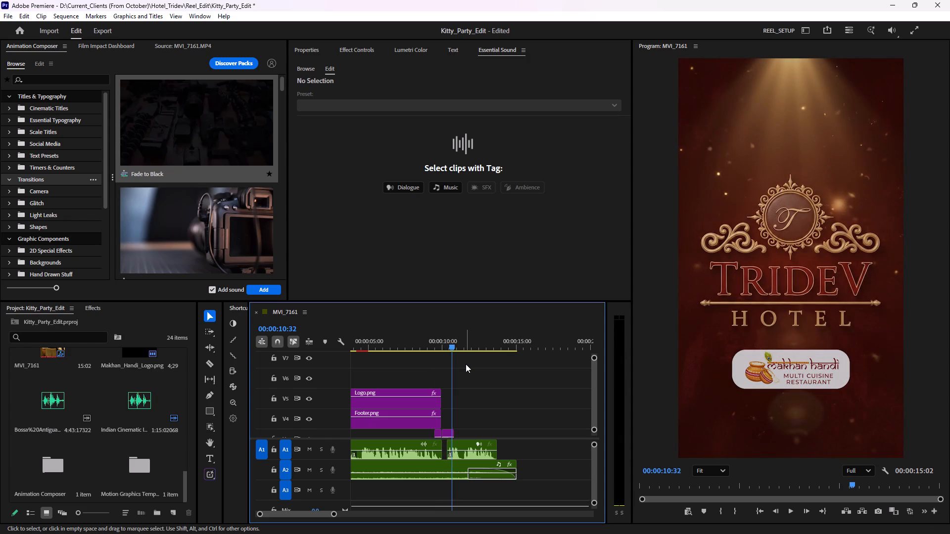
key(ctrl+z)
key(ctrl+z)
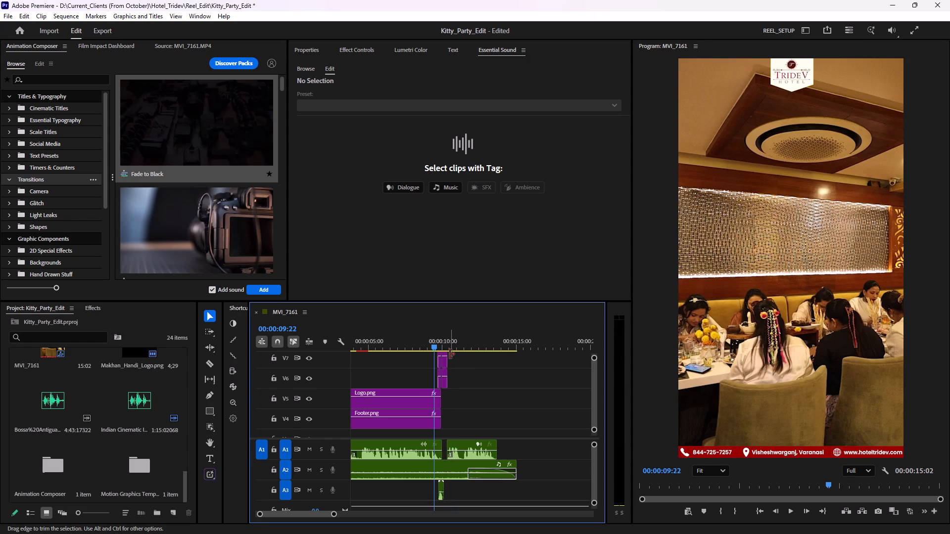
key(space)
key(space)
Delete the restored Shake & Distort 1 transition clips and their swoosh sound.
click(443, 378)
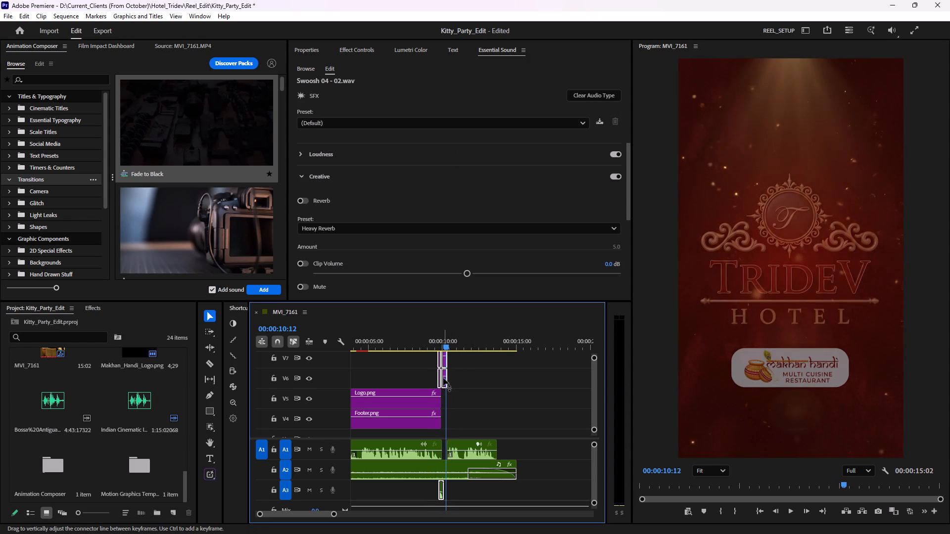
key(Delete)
Add Animation Composer's Generated Light Leak 2 transition at the cut into the logo ending, at 00:00:09:45.
drag(449, 345, 443, 347)
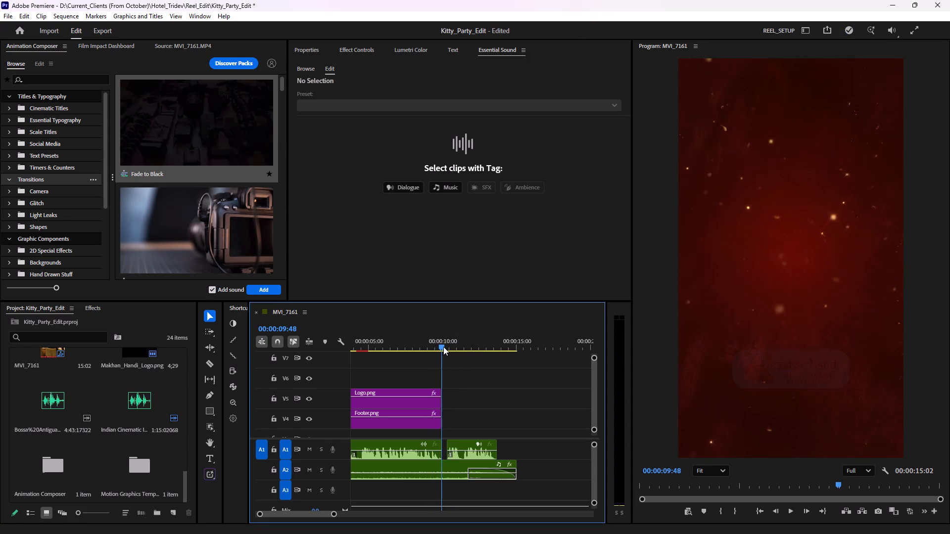
drag(443, 347, 442, 347)
scroll(215, 202, down, 20)
scroll(215, 202, down, 7)
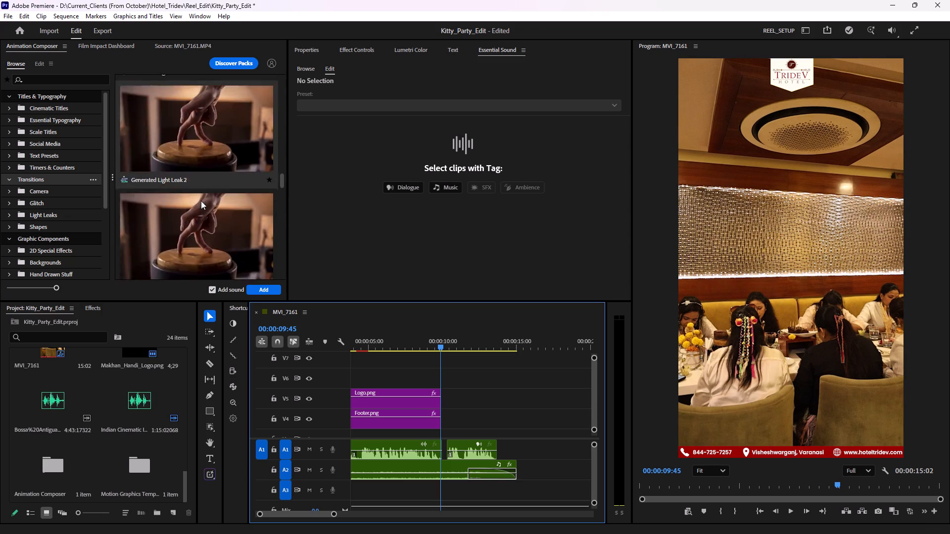
scroll(201, 201, down, 20)
scroll(201, 201, down, 3)
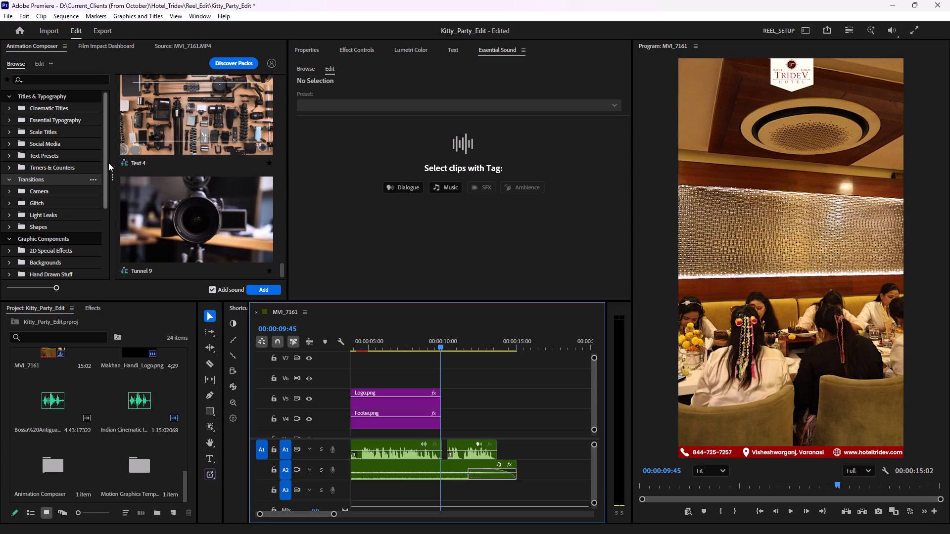
scroll(241, 152, up, 14)
scroll(237, 161, down, 4)
scroll(225, 157, up, 8)
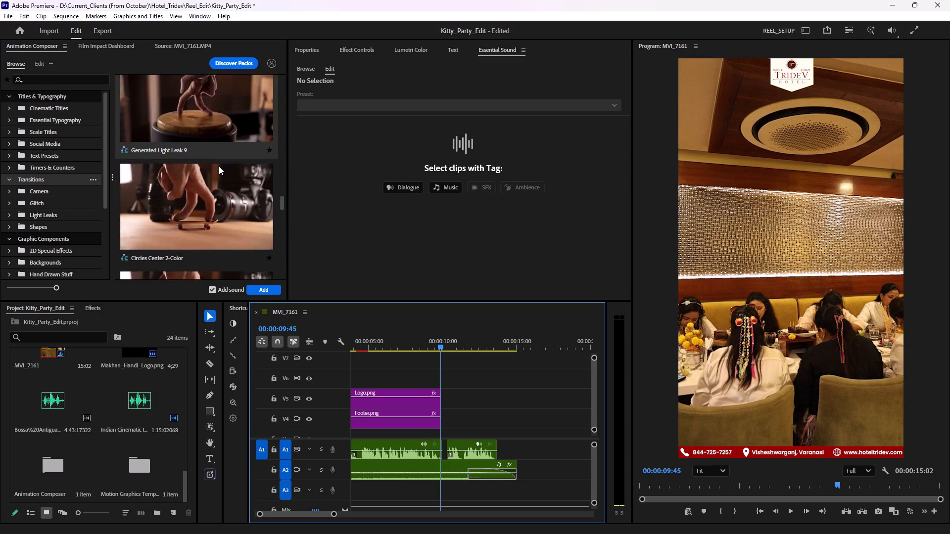
scroll(219, 166, up, 3)
scroll(207, 197, down, 4)
click(197, 122)
scroll(203, 210, up, 1)
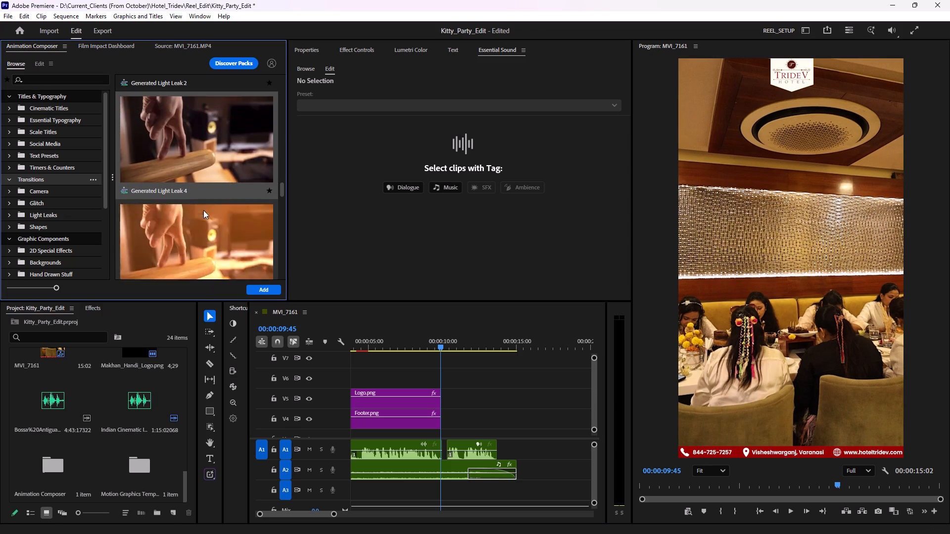
scroll(190, 144, up, 2)
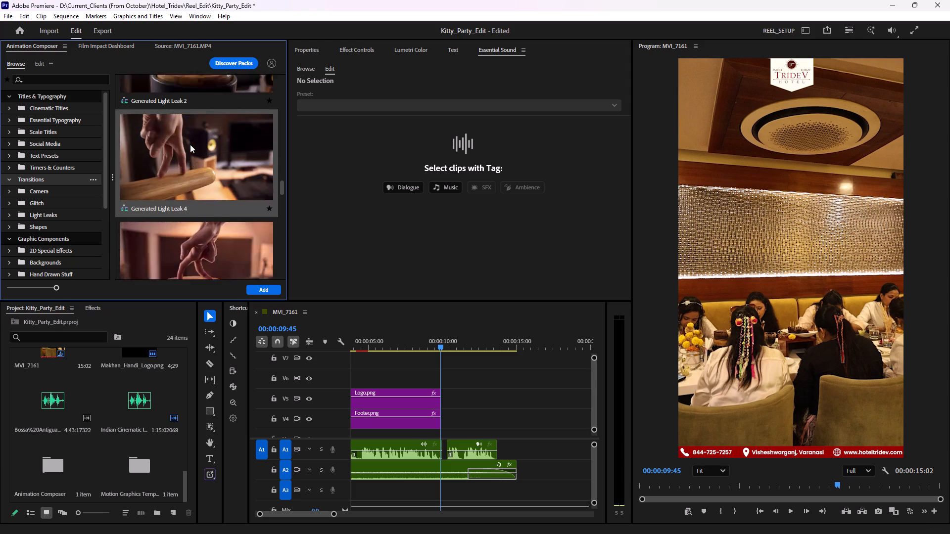
click(193, 144)
click(267, 289)
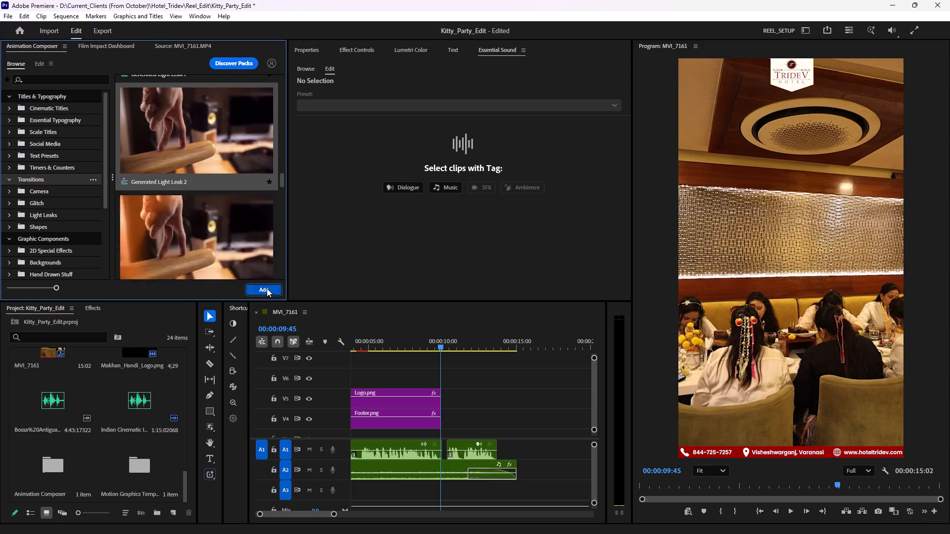
Move the two Generated Light Leak 2 clips up to V6 and play from 00:00:08:40 through the transition.
drag(440, 341, 426, 343)
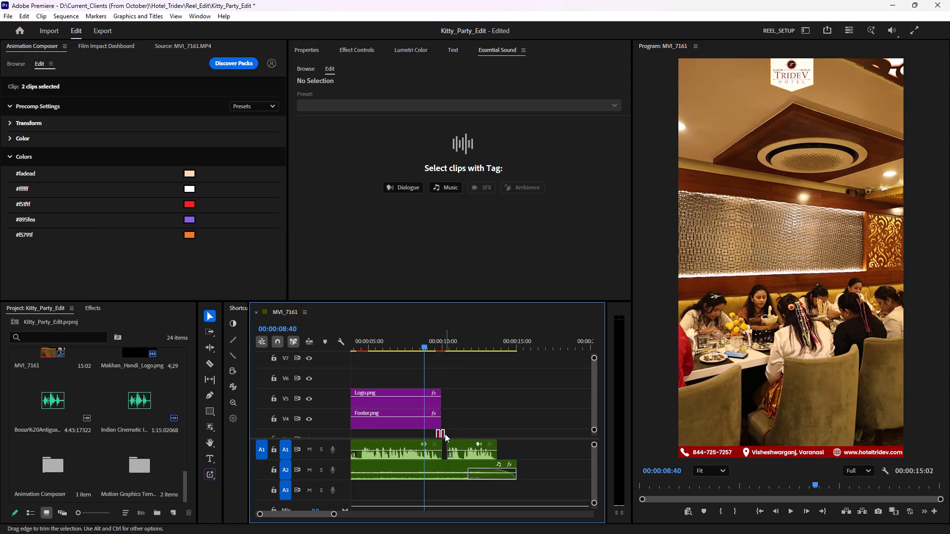
drag(443, 434, 443, 374)
key(space)
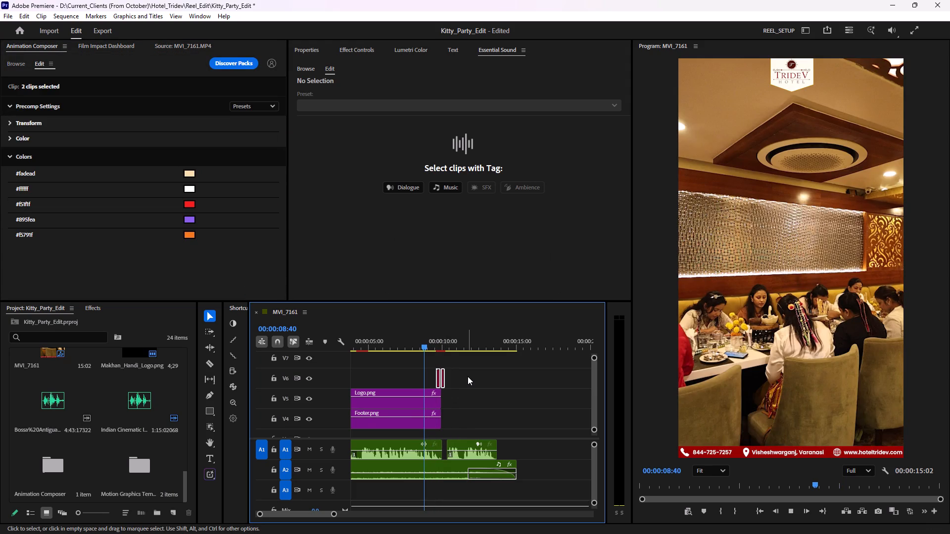
key(space)
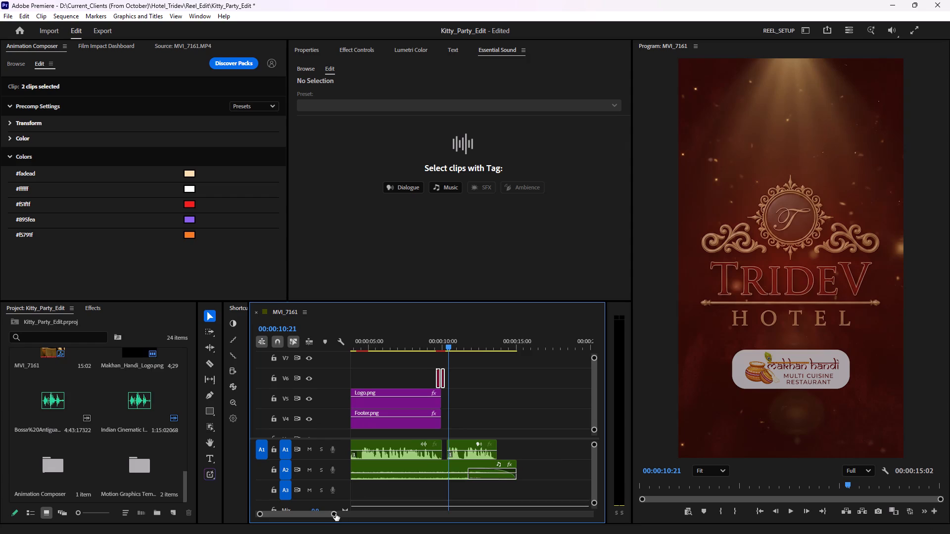
Nudge the two light leak clips on V6 slightly later to meet at the end of Logo.png, and replay the transition.
drag(334, 514, 286, 512)
drag(409, 387, 414, 387)
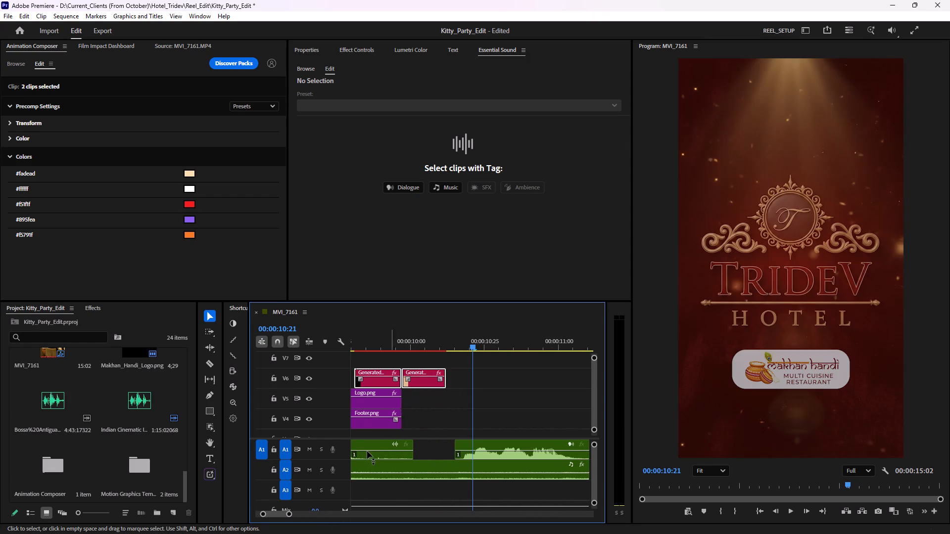
drag(288, 512, 324, 513)
drag(470, 350, 452, 350)
key(space)
Render the sequence's video previews and play the reel briefly from the start.
key(Return)
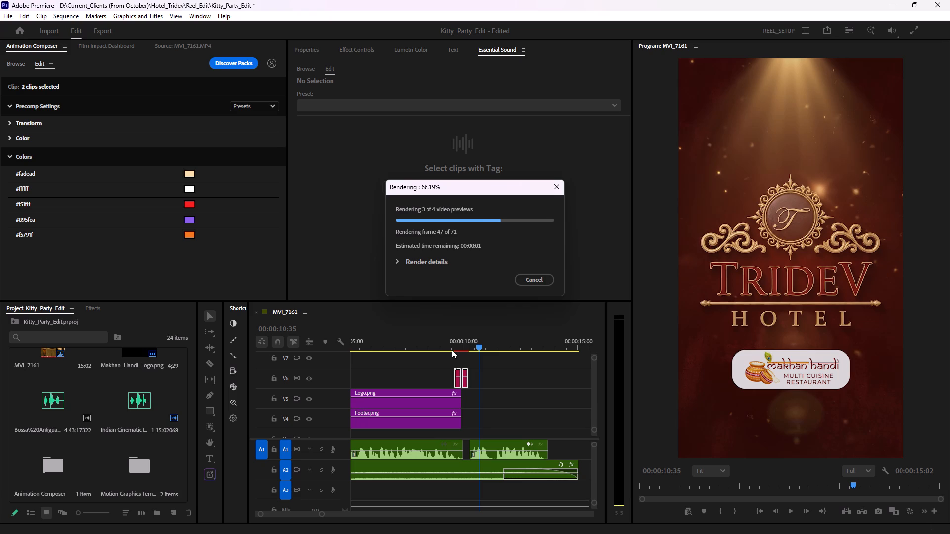
scroll(96, 431, down, 6)
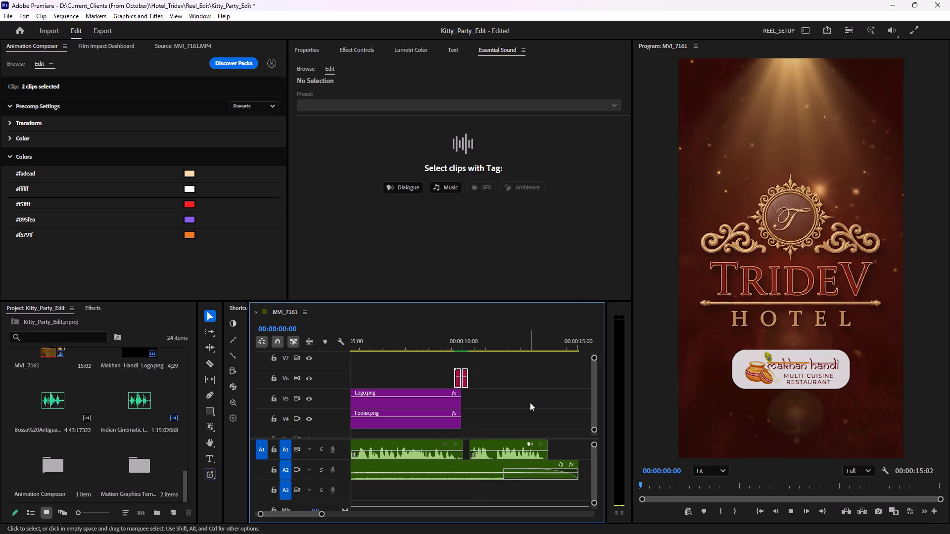
ctrl+scroll(488, 368, down, 5)
key(space)
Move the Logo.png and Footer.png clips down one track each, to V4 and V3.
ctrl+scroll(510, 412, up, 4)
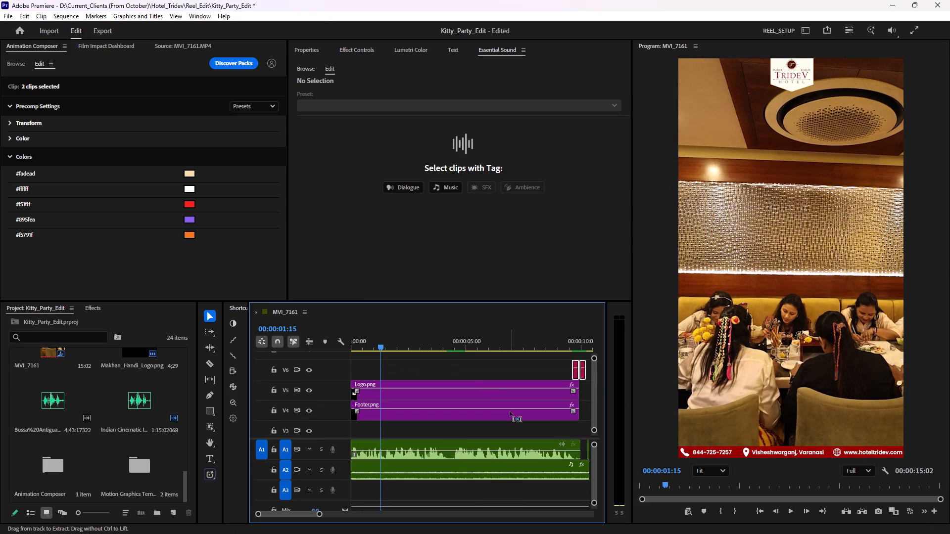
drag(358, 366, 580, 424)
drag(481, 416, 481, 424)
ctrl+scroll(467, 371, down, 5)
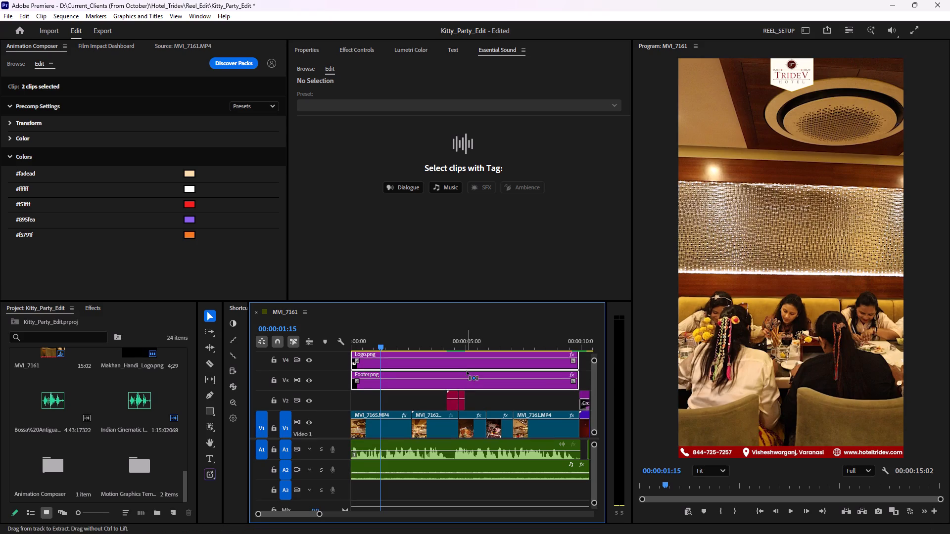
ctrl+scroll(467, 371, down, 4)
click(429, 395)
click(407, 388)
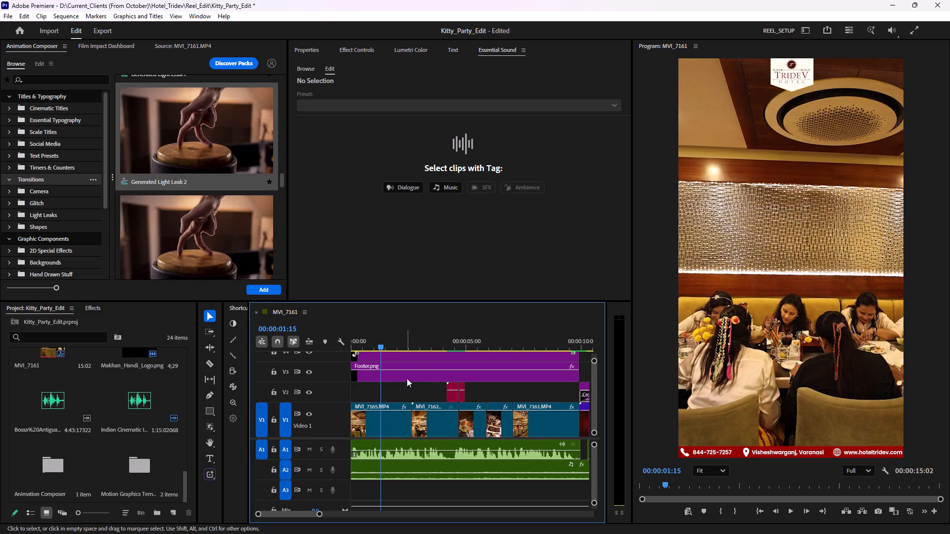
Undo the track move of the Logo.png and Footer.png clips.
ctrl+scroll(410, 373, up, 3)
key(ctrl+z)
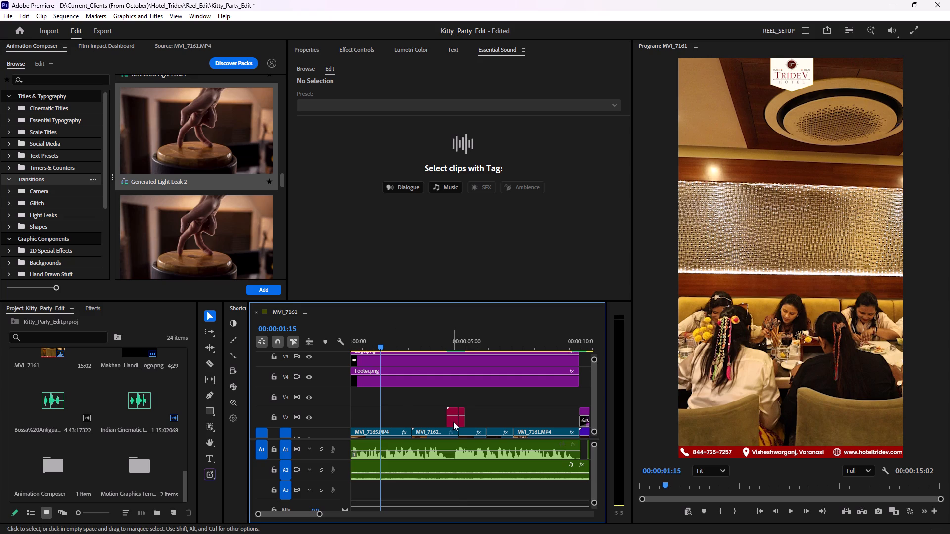
Move the pair of light leak clips near the five-second mark from V2 up to V3.
drag(453, 422, 452, 406)
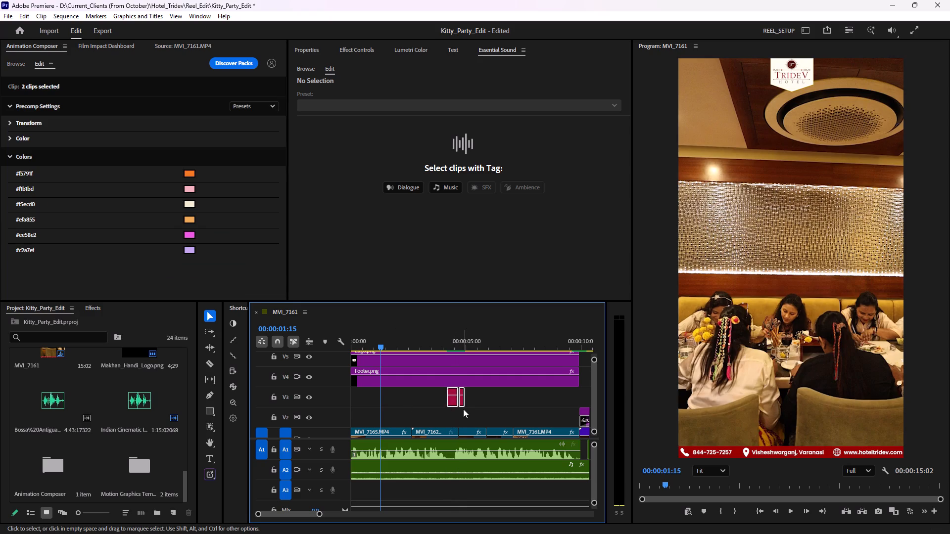
click(398, 413)
click(400, 414)
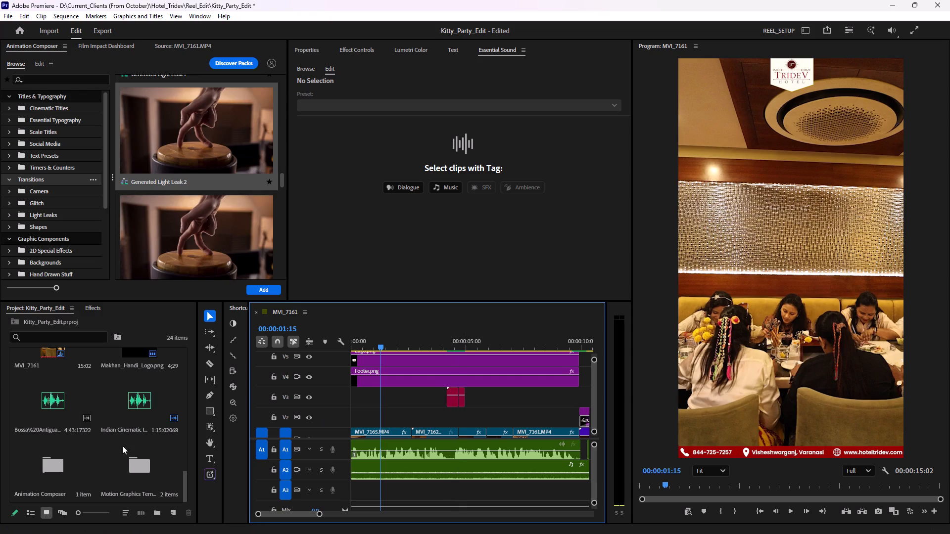
Create a new adjustment layer in the project with the default video settings.
scroll(126, 476, down, 7)
click(173, 515)
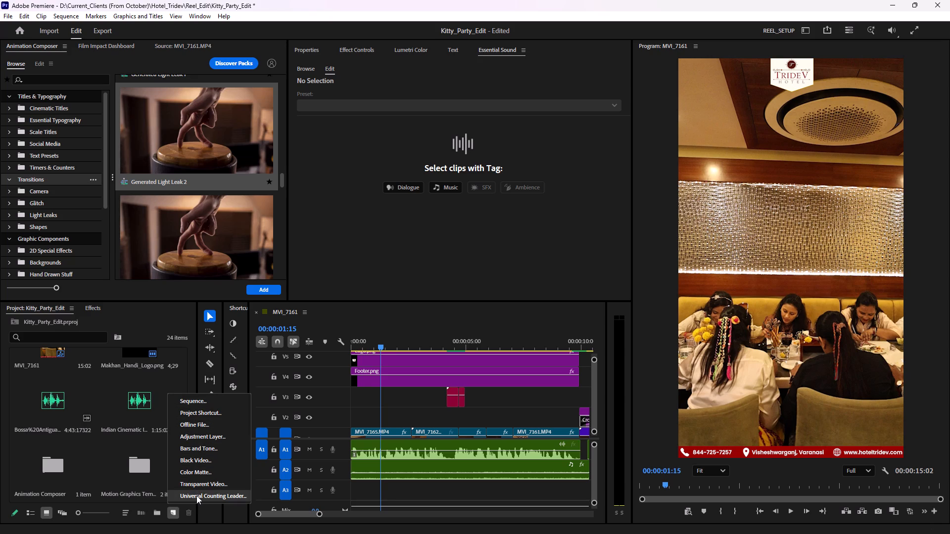
click(199, 435)
click(514, 313)
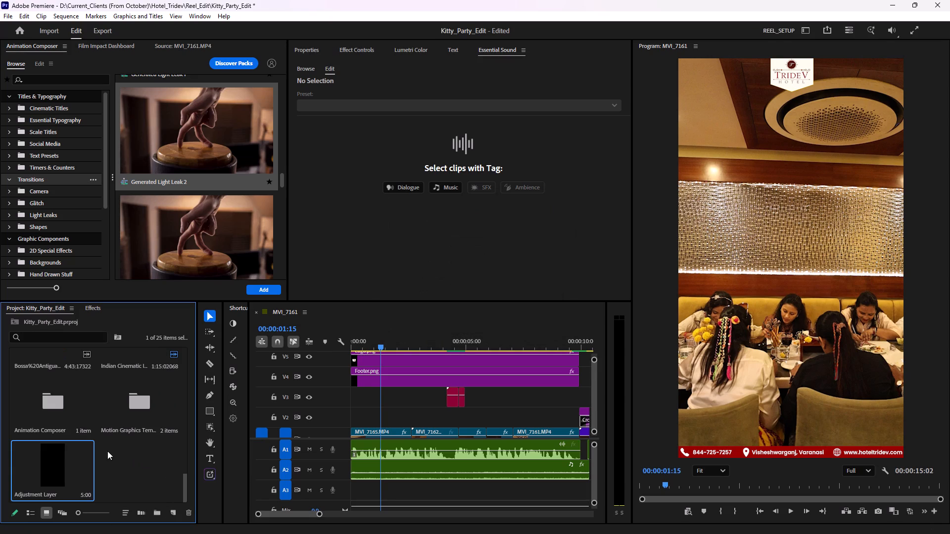
Place the Adjustment Layer at the start of V2 and extend its end to match the end of Footer.png.
drag(47, 462, 332, 419)
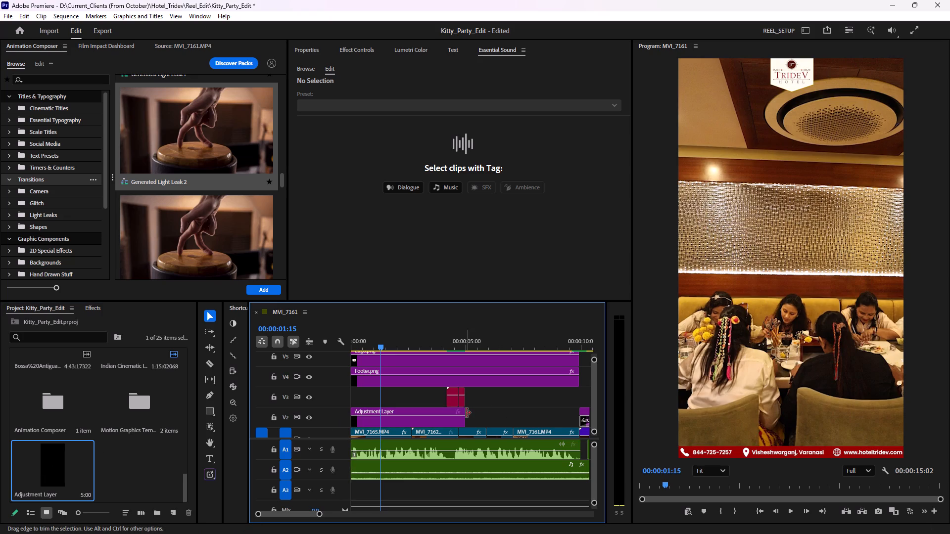
drag(465, 413, 508, 409)
drag(465, 409, 557, 410)
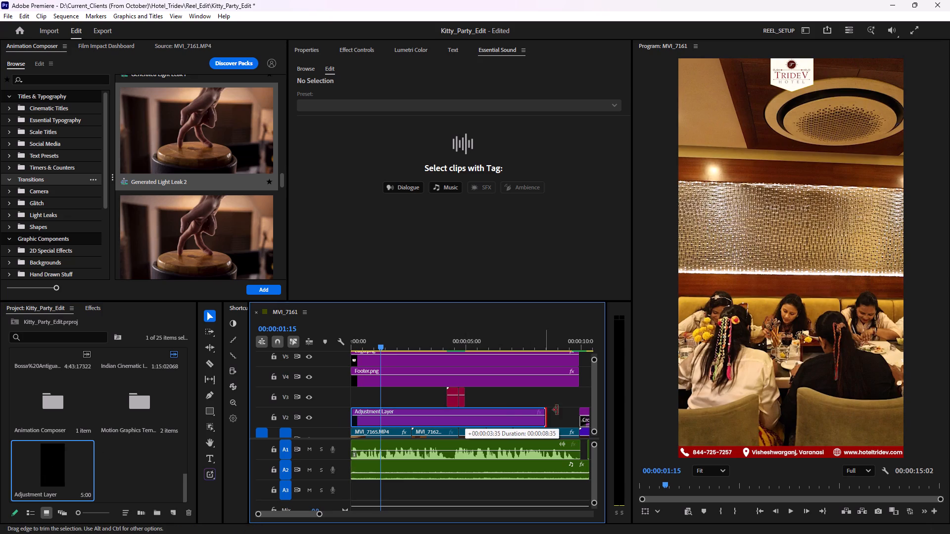
drag(557, 410, 581, 406)
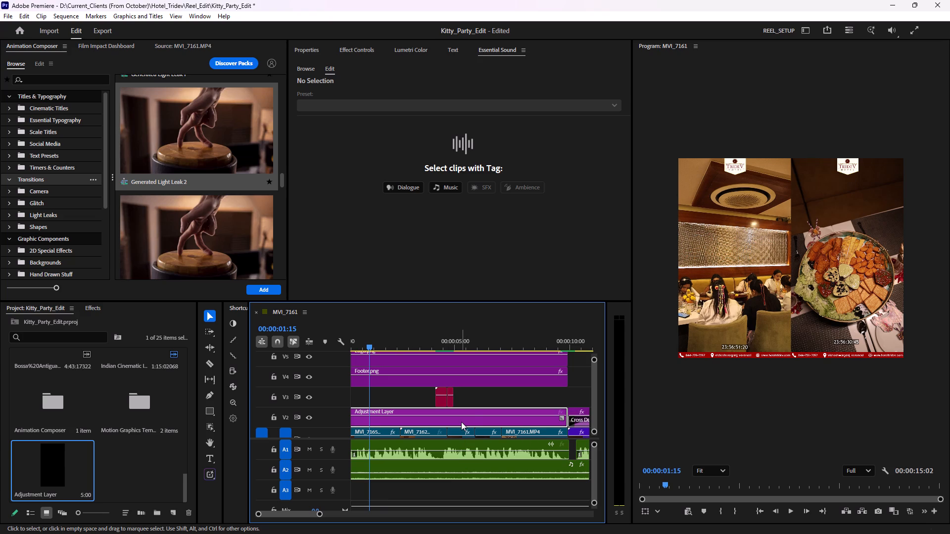
click(474, 396)
click(459, 422)
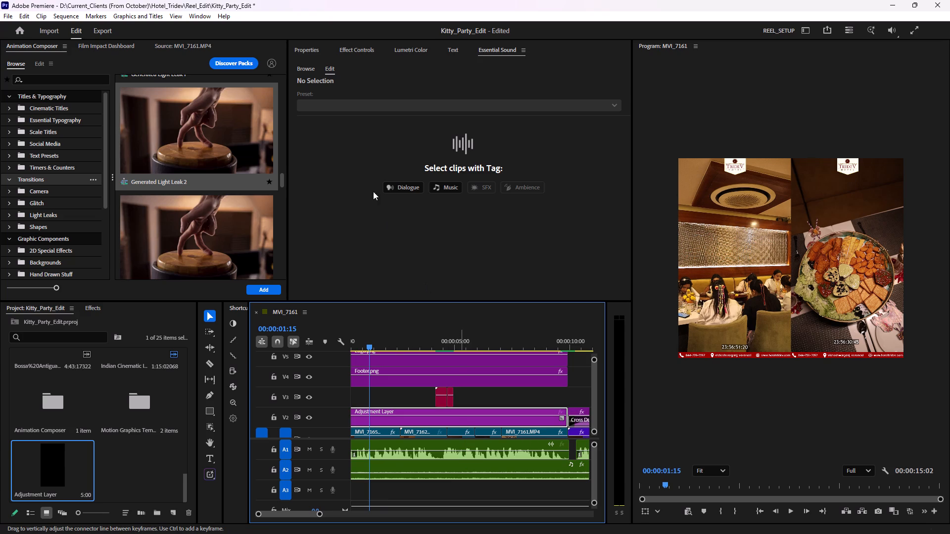
Fit the whole sequence in the timeline view and play the opening of the reel from the start.
drag(319, 516, 343, 513)
drag(318, 513, 330, 513)
drag(321, 513, 359, 518)
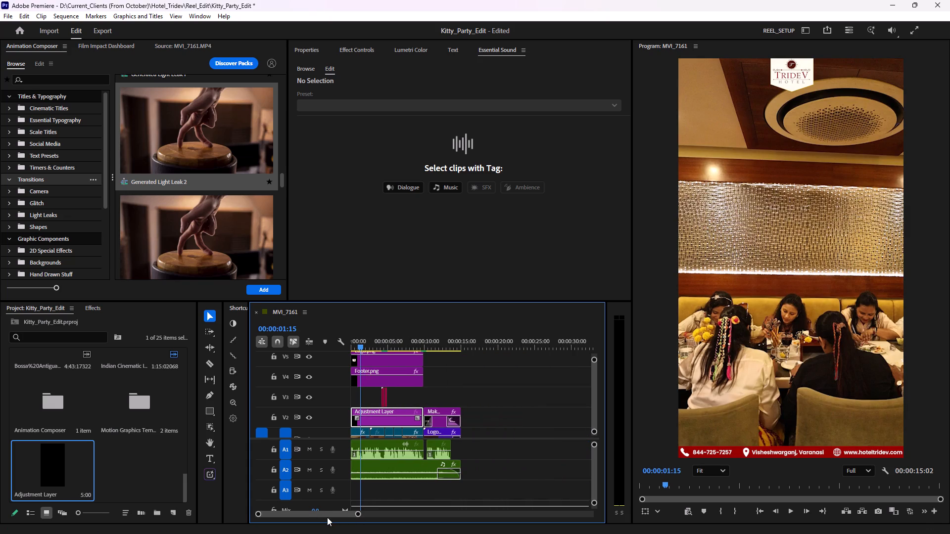
drag(327, 516, 309, 516)
drag(366, 346, 318, 346)
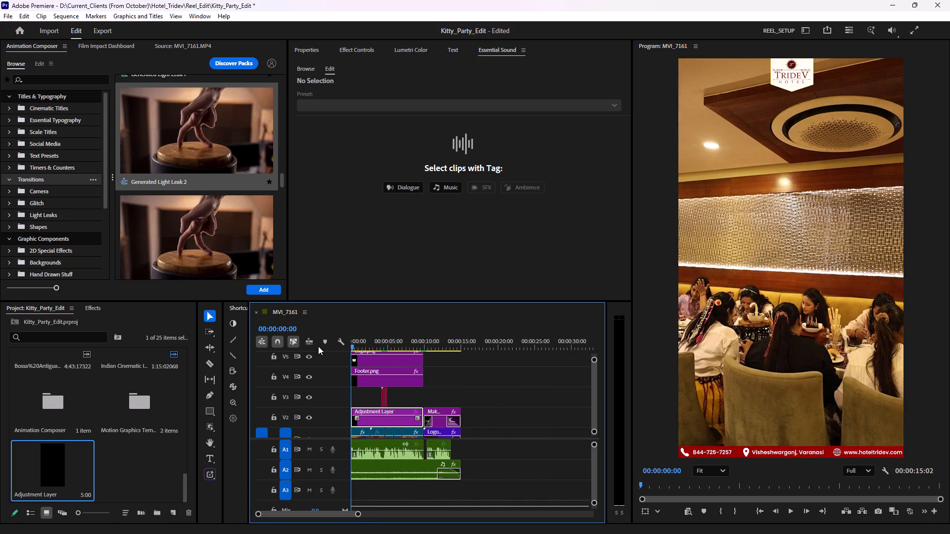
key(space)
key(space)
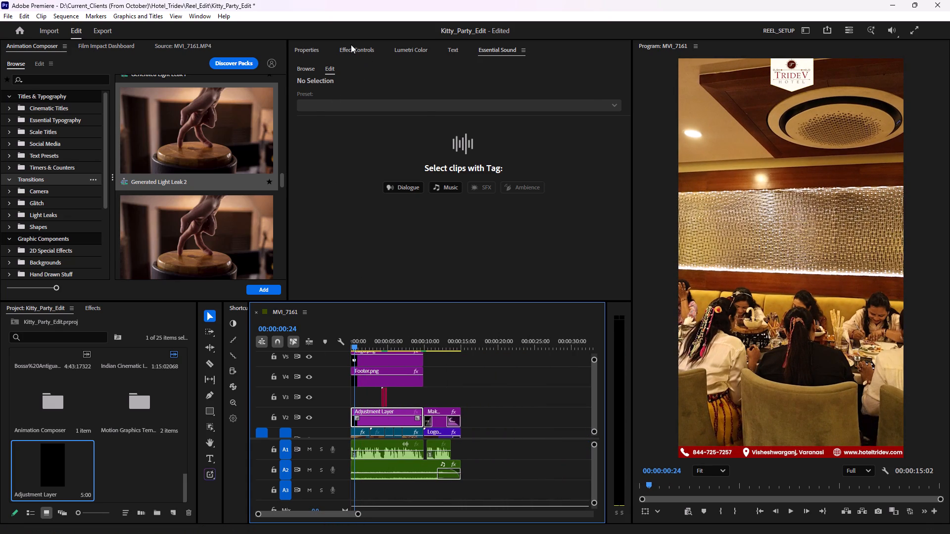
In Lumetri Color, cool the adjustment layer's temperature to -15.2 and raise its exposure to 0.5.
click(351, 44)
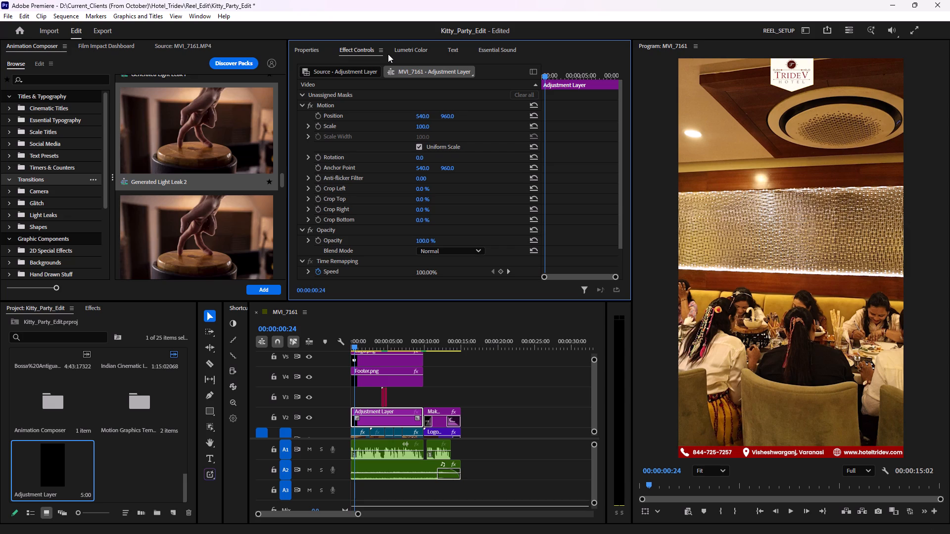
click(404, 51)
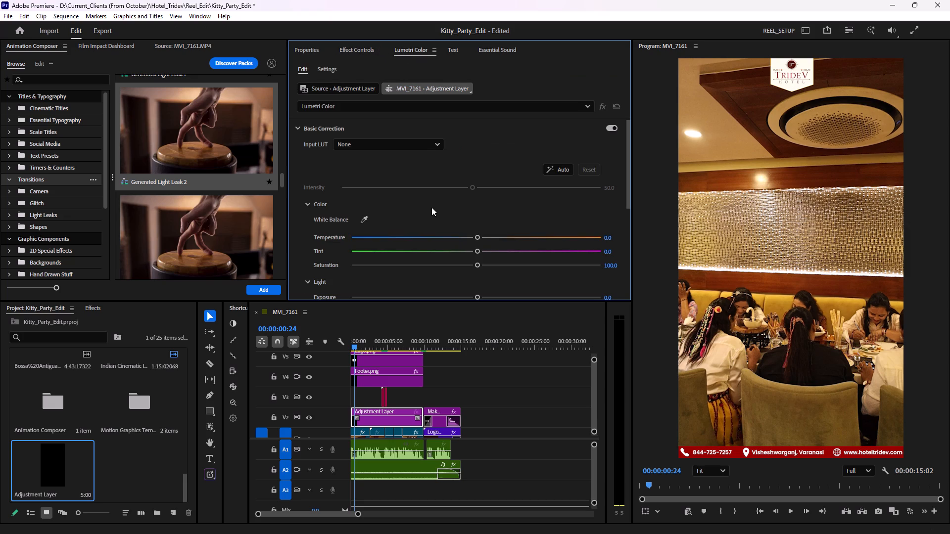
drag(477, 236, 453, 237)
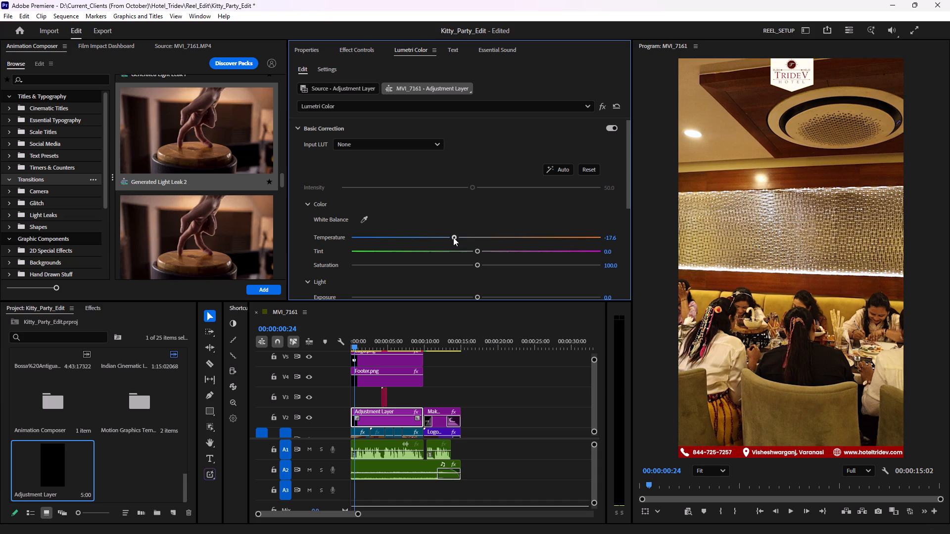
drag(453, 237, 456, 236)
scroll(413, 208, down, 3)
scroll(447, 234, down, 5)
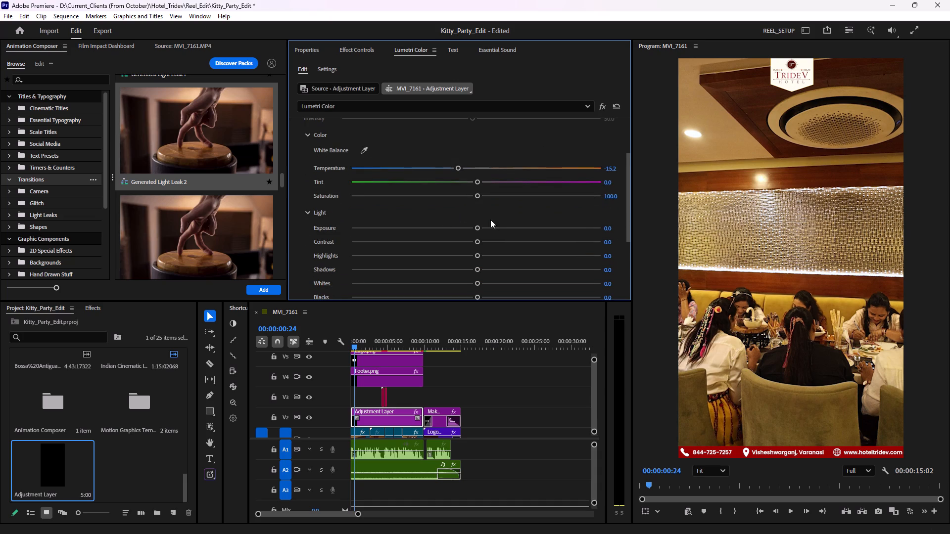
drag(477, 217, 483, 218)
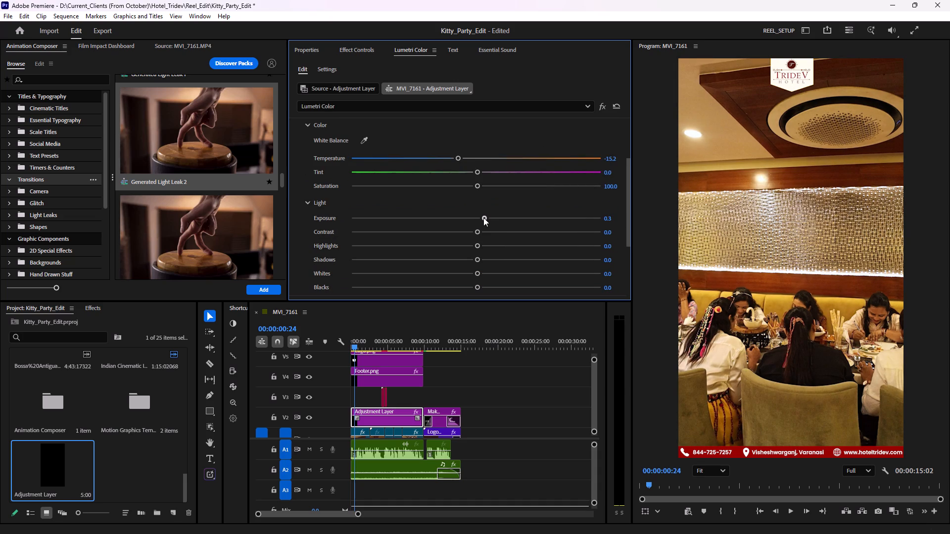
drag(483, 218, 489, 217)
Adjust the adjustment layer's Lumetri light values to highlights 6.5, contrast 2.2 and whites 6.9.
scroll(472, 187, down, 4)
drag(477, 206, 492, 206)
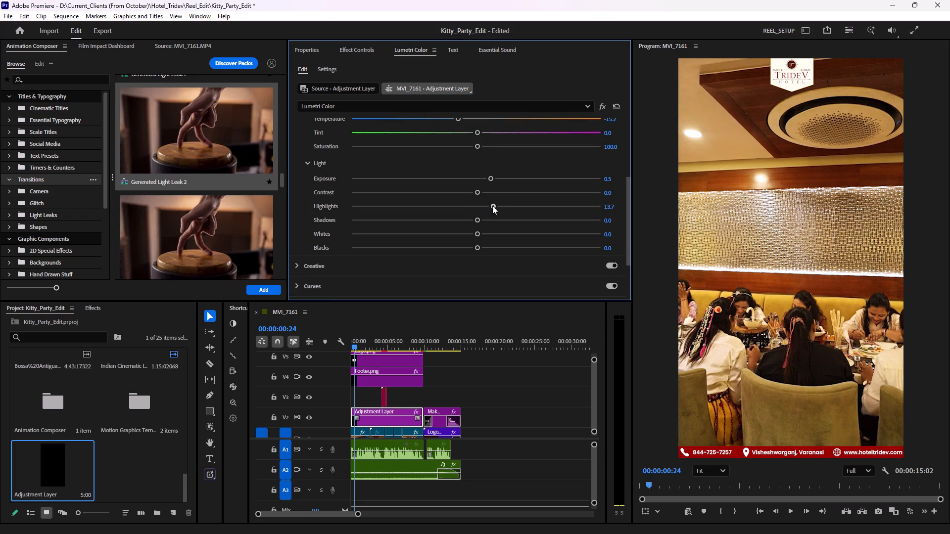
drag(492, 206, 483, 209)
drag(477, 193, 464, 193)
drag(464, 193, 484, 195)
drag(484, 195, 457, 202)
drag(457, 202, 478, 204)
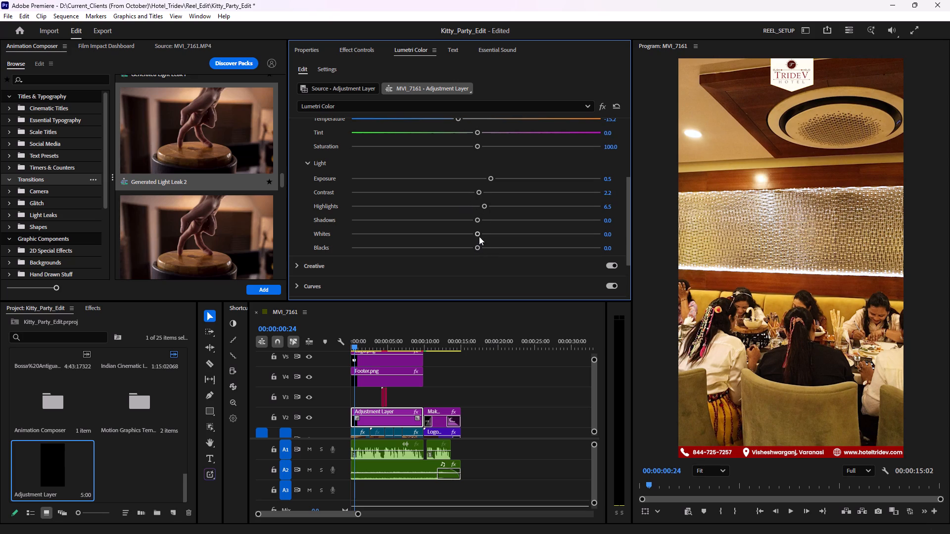
drag(475, 232, 484, 229)
Refine the adjustment layer's light values to exposure 0.4, highlights -18.8 and whites 9.3.
click(491, 178)
drag(482, 206, 452, 203)
click(485, 180)
click(483, 236)
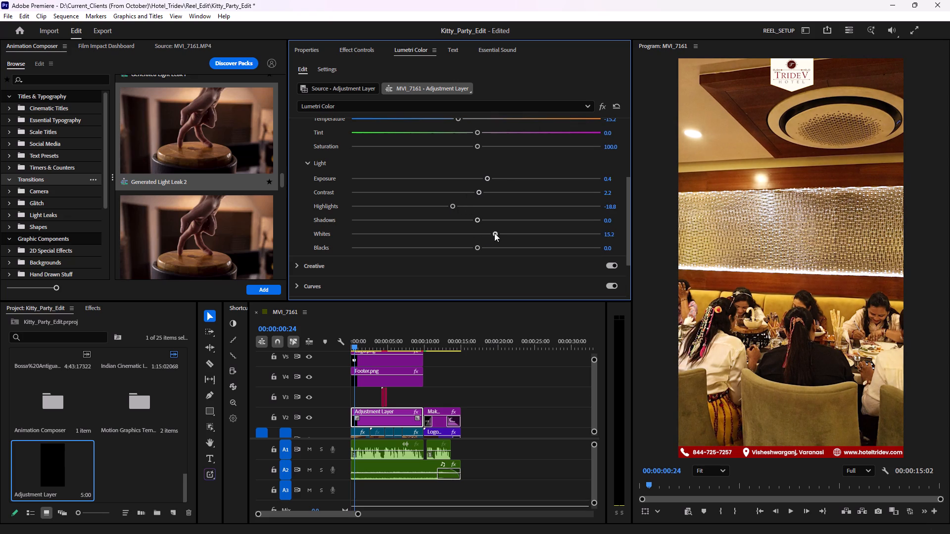
Cool the adjustment layer's color temperature further to -25.1.
scroll(429, 225, down, 3)
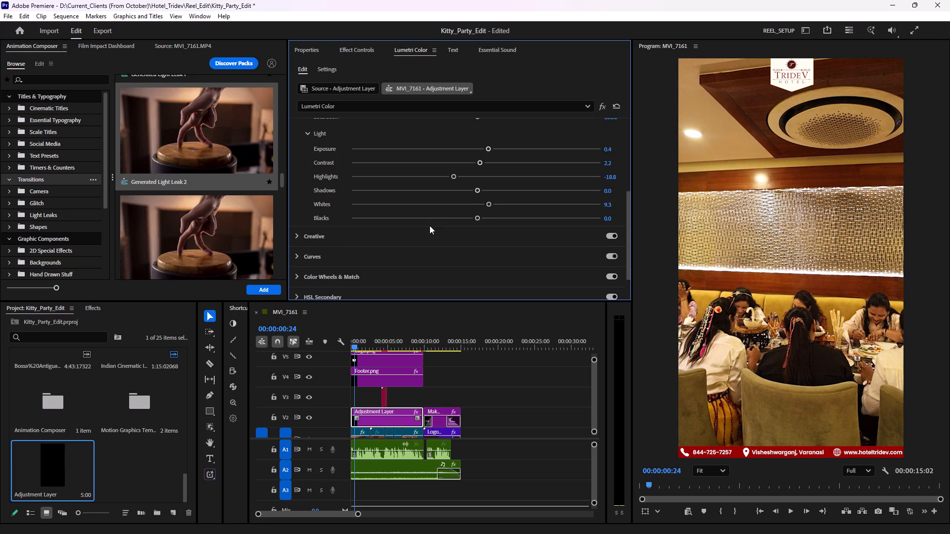
scroll(330, 238, down, 4)
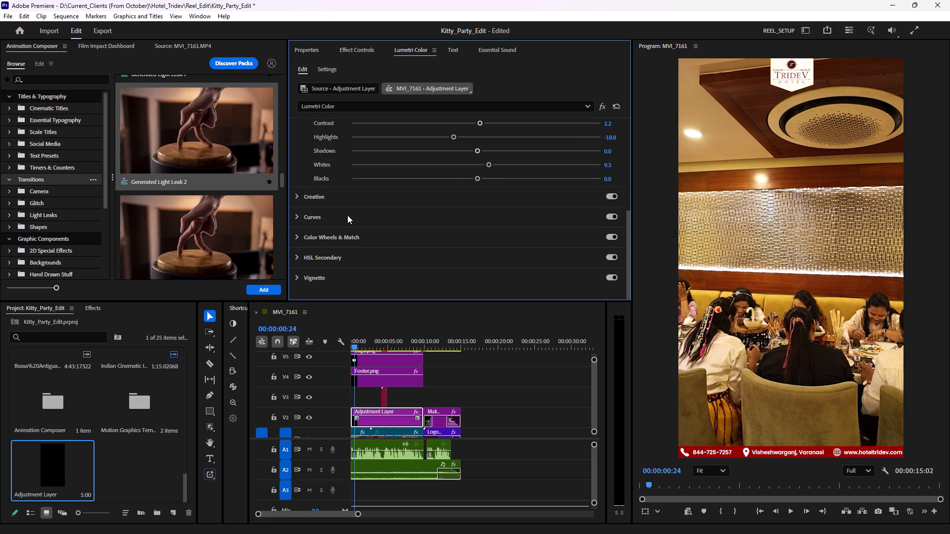
scroll(355, 203, up, 14)
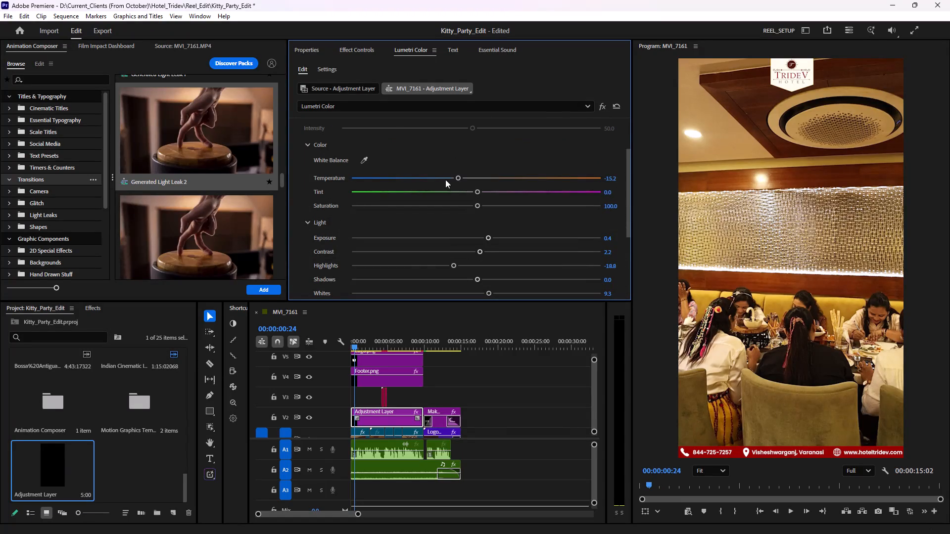
drag(457, 185, 442, 189)
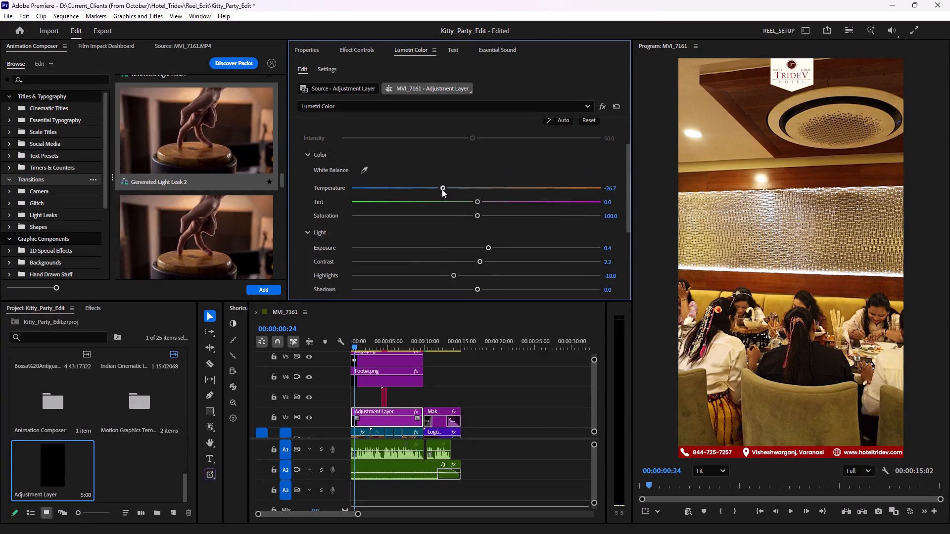
drag(442, 189, 444, 188)
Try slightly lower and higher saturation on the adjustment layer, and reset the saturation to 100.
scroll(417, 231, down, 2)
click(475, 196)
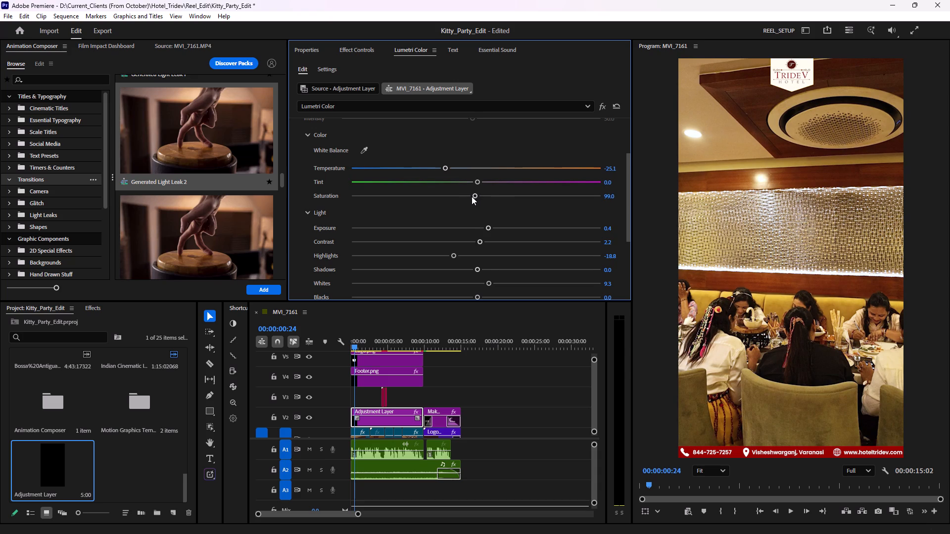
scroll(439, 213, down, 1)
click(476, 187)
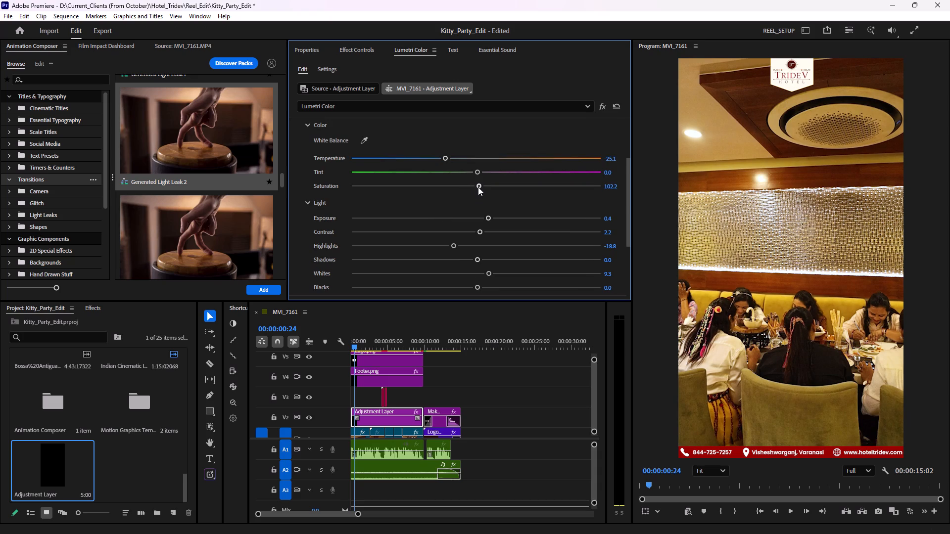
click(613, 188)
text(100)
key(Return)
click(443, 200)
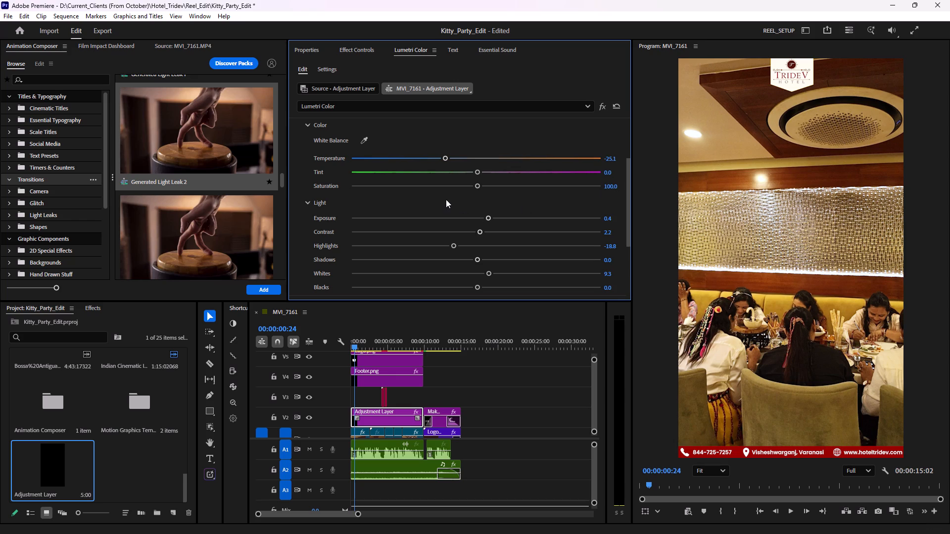
Add a subtle dark vignette to the adjustment layer with the amount at -0.5.
scroll(446, 199, down, 11)
click(295, 215)
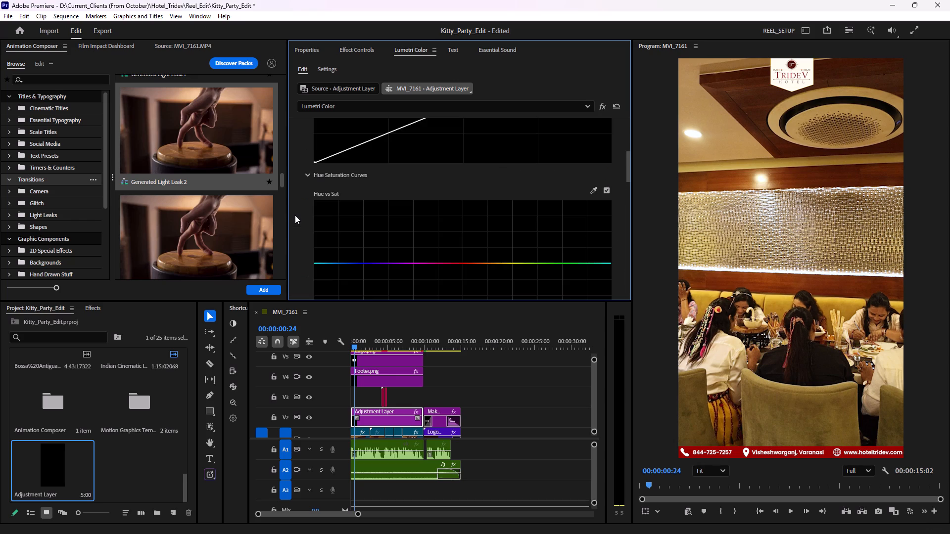
scroll(299, 205, up, 14)
scroll(300, 205, down, 3)
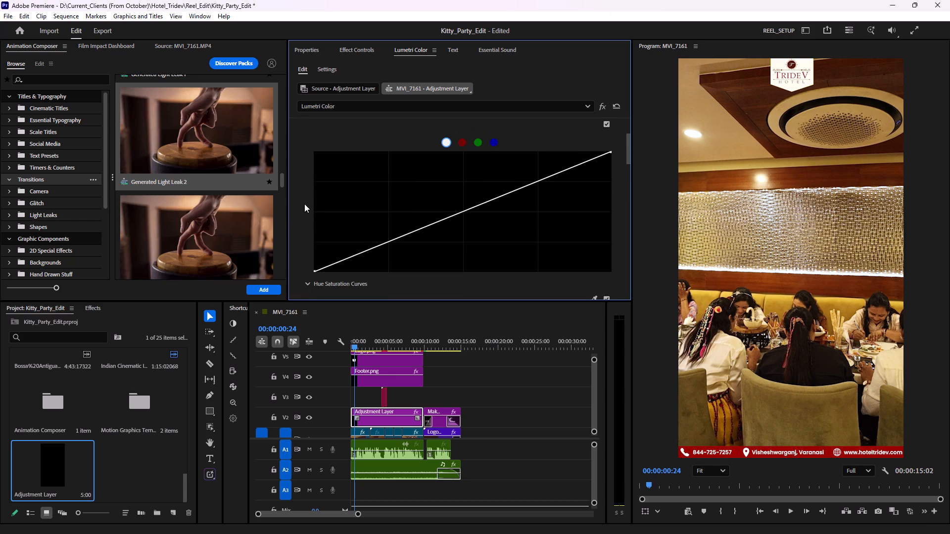
scroll(304, 204, up, 12)
click(295, 168)
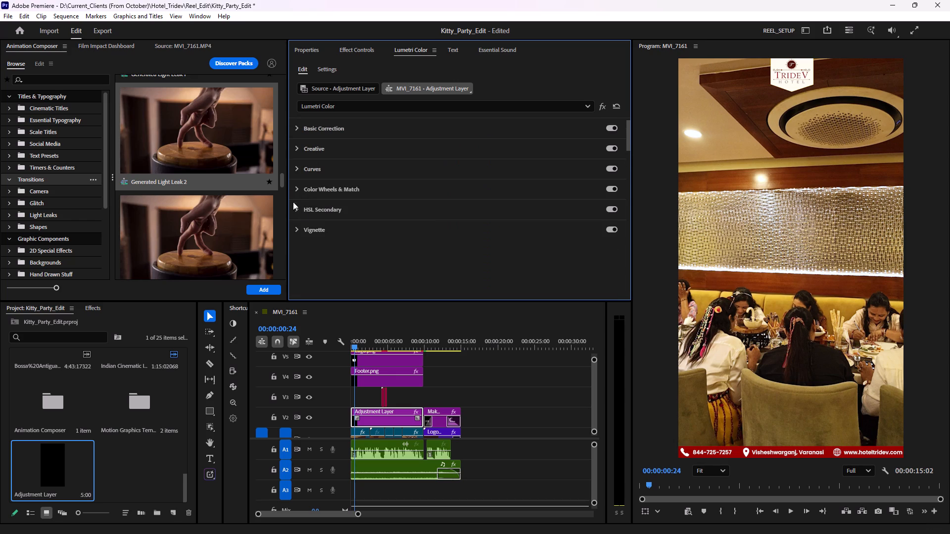
click(295, 230)
drag(472, 244, 489, 243)
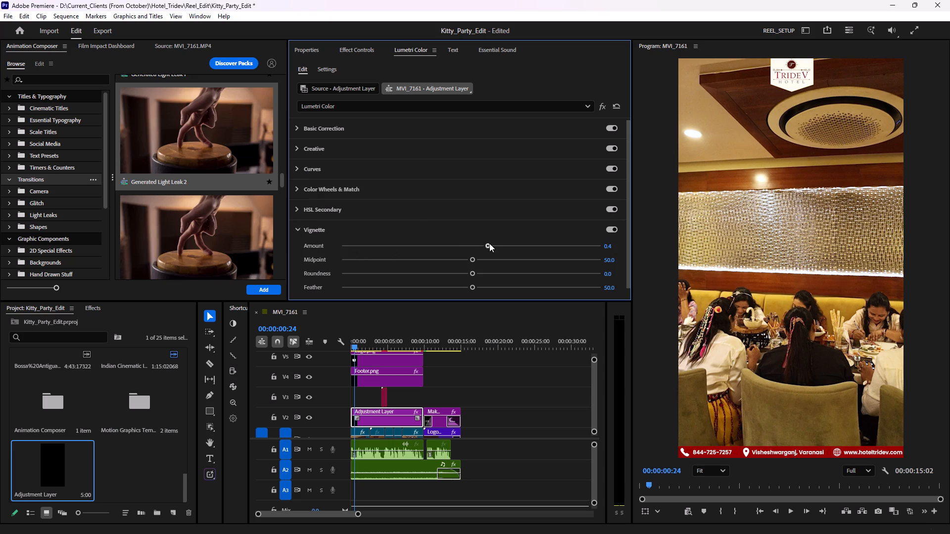
drag(489, 243, 451, 246)
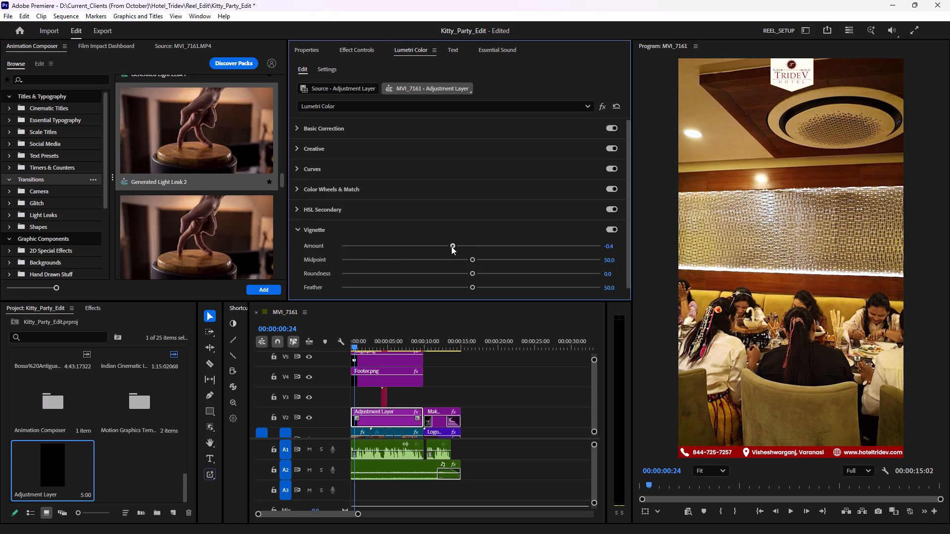
drag(451, 246, 451, 247)
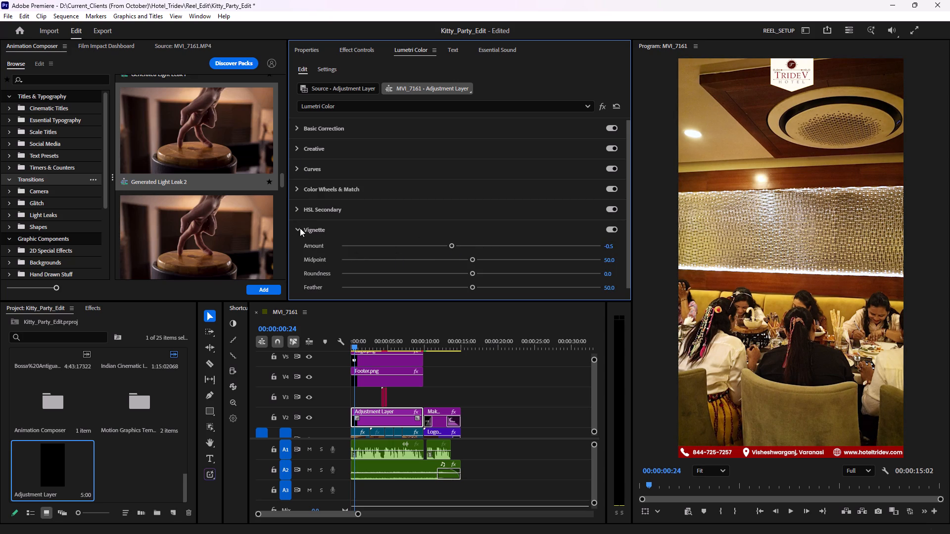
click(300, 228)
Play back the graded reel through to the closing logo animation, replaying the ending to review it.
key(space)
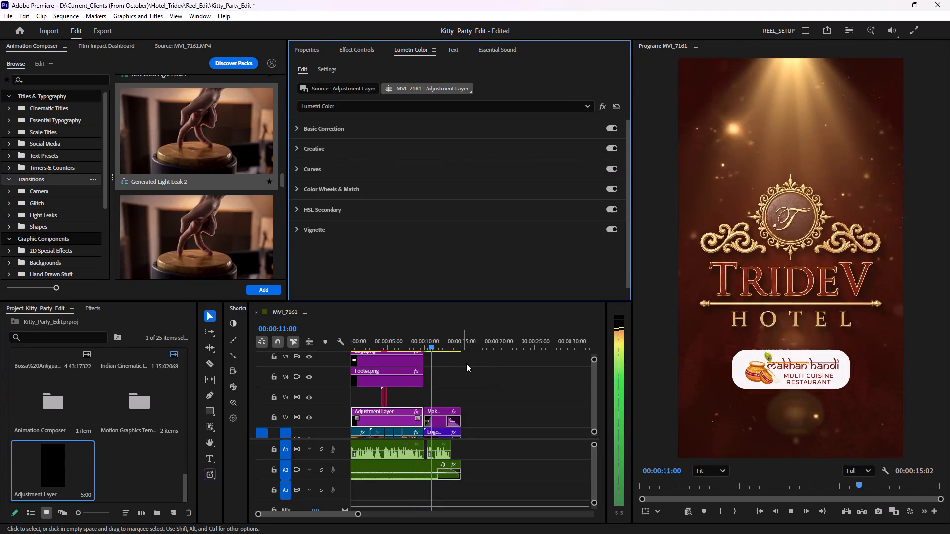
key(space)
key(space)
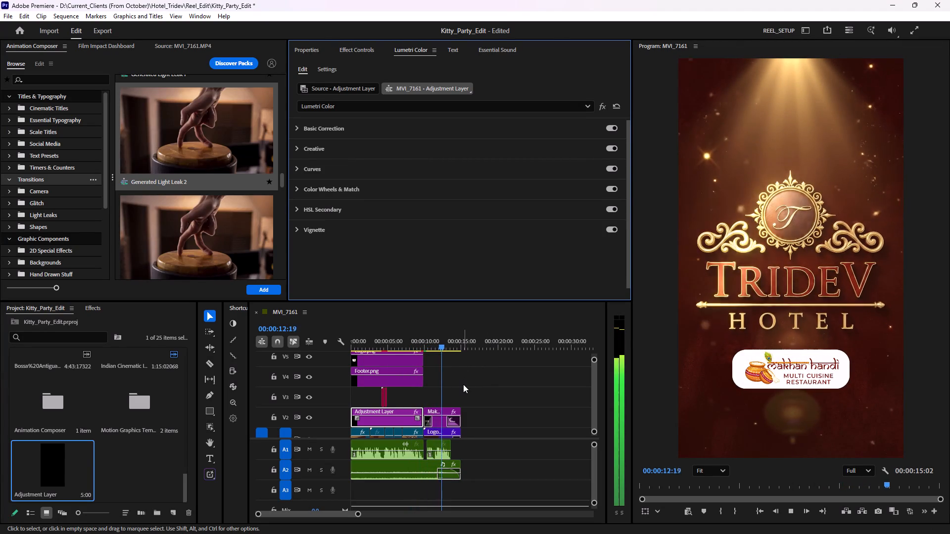
key(space)
drag(449, 342, 423, 342)
key(space)
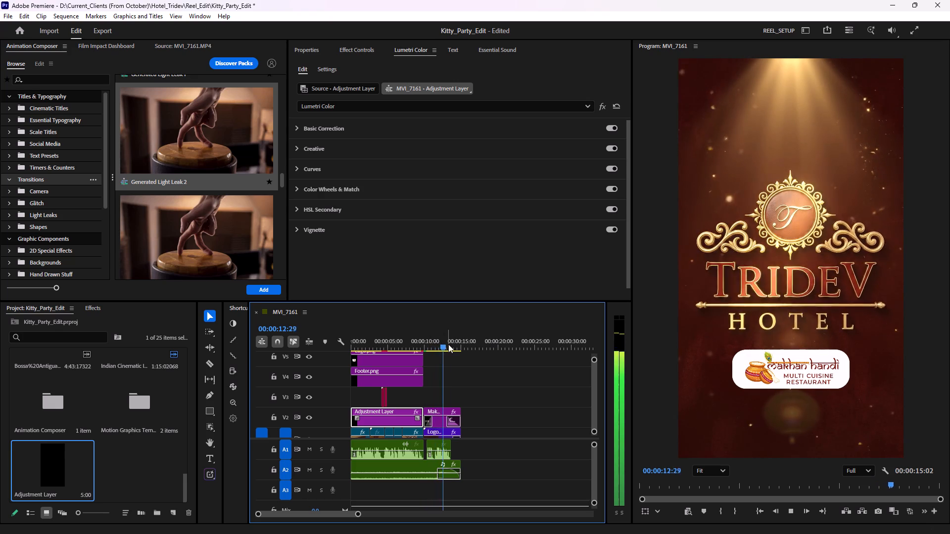
key(space)
drag(457, 346, 436, 343)
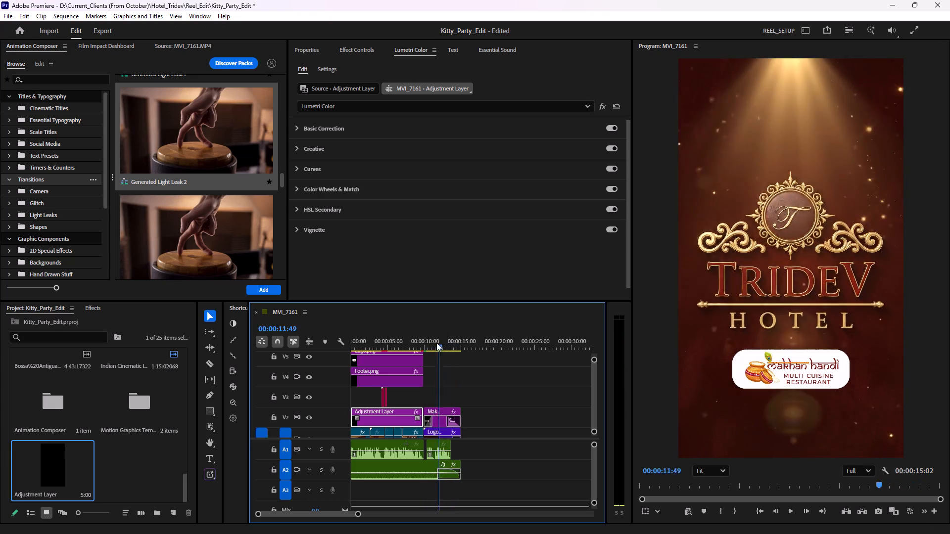
drag(436, 343, 411, 342)
key(space)
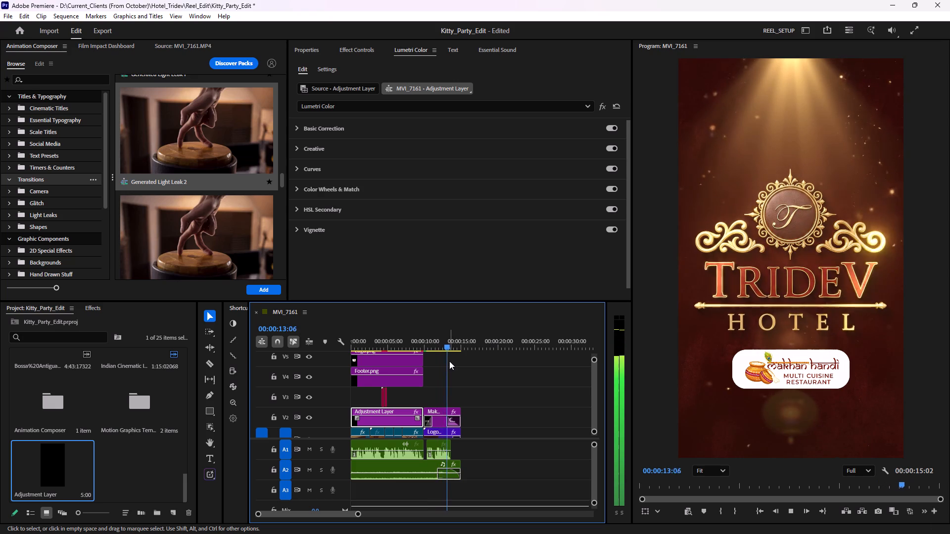
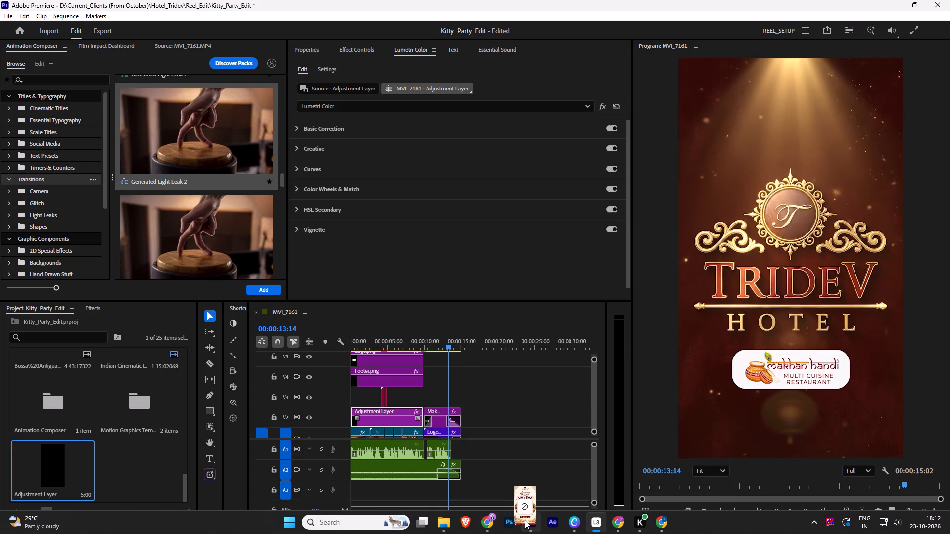
drag(525, 520, 435, 364)
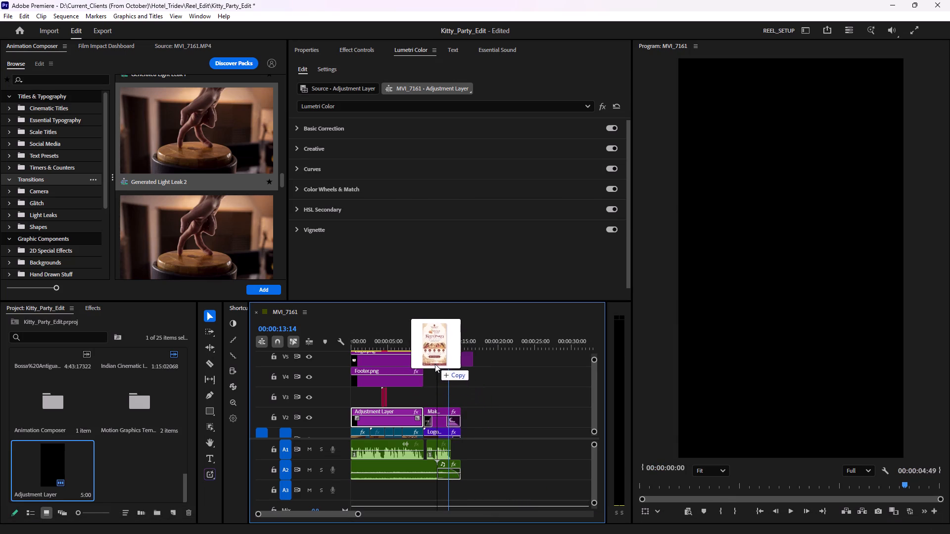
drag(435, 364, 424, 376)
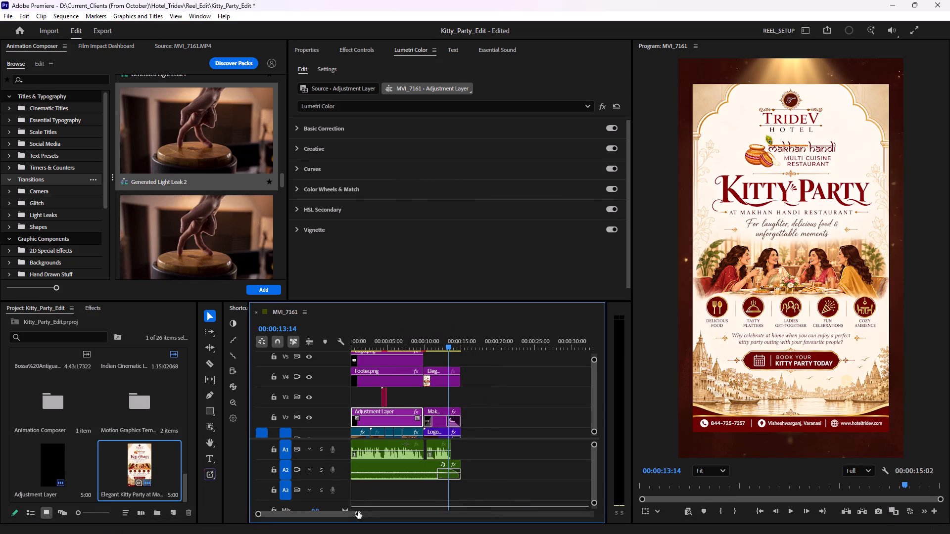
Trim the end of the kitty party poster clip on V4 to a duration of about 1.5 seconds.
drag(357, 512, 325, 505)
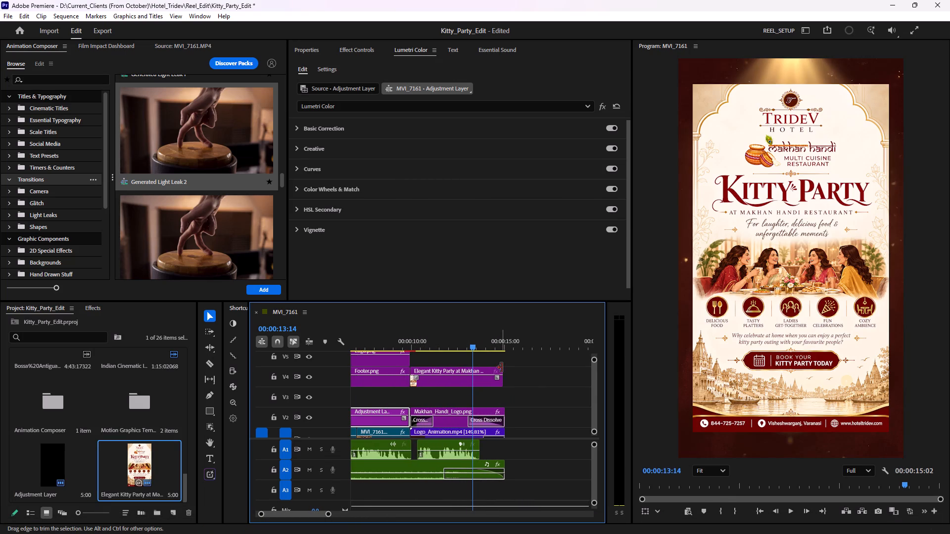
drag(502, 367, 429, 371)
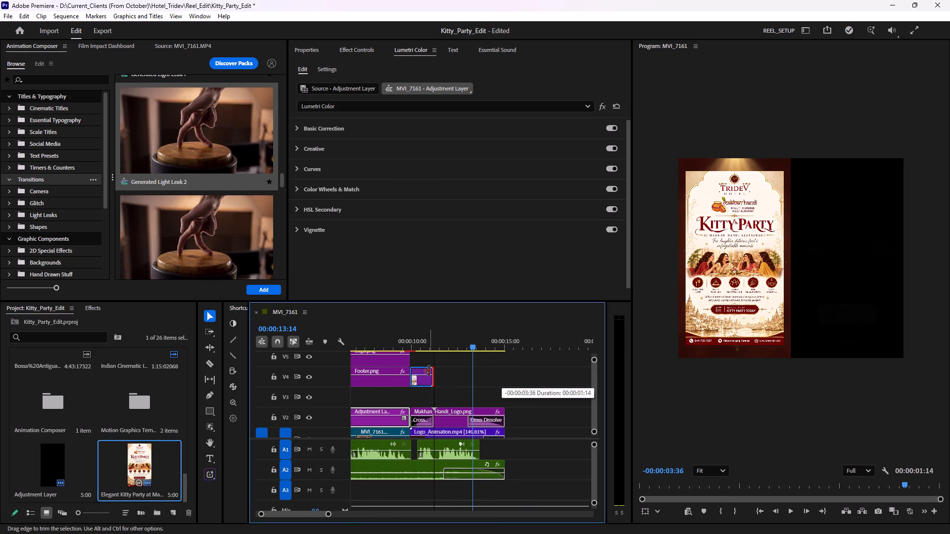
drag(429, 371, 438, 371)
Shift Makhan_Handi_Logo.png and Logo_Animation.mp4 later by the poster's duration and place the poster on V2 in the gap before them.
drag(523, 392, 440, 418)
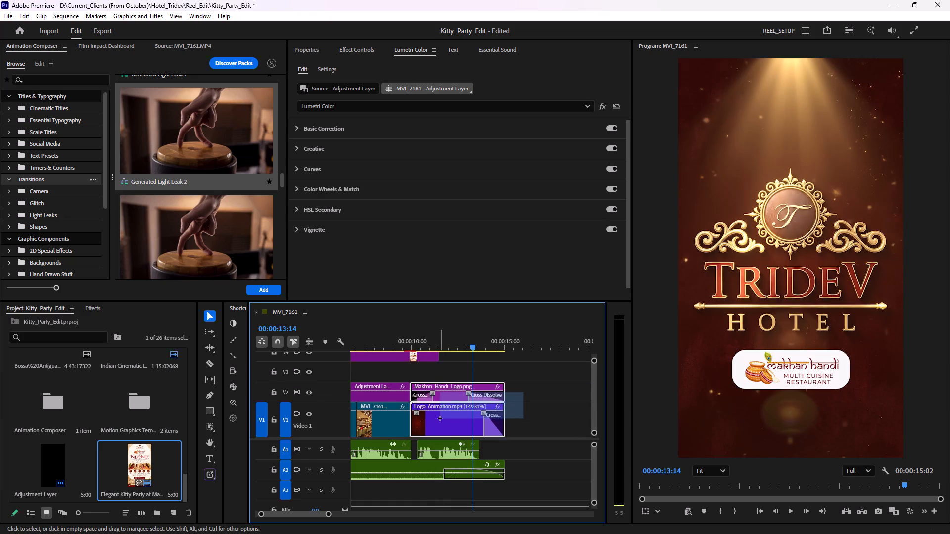
drag(443, 399, 471, 398)
drag(423, 360, 422, 387)
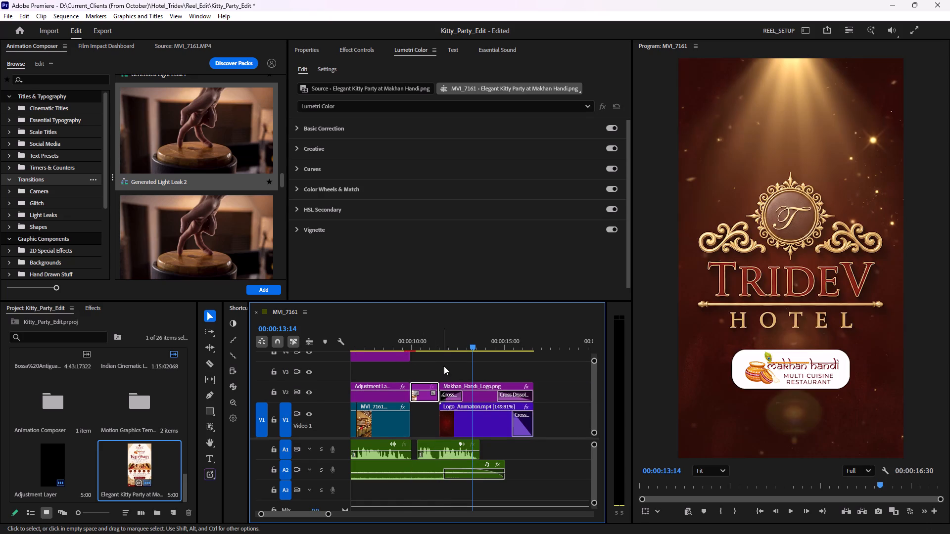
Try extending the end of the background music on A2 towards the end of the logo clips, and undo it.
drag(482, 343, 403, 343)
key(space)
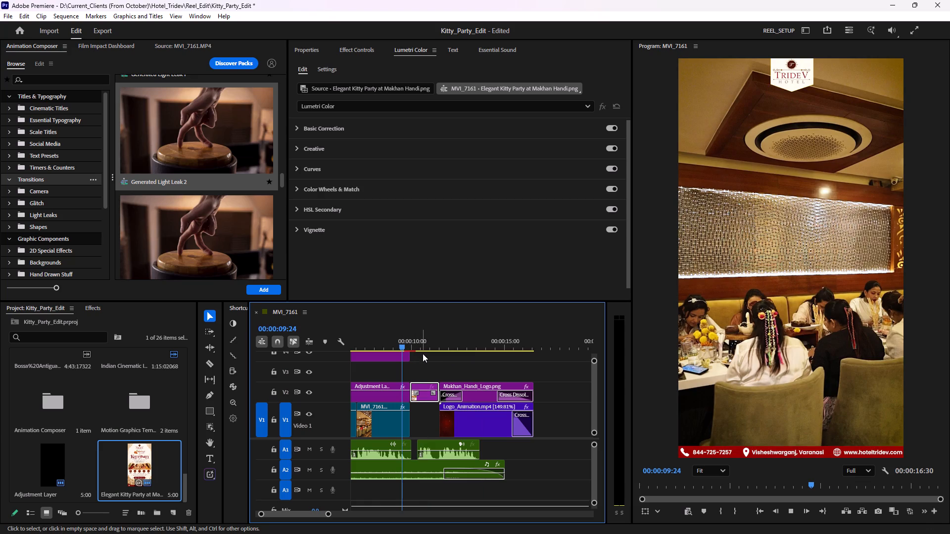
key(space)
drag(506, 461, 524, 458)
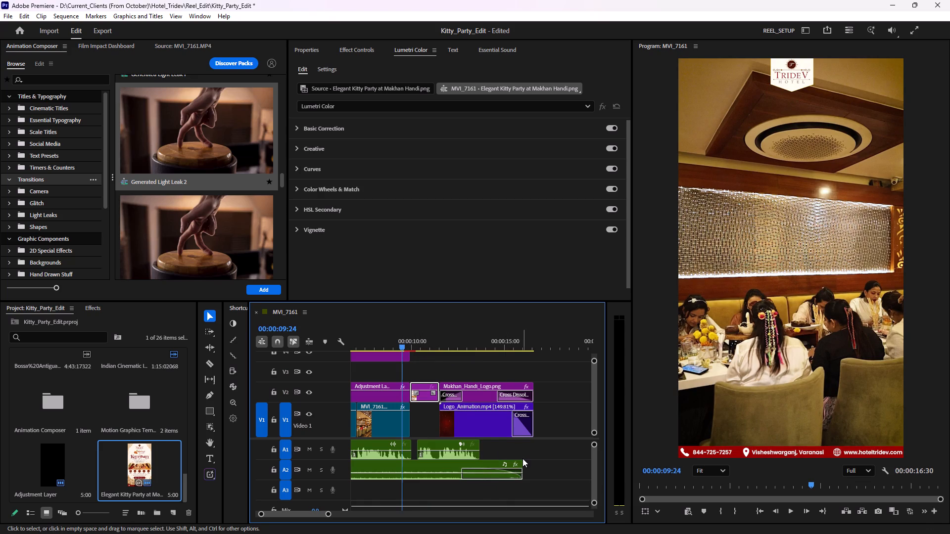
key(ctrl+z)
Shift the background music on A2 to end with the logo clips and extend its start back to the sequence beginning.
drag(413, 464, 458, 460)
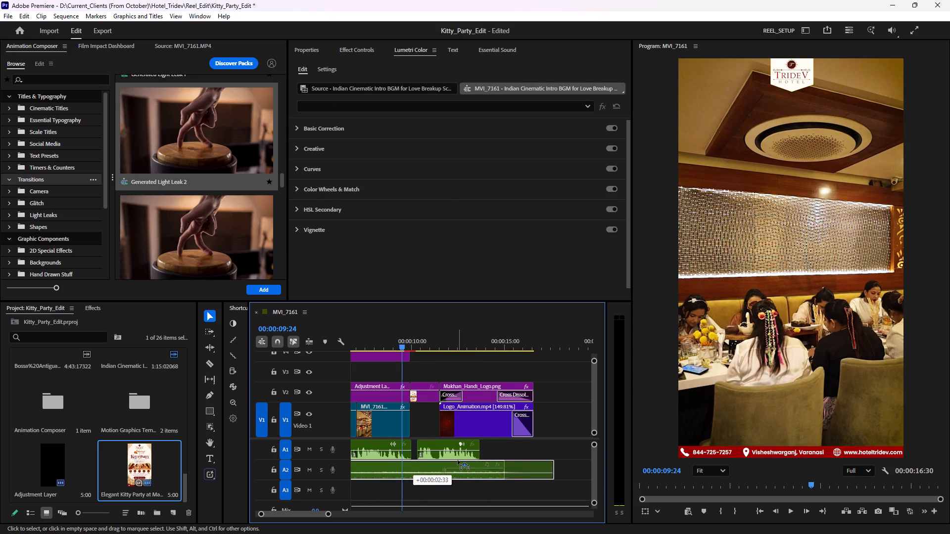
drag(458, 460, 436, 466)
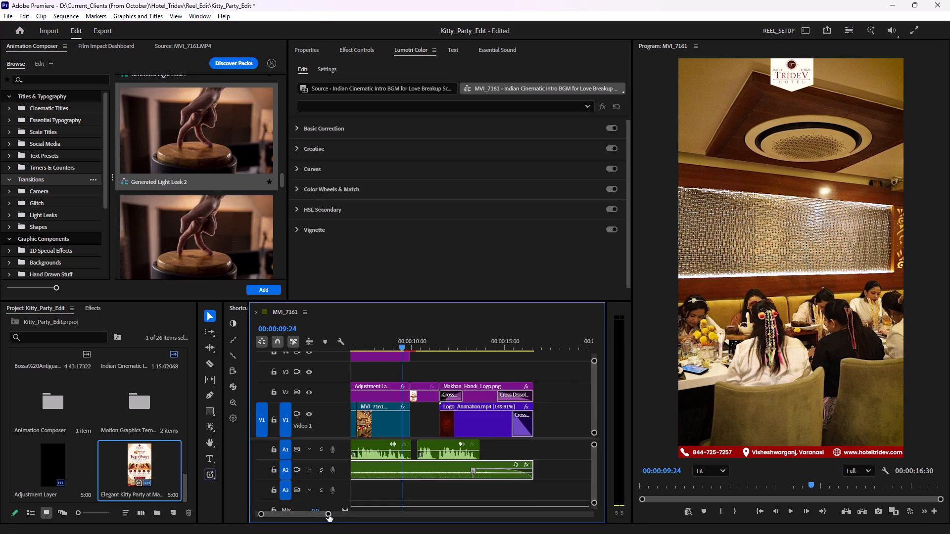
drag(329, 515, 353, 514)
drag(366, 466, 339, 466)
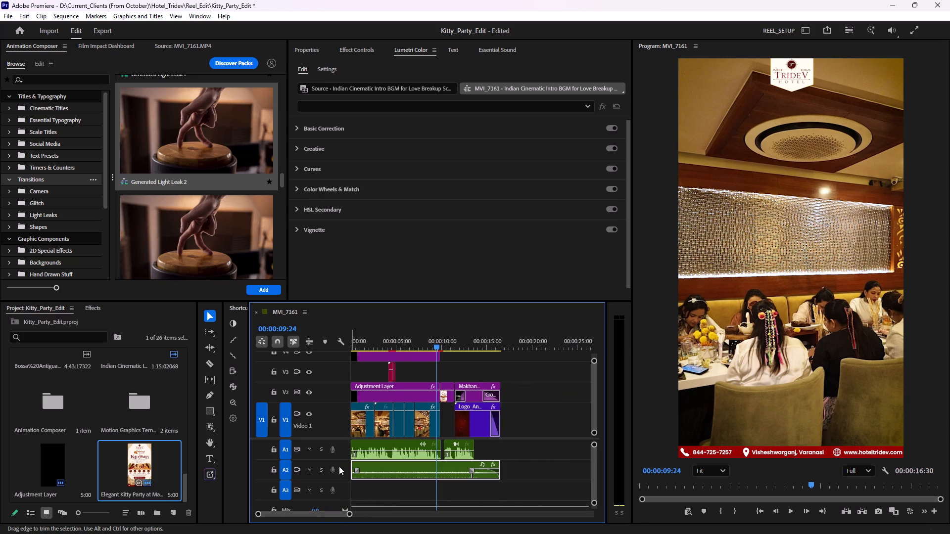
drag(339, 466, 340, 467)
Save the project, render the sequence previews from the start and review the reel through to the logo ending.
drag(451, 340, 315, 349)
key(ctrl+s)
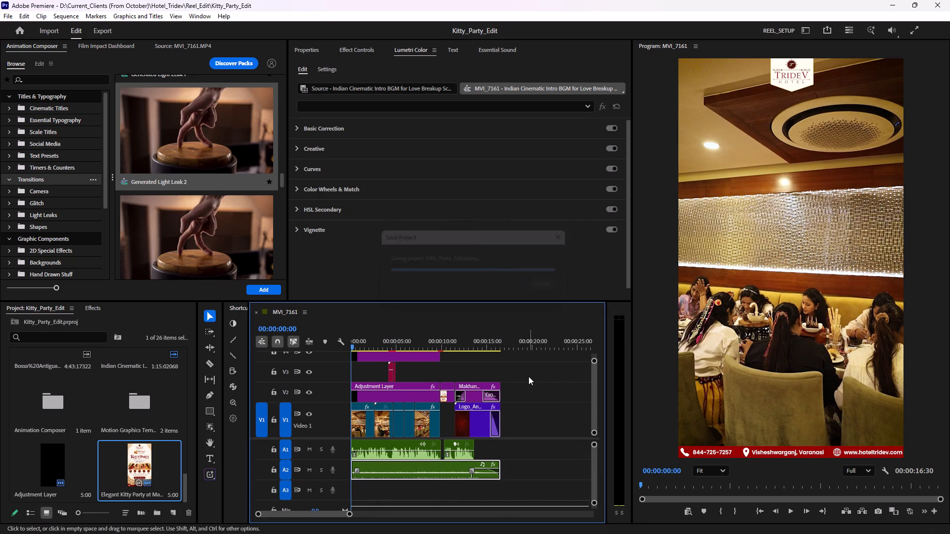
key(Return)
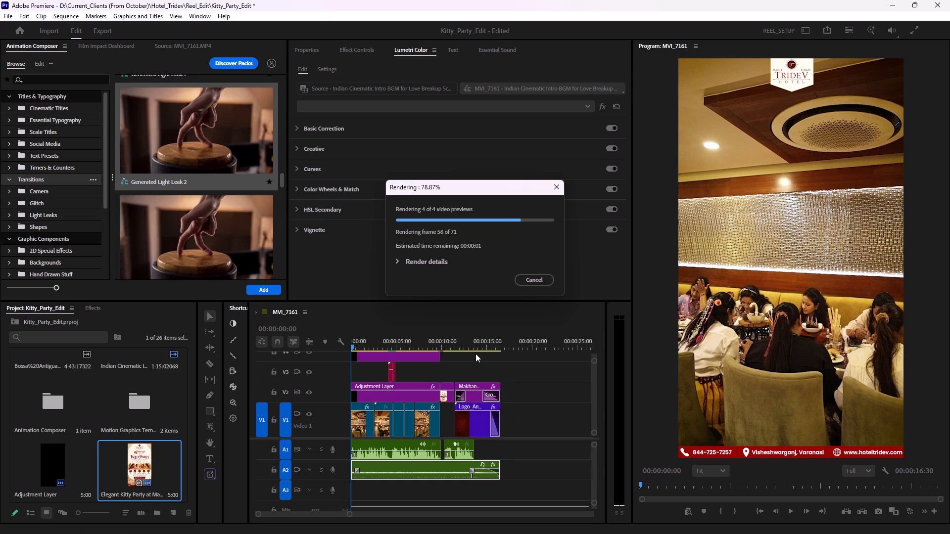
key(space)
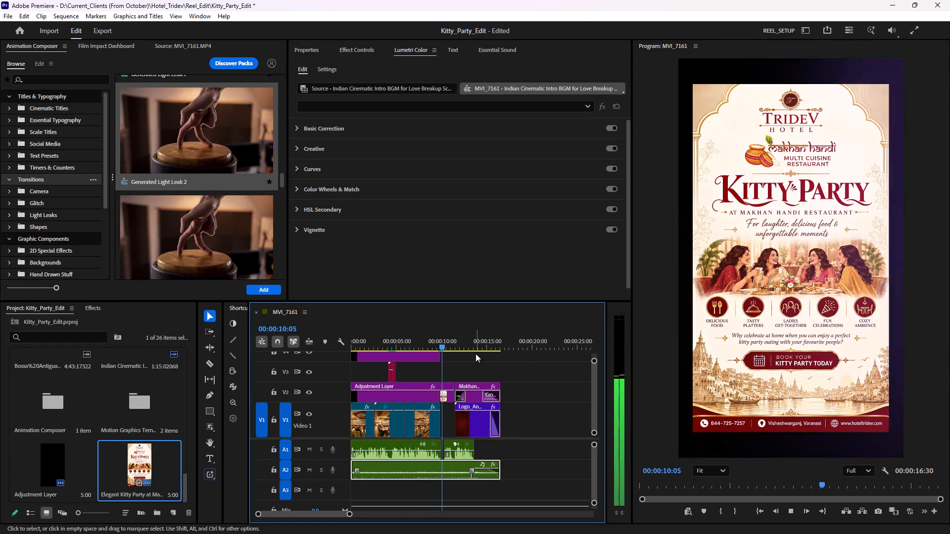
key(space)
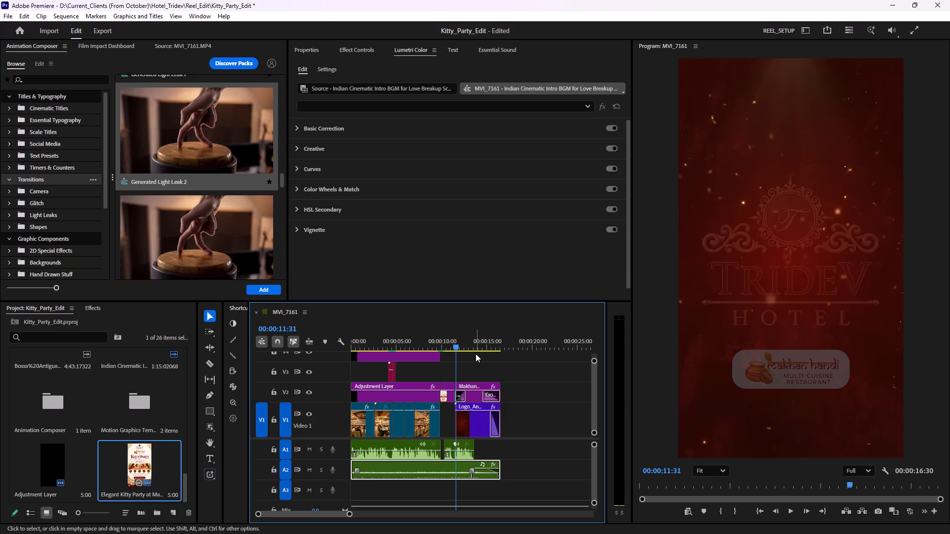
Set the kitty party poster clip's Scale to 116 so it fills the frame.
drag(461, 348, 442, 342)
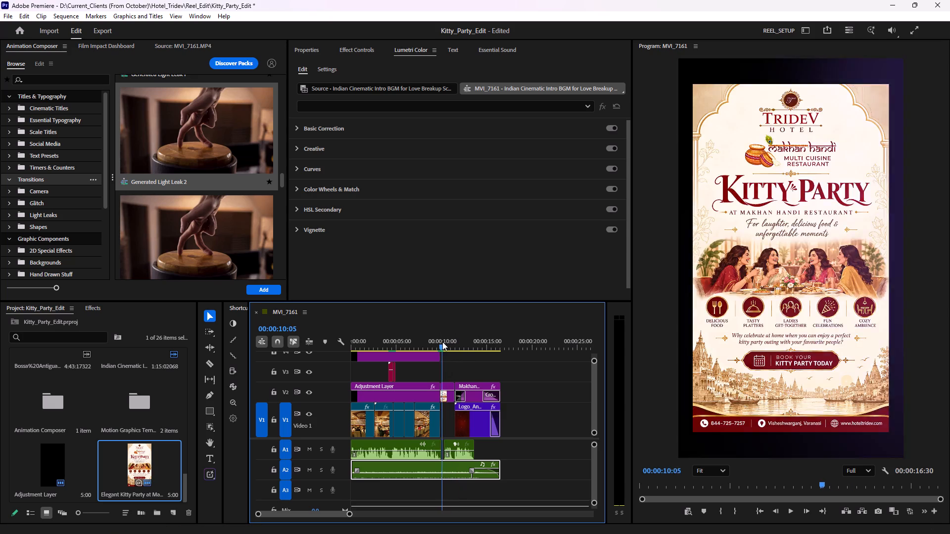
drag(442, 342, 448, 343)
click(446, 398)
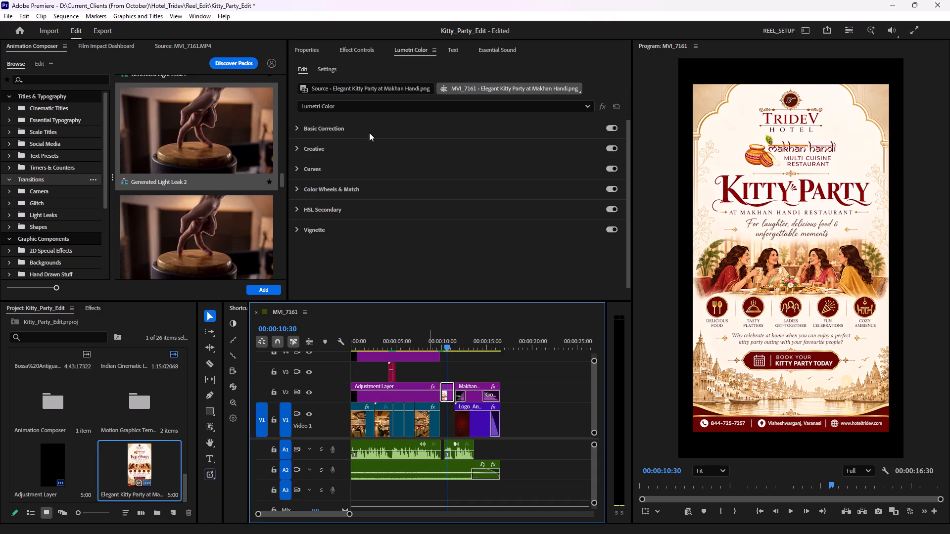
click(354, 50)
drag(422, 126, 428, 125)
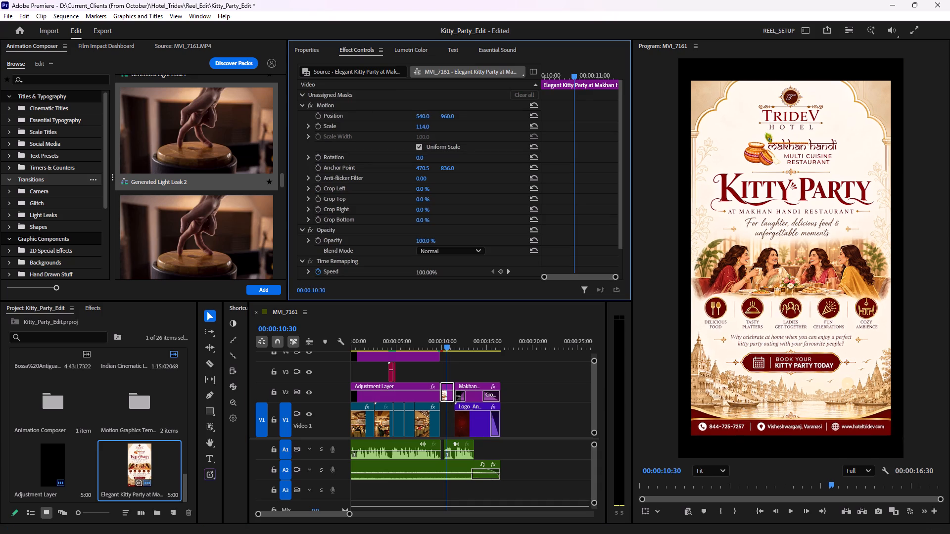
drag(428, 125, 428, 124)
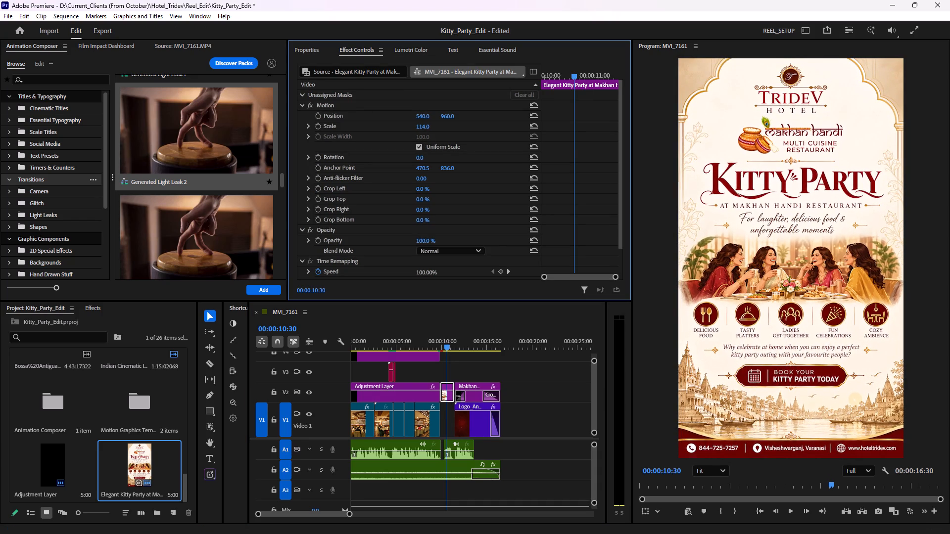
drag(428, 124, 429, 124)
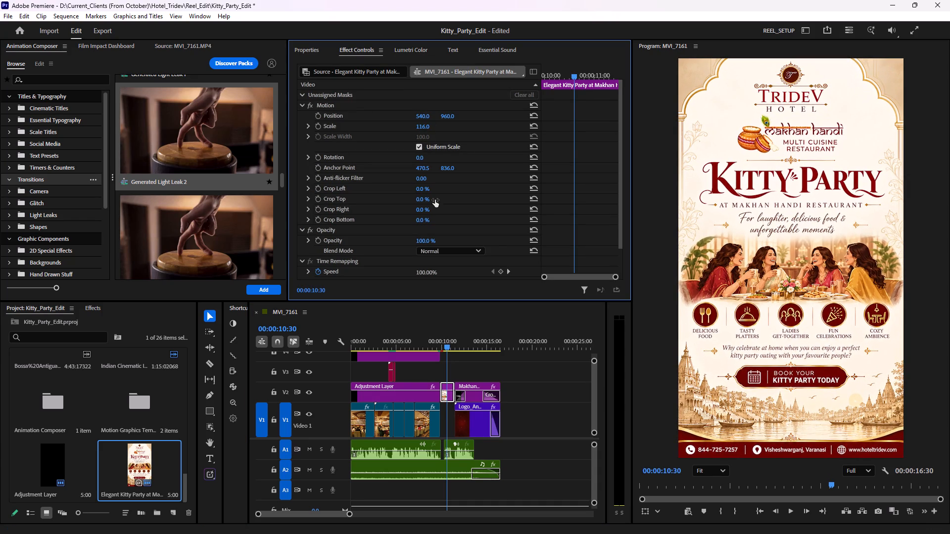
click(521, 369)
Render the sequence previews again and play the reel from the beginning.
drag(448, 344, 265, 351)
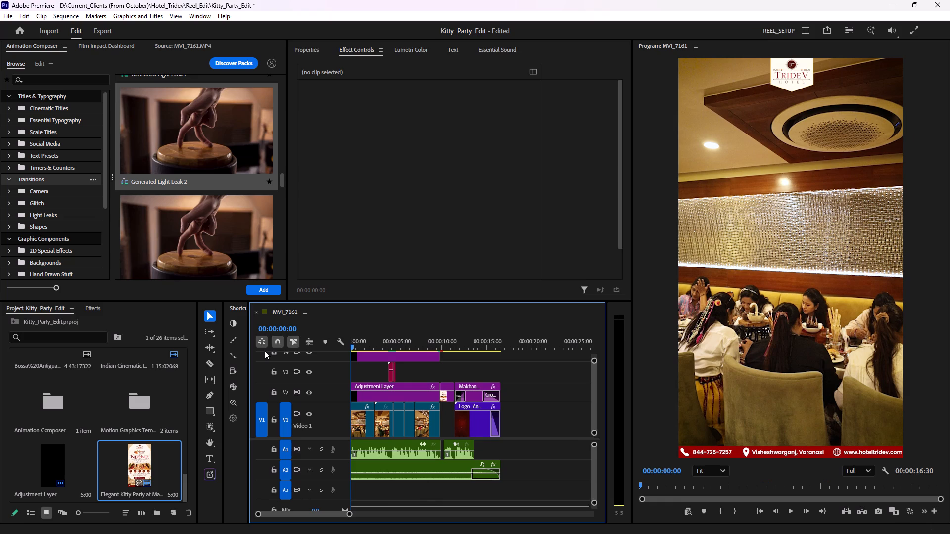
key(Return)
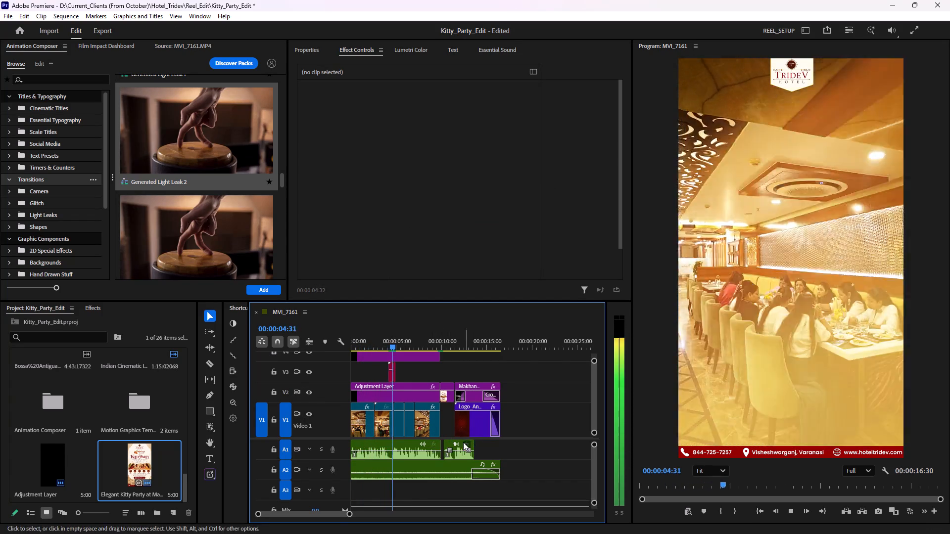
Try the last voice-over clip on A1 at the logo's start, and move it back to begin with the poster, directly after the first voice-over.
drag(457, 454, 470, 454)
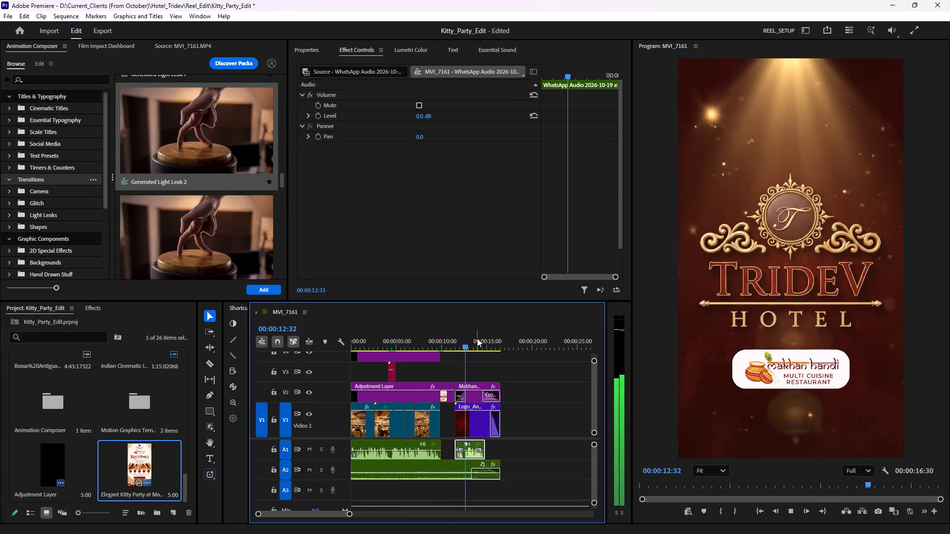
key(space)
drag(467, 342, 439, 345)
drag(467, 454, 459, 456)
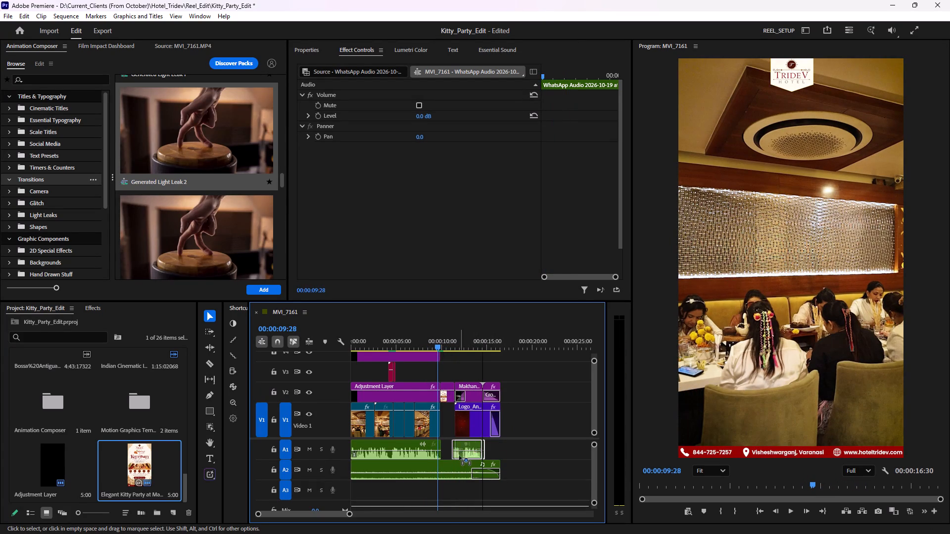
drag(459, 456, 455, 455)
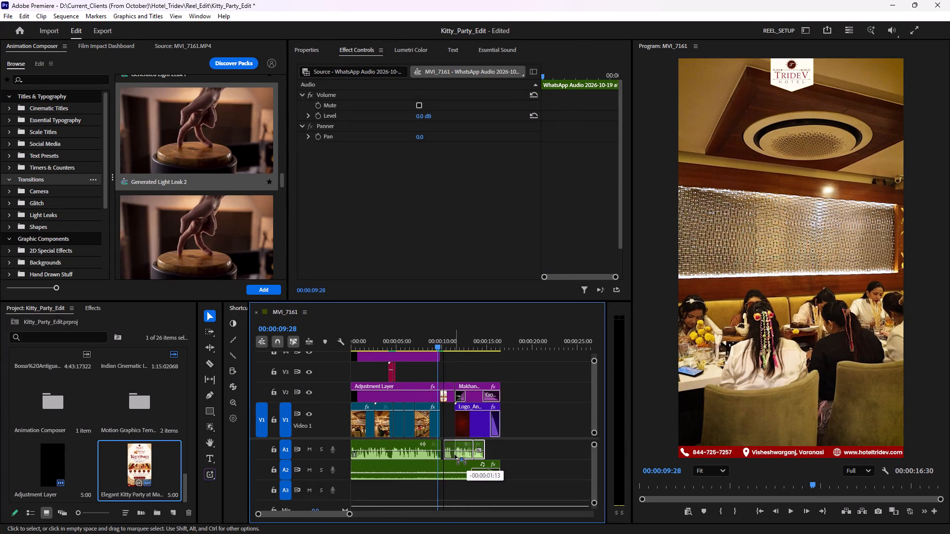
drag(455, 455, 453, 454)
Play back the poster and logo ending to check the voice-over timing.
key(space)
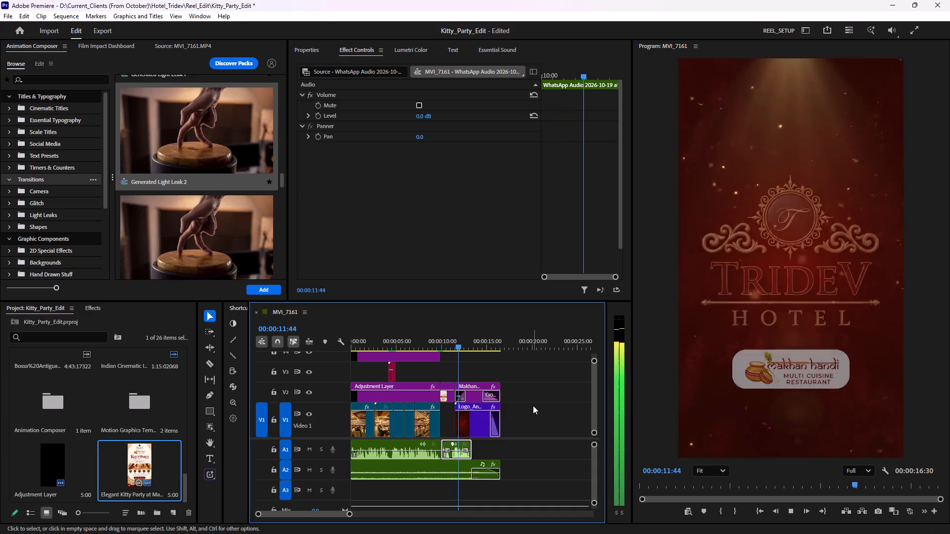
key(space)
drag(465, 348, 444, 347)
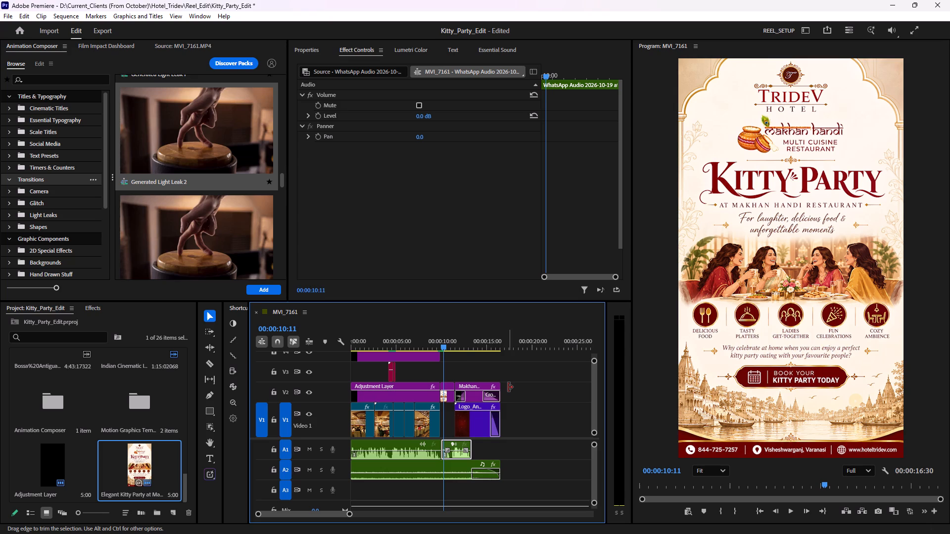
key(space)
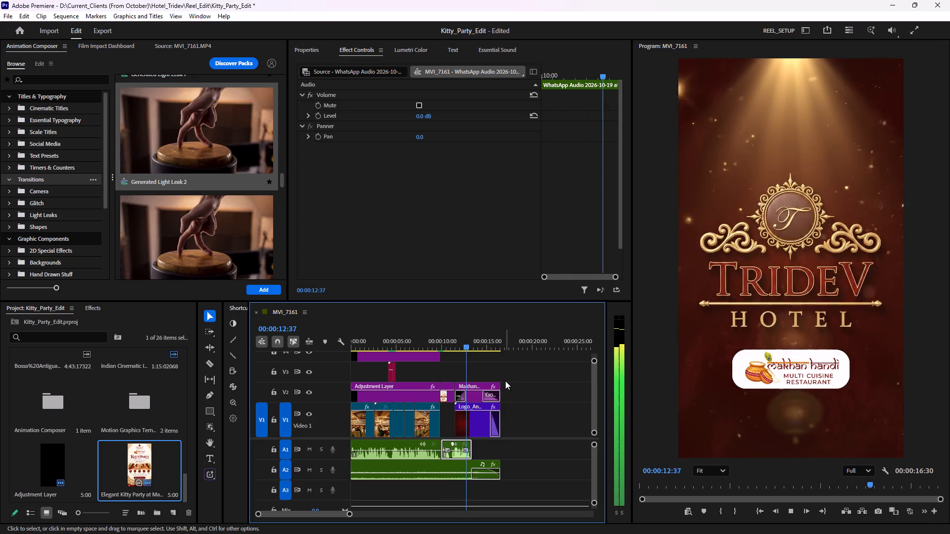
key(space)
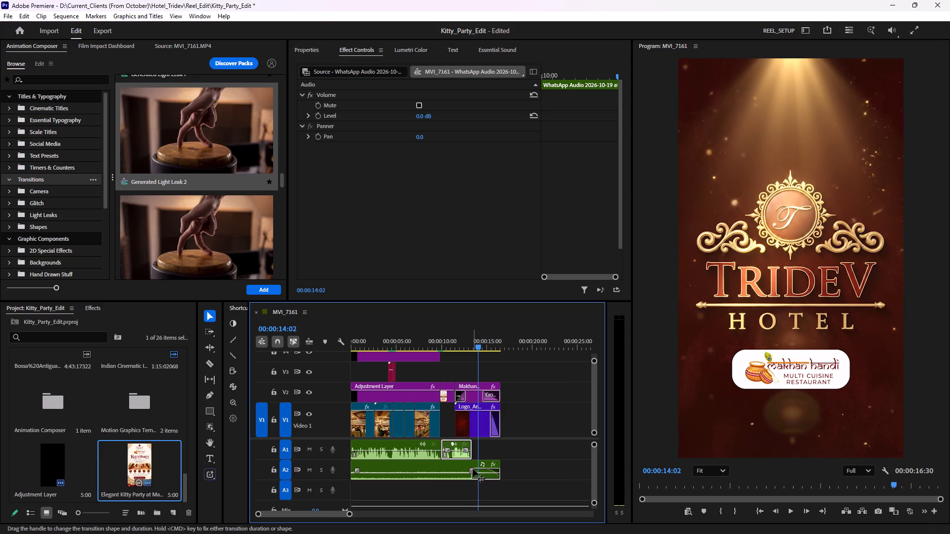
Shorten the fade-out of the background music on A2 so it starts near the beginning of the logo's closing Cross Dissolve.
drag(473, 468, 483, 467)
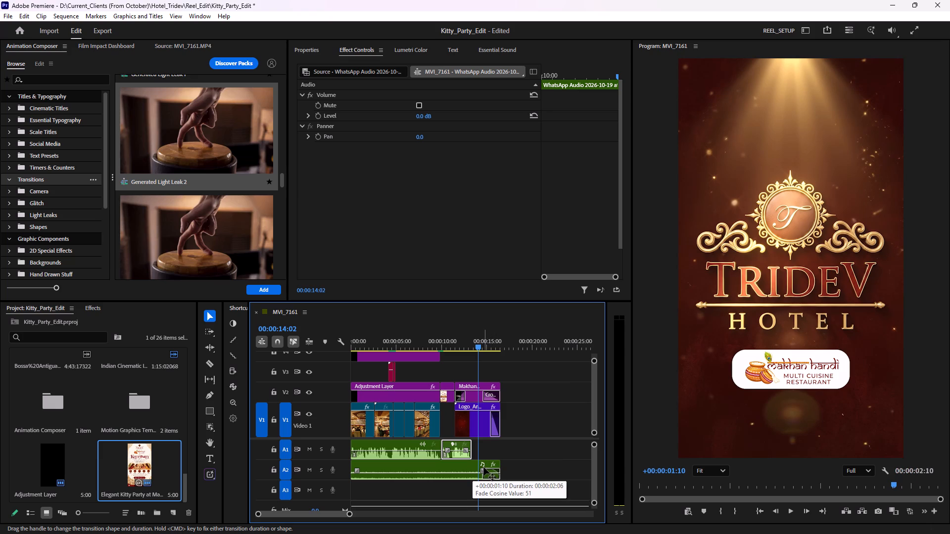
drag(483, 467, 487, 467)
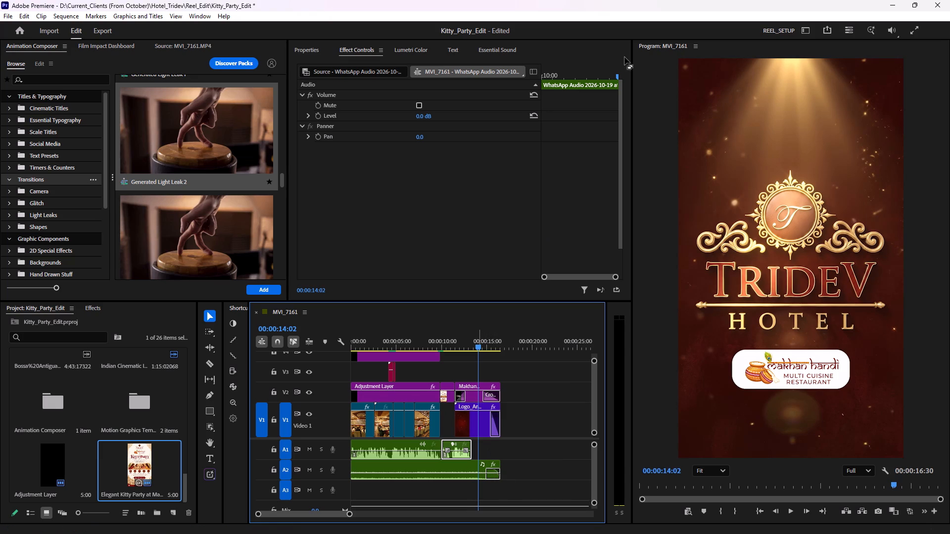
Add Level keyframes to the background music on A2: the first at 00:00:12:40, and a second set to 0 dB at 00:00:13:30.
drag(617, 75, 613, 76)
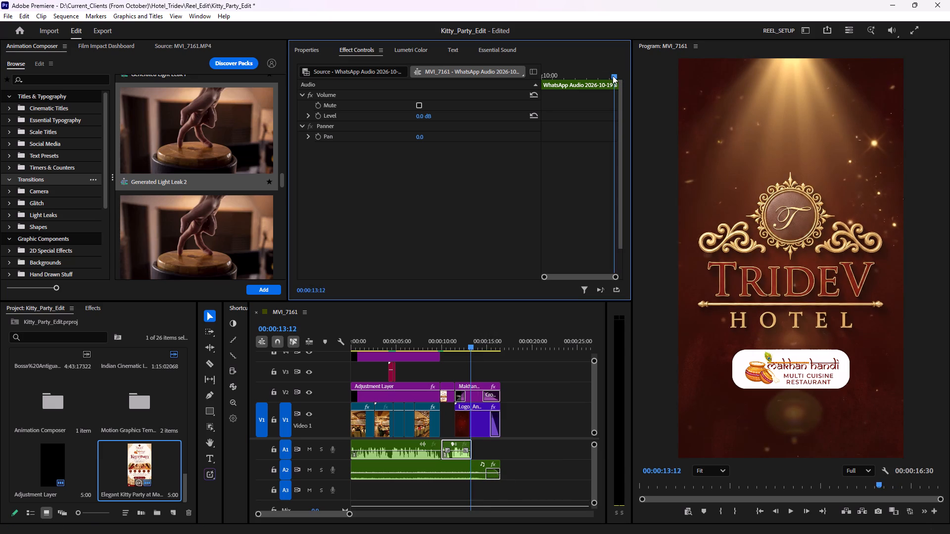
drag(613, 76, 603, 80)
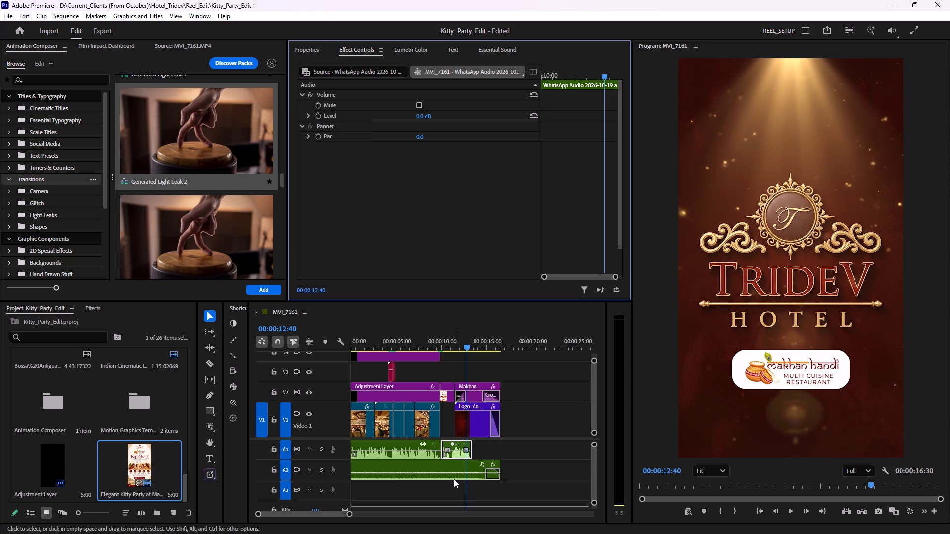
click(438, 464)
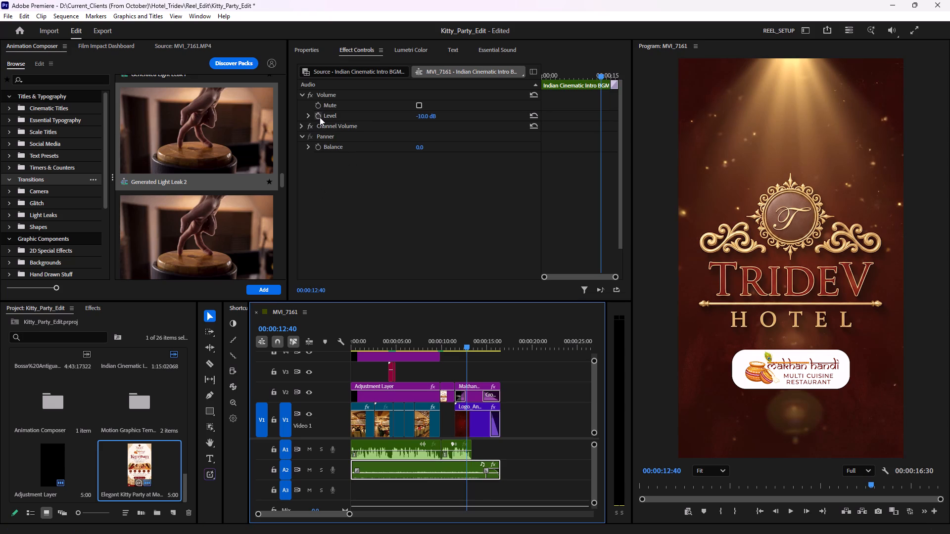
click(320, 117)
key(space)
key(space)
click(421, 114)
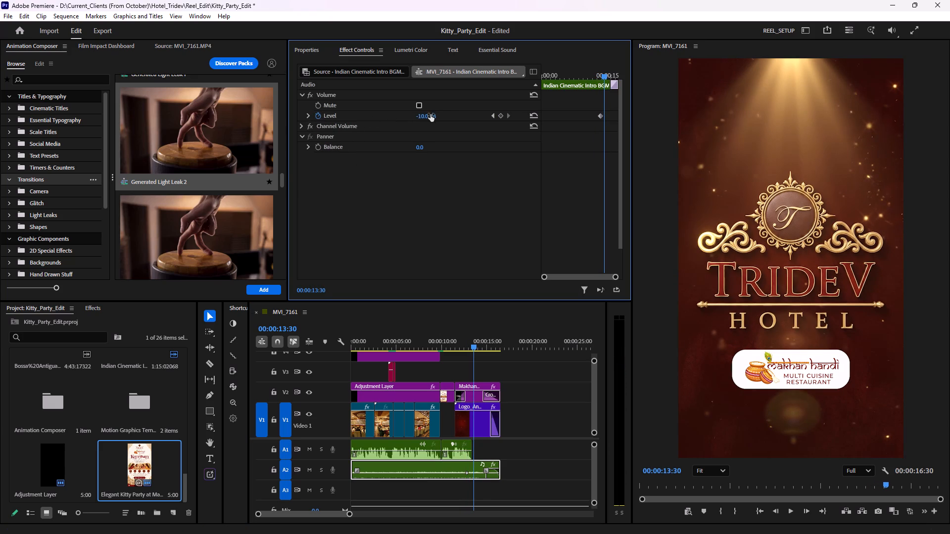
key(minus)
key(BackSpace)
key(0)
key(Return)
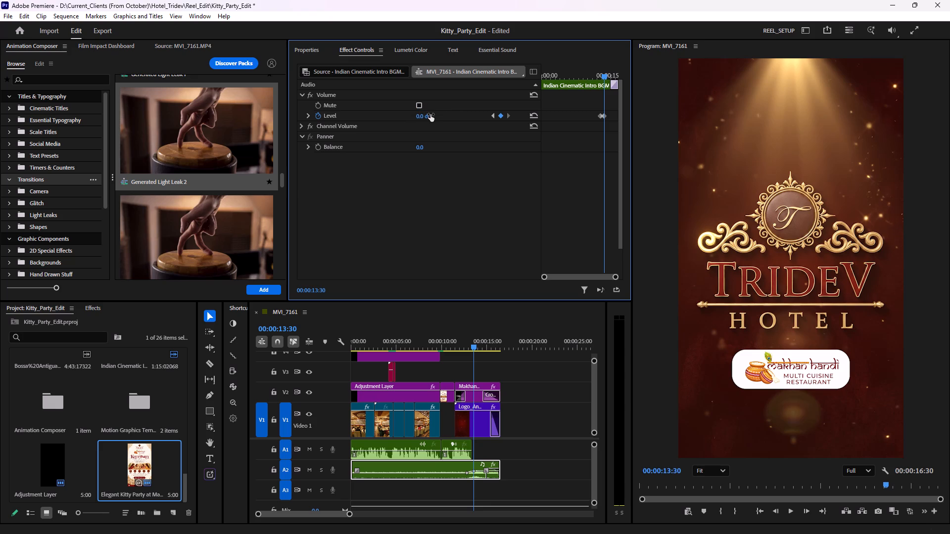
Move the music's 0 dB Level keyframe earlier, to about 00:00:13:12.
drag(616, 276, 600, 274)
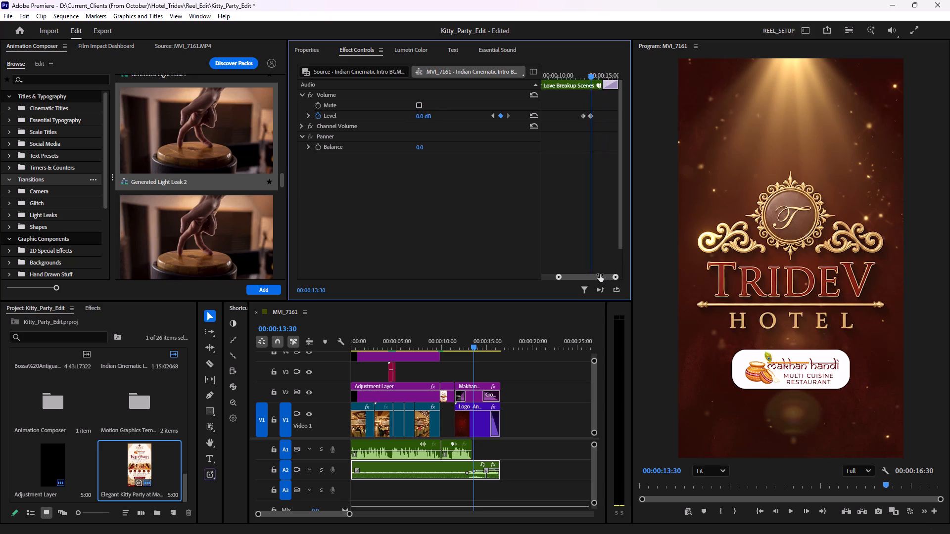
drag(600, 274, 597, 274)
click(583, 115)
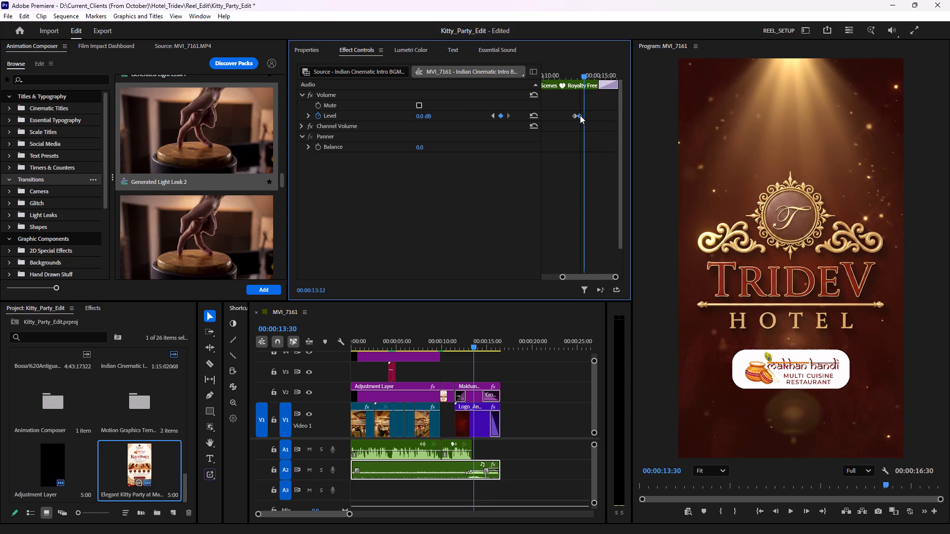
Play back the logo section to check the music's volume rise against the end of the voice-over.
drag(582, 70, 574, 72)
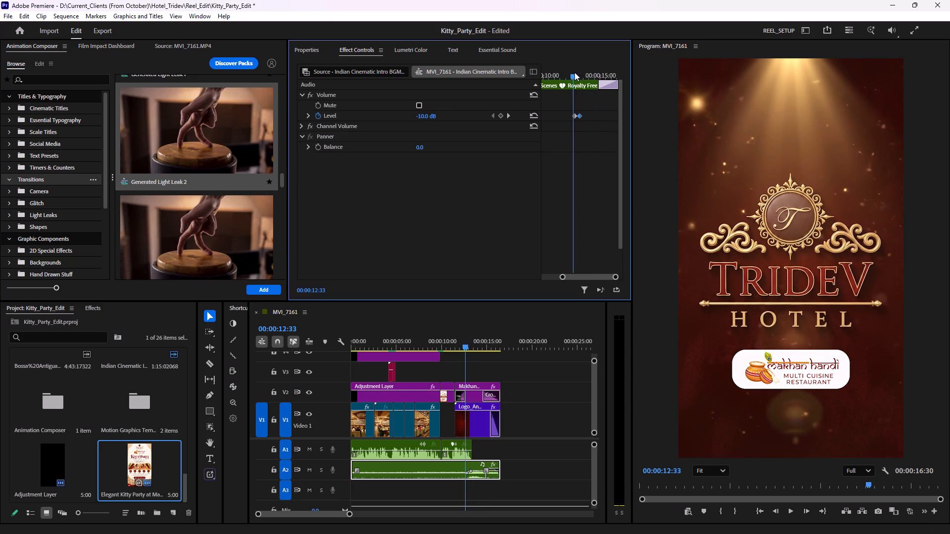
key(space)
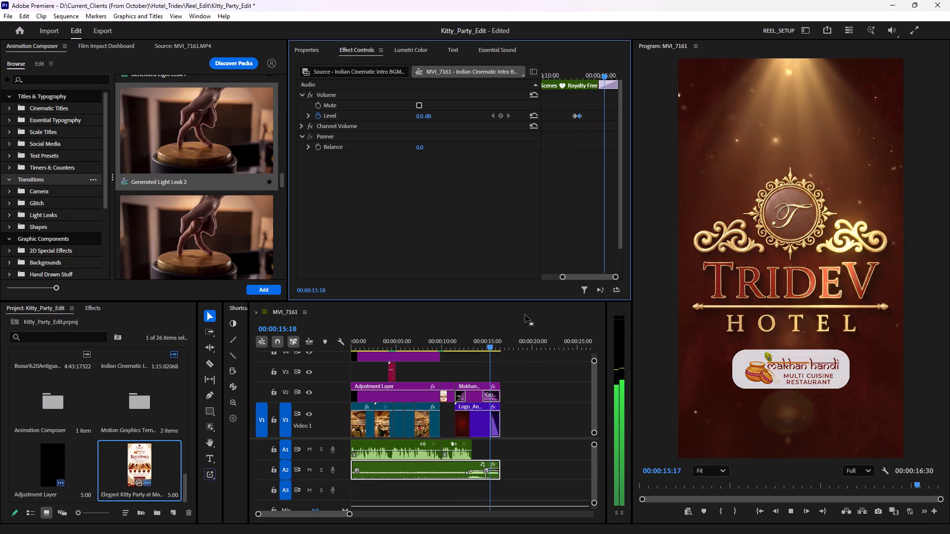
drag(498, 341, 466, 343)
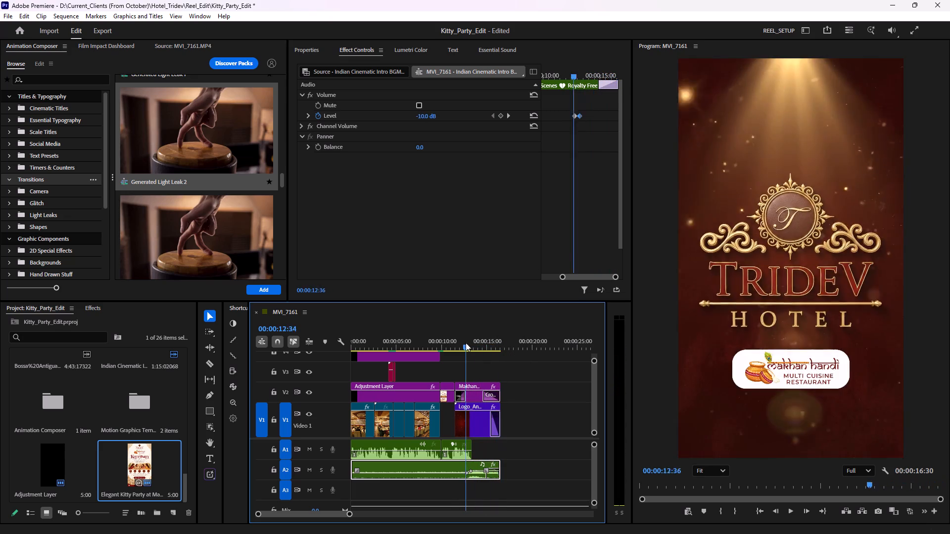
drag(466, 343, 434, 347)
key(space)
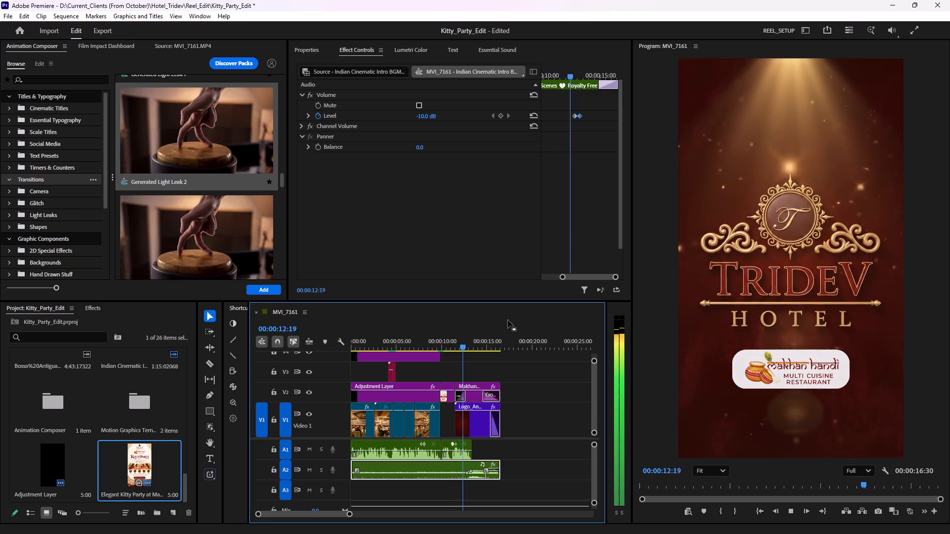
key(space)
Shift both music Level keyframes slightly earlier together, placing the 0 dB one at about 00:00:13:07.
drag(559, 107, 583, 121)
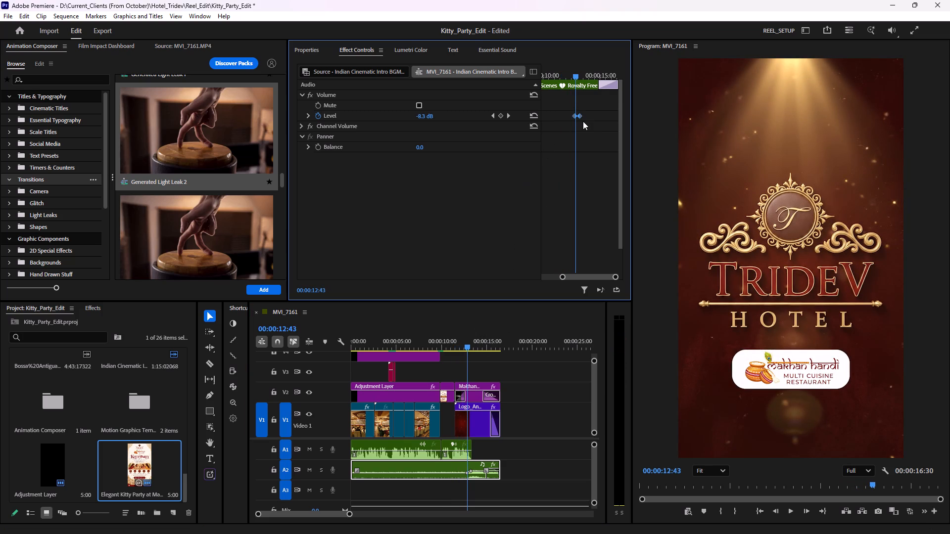
click(580, 117)
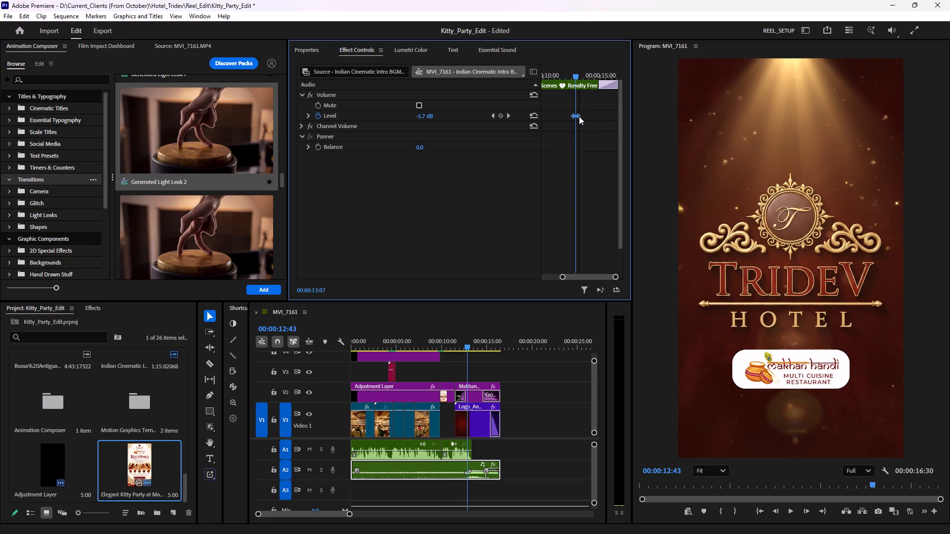
Play the poster and logo ending repeatedly to check the music's volume rise and closing fade-out.
key(space)
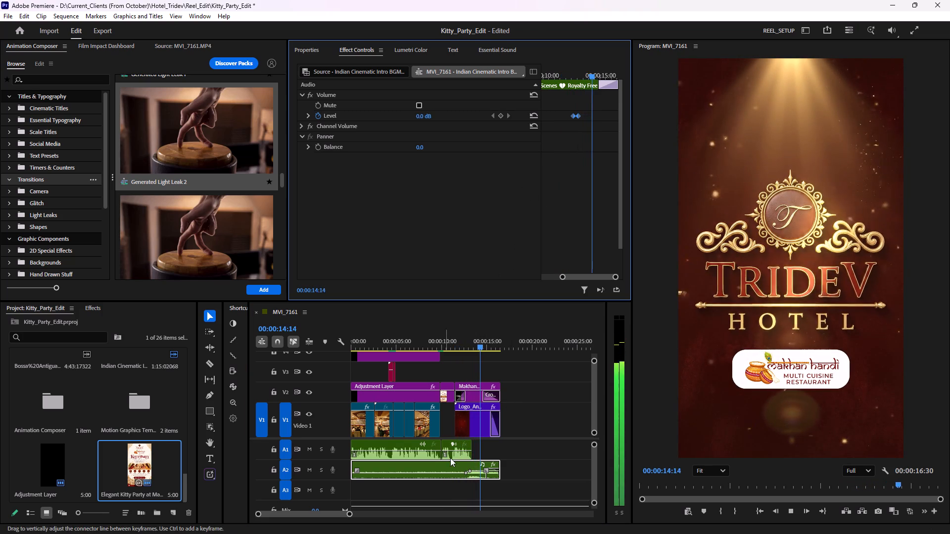
key(space)
drag(481, 343, 466, 344)
key(space)
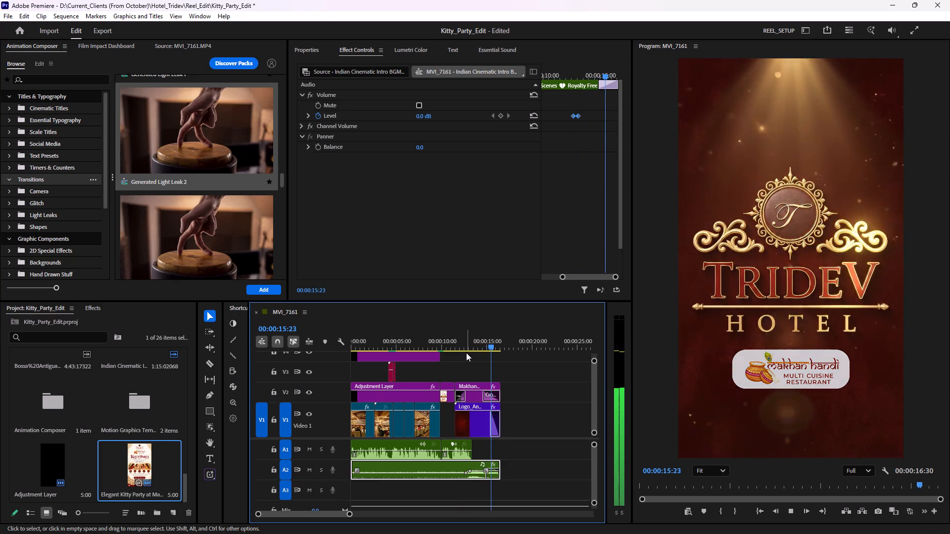
key(space)
drag(505, 340, 458, 343)
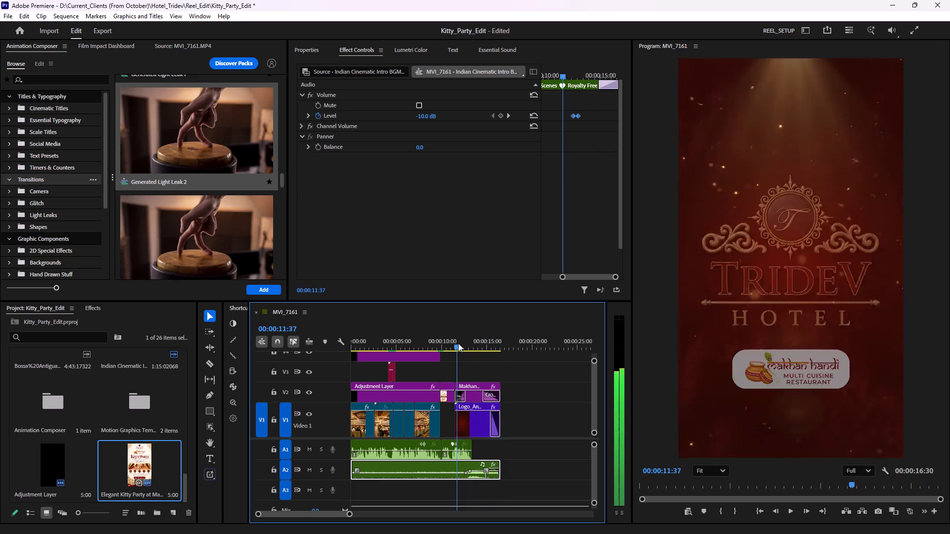
drag(458, 343, 451, 344)
key(space)
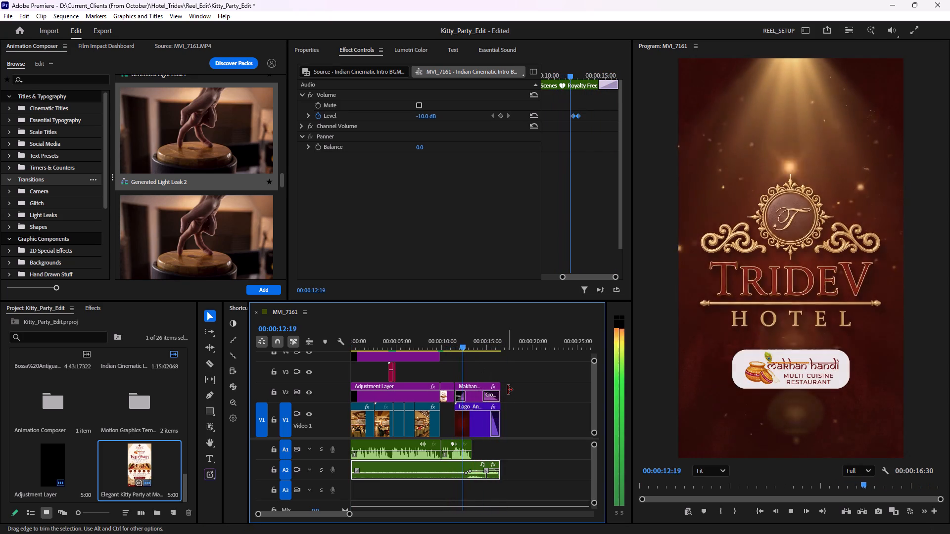
key(space)
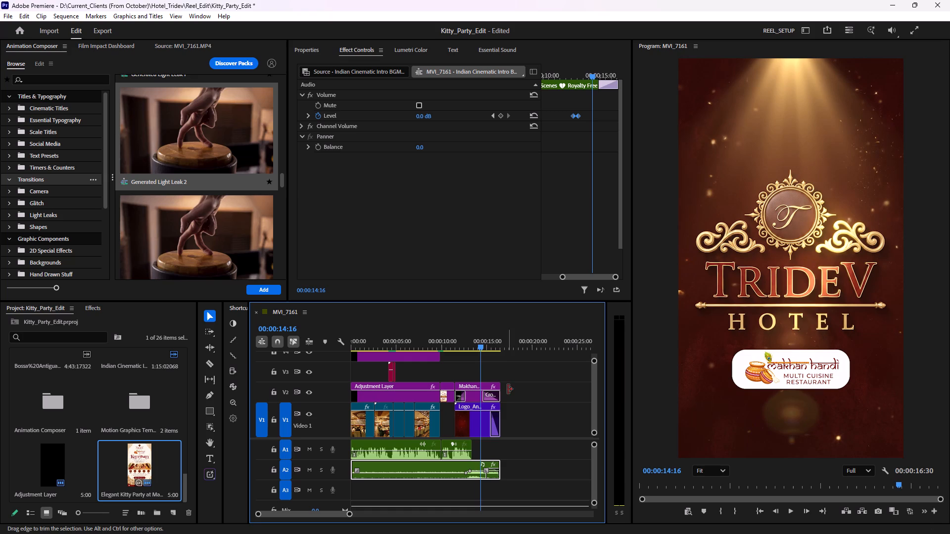
drag(480, 346, 446, 350)
key(space)
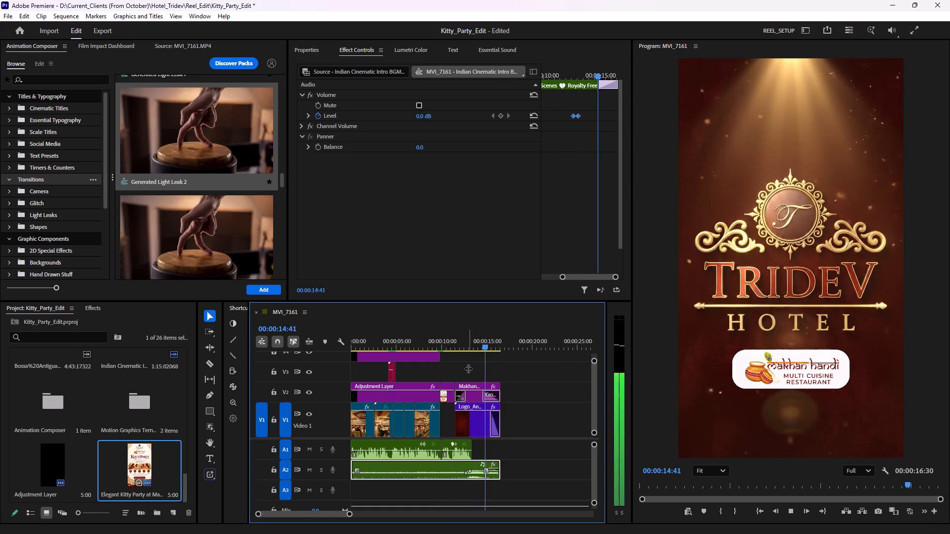
key(space)
drag(496, 339, 478, 340)
key(space)
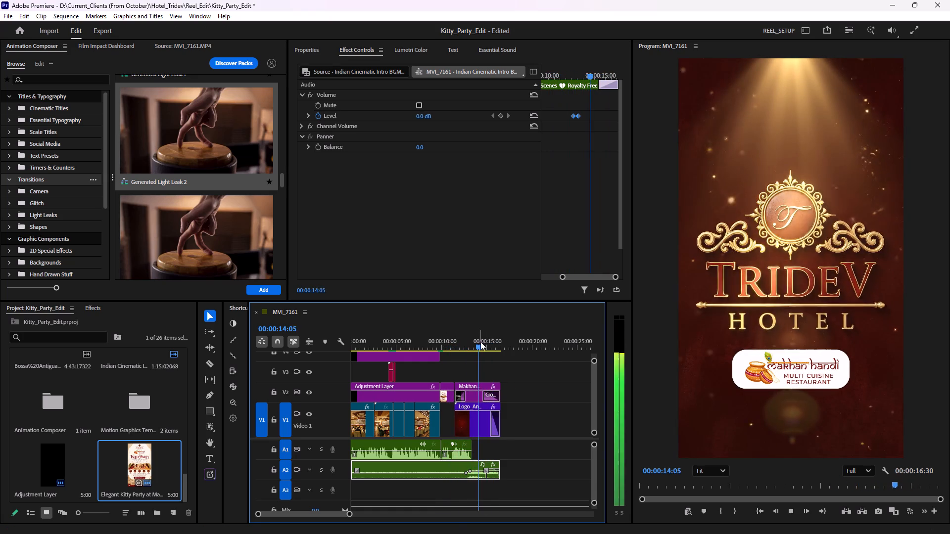
key(space)
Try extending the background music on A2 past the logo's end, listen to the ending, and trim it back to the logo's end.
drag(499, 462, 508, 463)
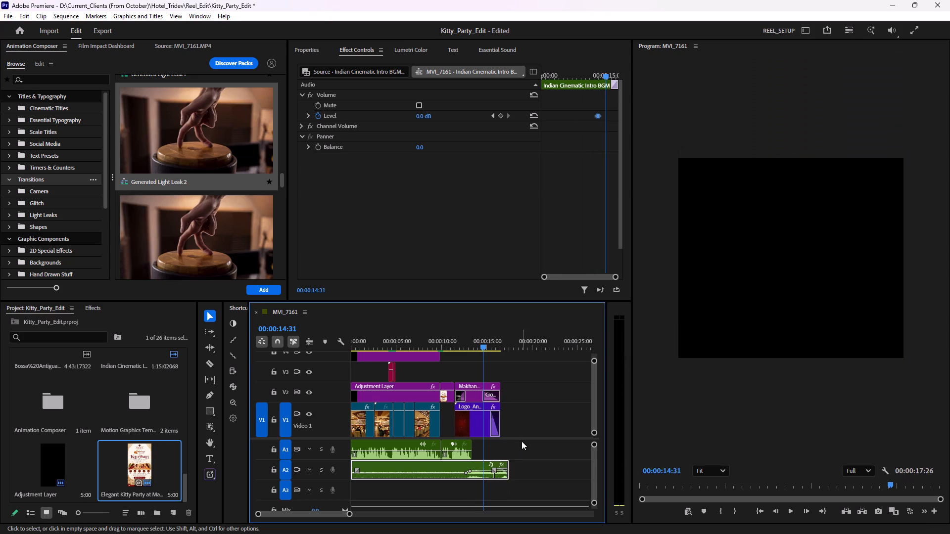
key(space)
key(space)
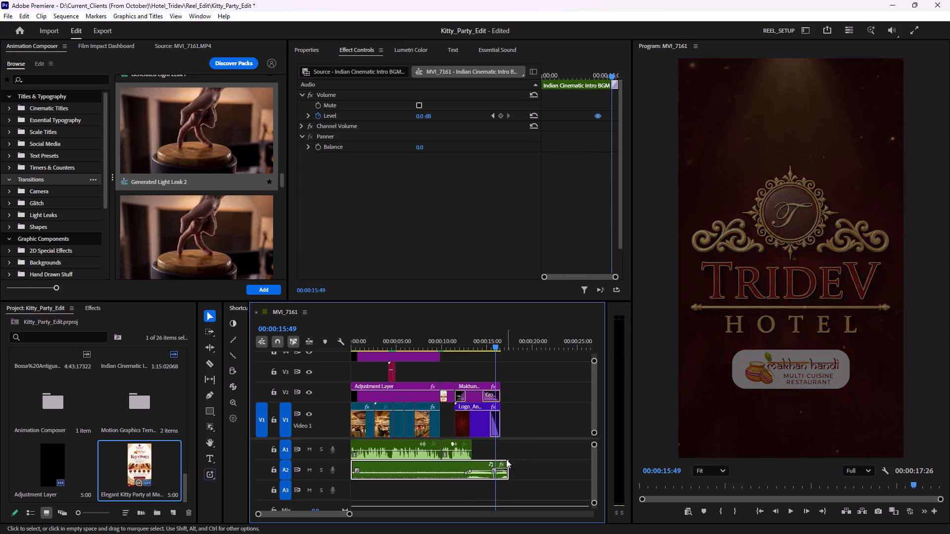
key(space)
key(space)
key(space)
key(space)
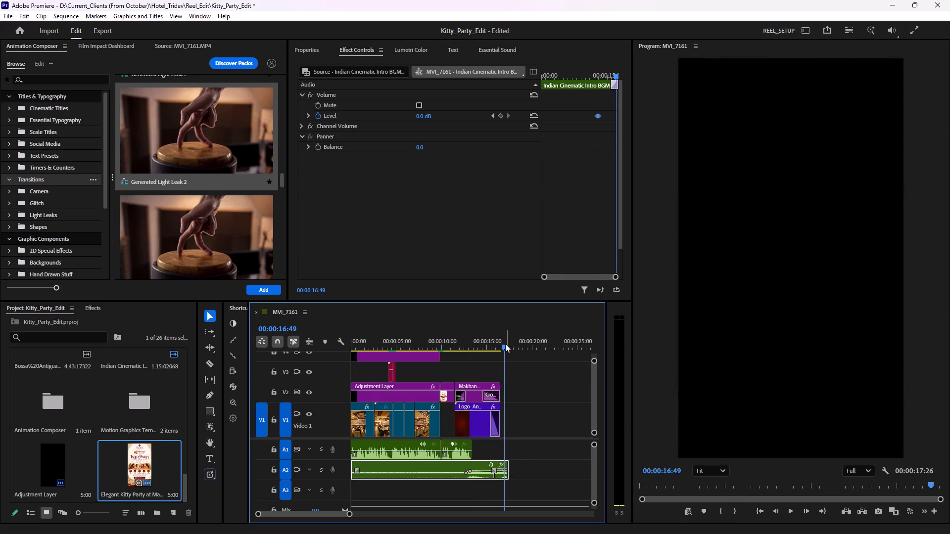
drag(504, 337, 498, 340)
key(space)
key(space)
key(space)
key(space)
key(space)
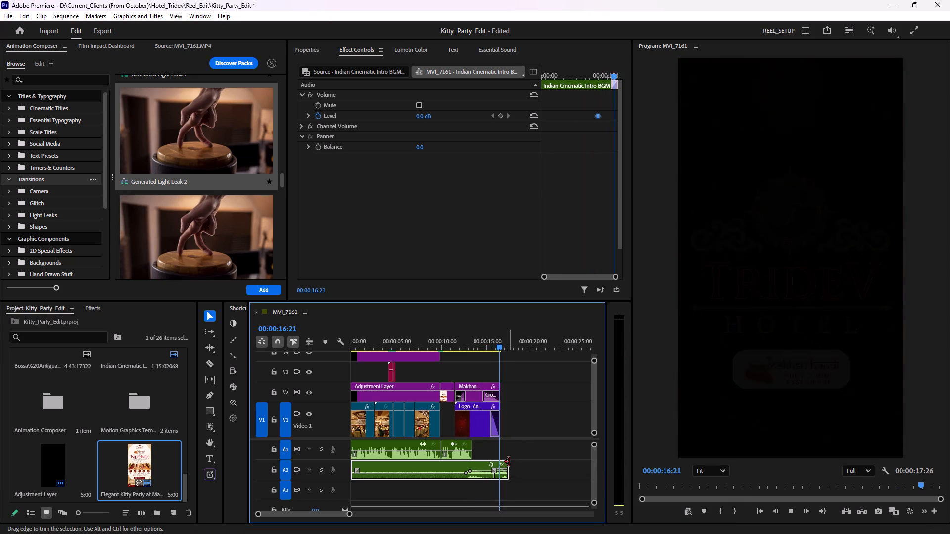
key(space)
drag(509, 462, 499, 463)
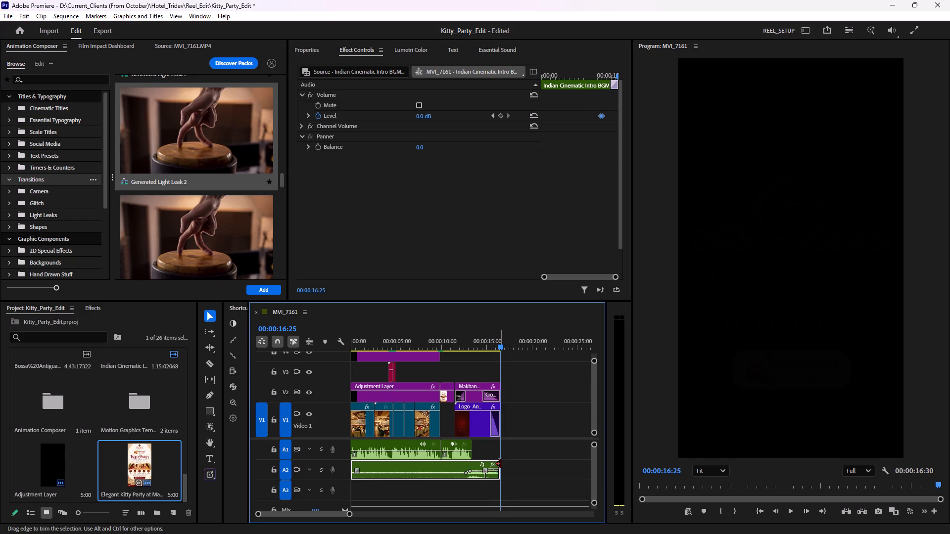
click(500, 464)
Play back the change from the restaurant footage to the poster and logo, checking the music and the transition.
drag(499, 341, 469, 348)
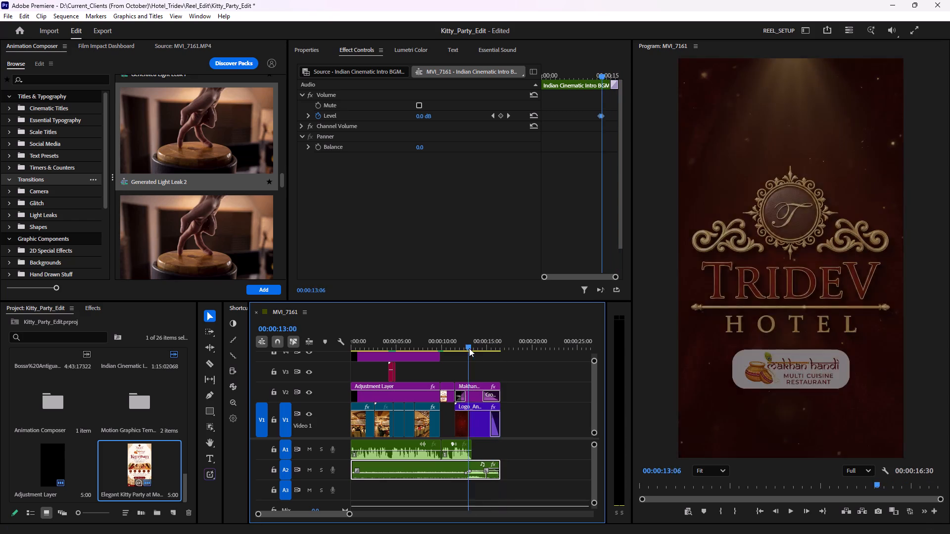
drag(469, 348, 448, 349)
key(space)
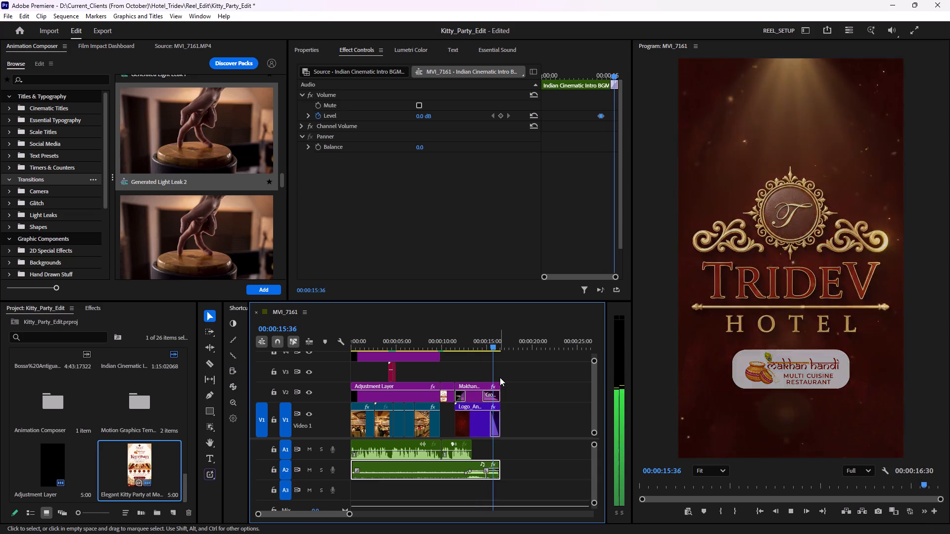
drag(501, 341, 469, 344)
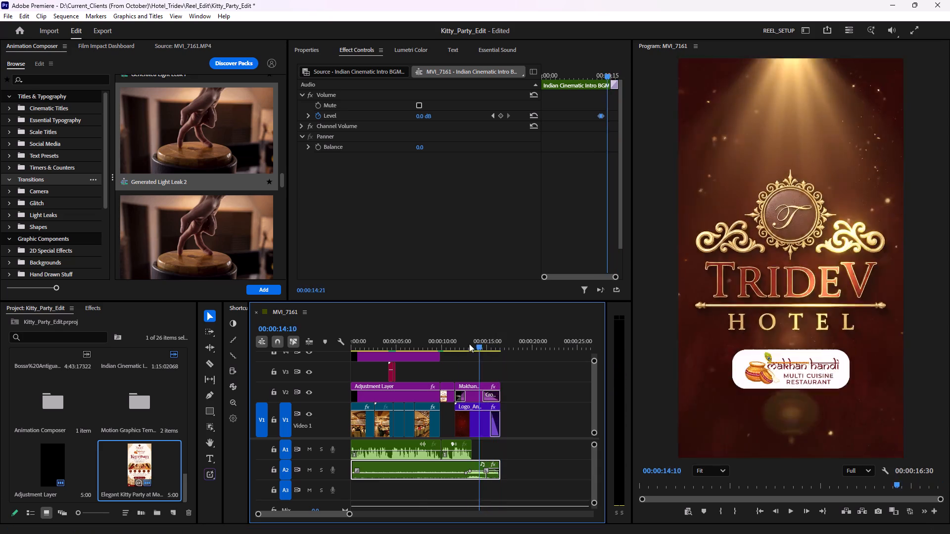
drag(469, 344, 427, 348)
key(space)
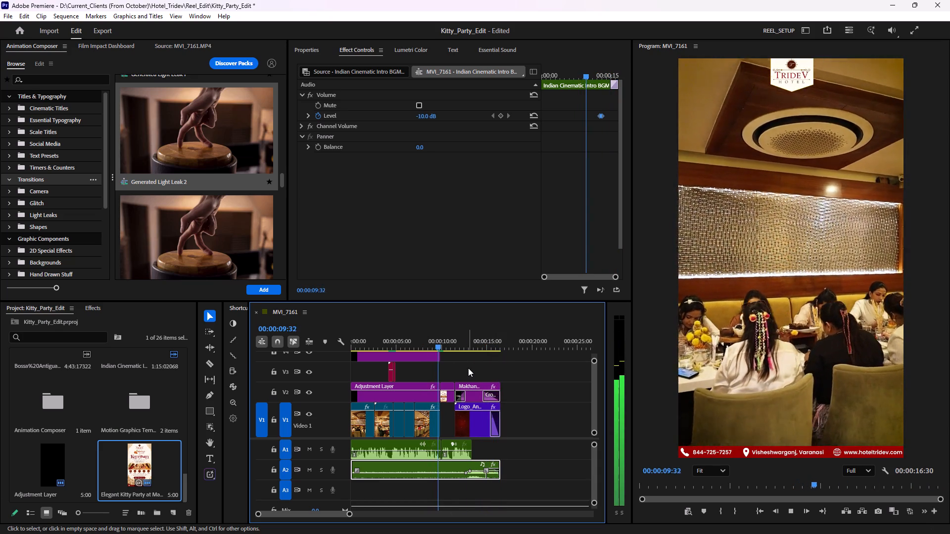
key(space)
drag(452, 343, 436, 344)
key(space)
key(space)
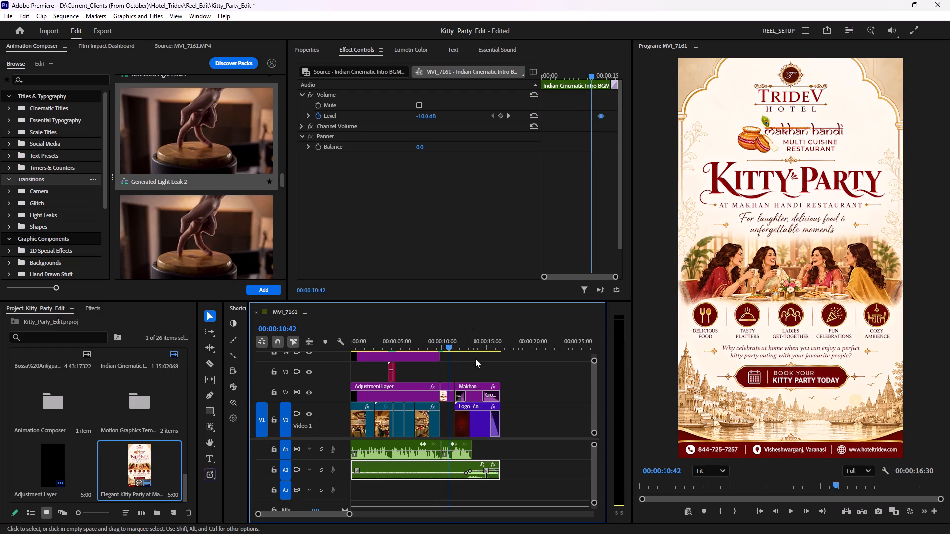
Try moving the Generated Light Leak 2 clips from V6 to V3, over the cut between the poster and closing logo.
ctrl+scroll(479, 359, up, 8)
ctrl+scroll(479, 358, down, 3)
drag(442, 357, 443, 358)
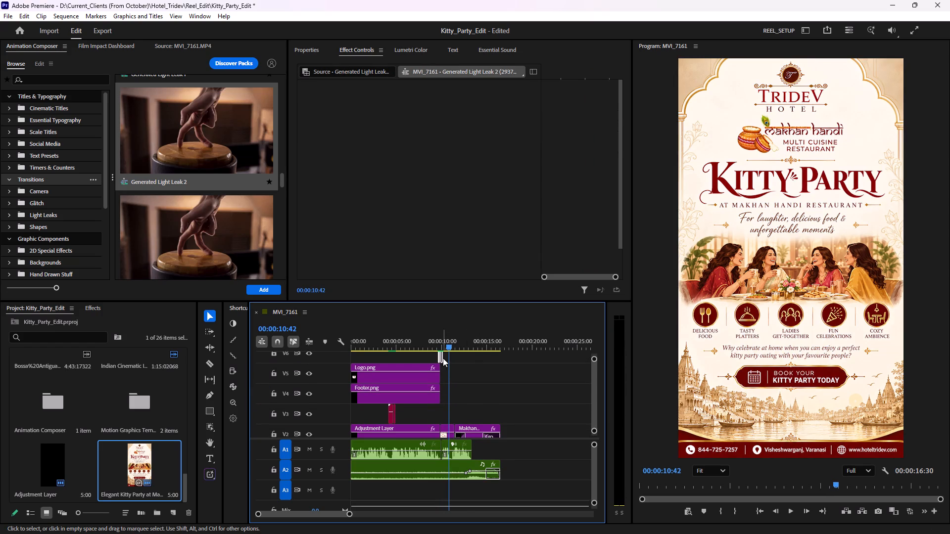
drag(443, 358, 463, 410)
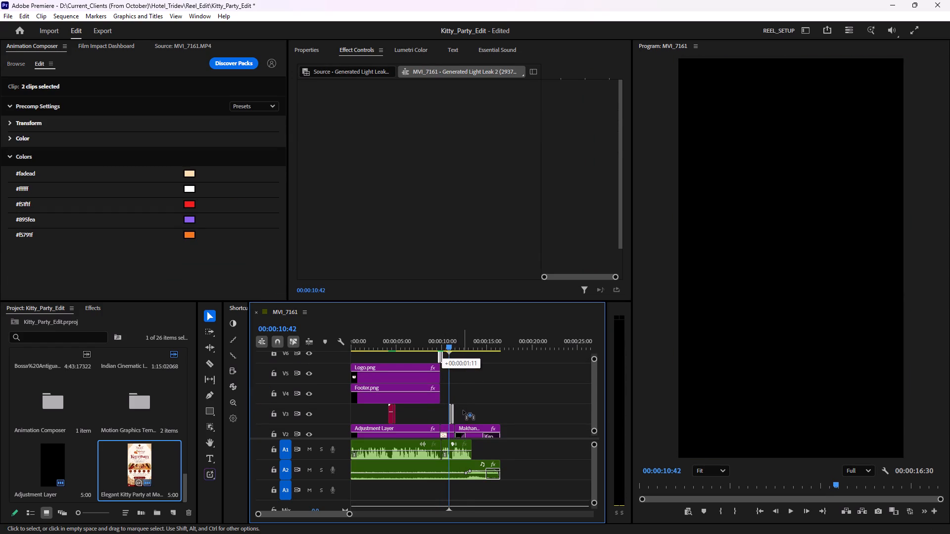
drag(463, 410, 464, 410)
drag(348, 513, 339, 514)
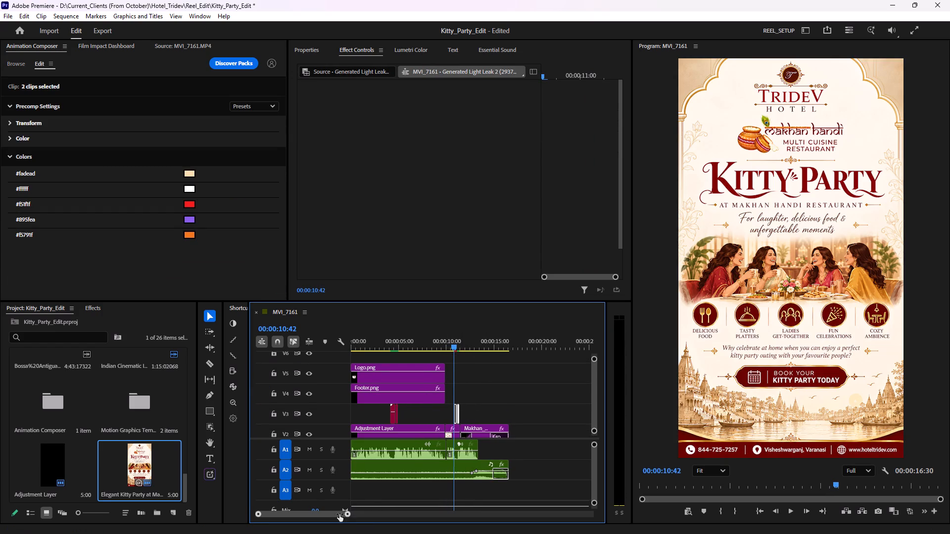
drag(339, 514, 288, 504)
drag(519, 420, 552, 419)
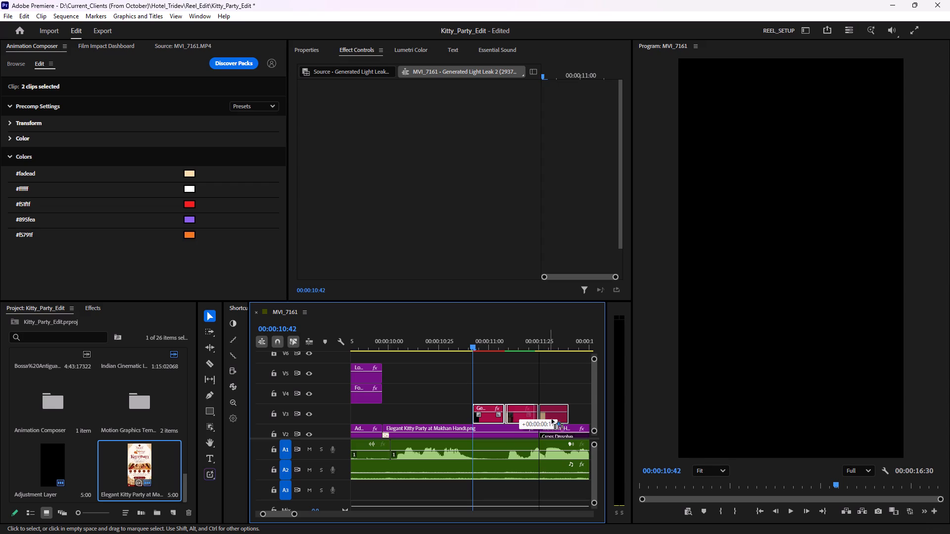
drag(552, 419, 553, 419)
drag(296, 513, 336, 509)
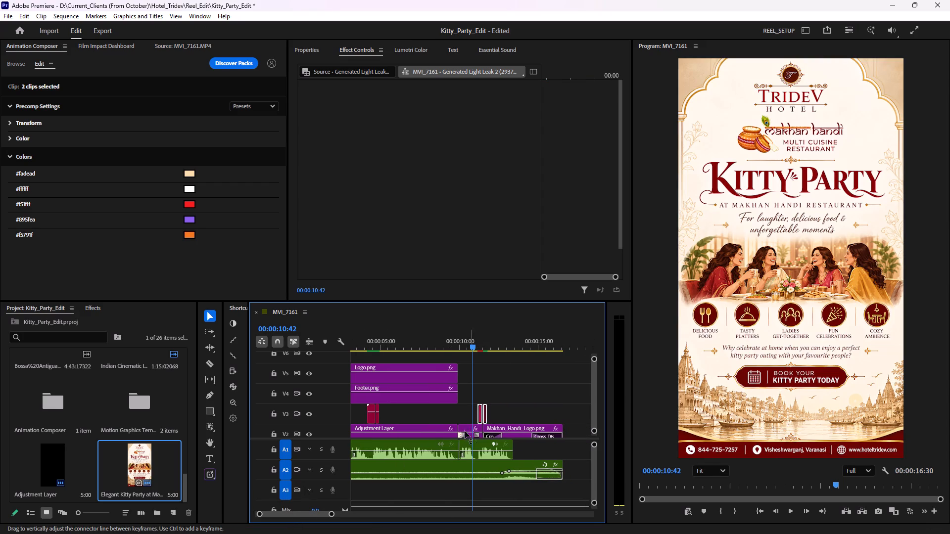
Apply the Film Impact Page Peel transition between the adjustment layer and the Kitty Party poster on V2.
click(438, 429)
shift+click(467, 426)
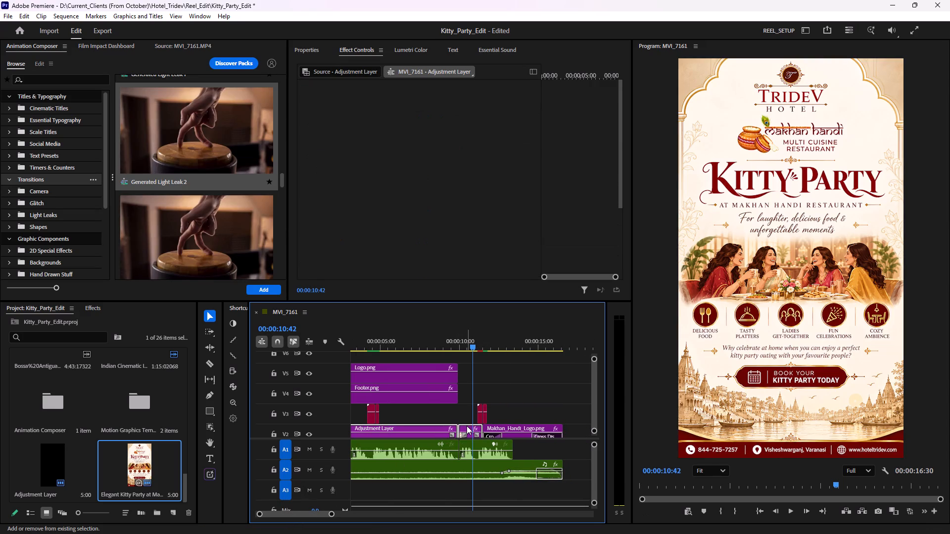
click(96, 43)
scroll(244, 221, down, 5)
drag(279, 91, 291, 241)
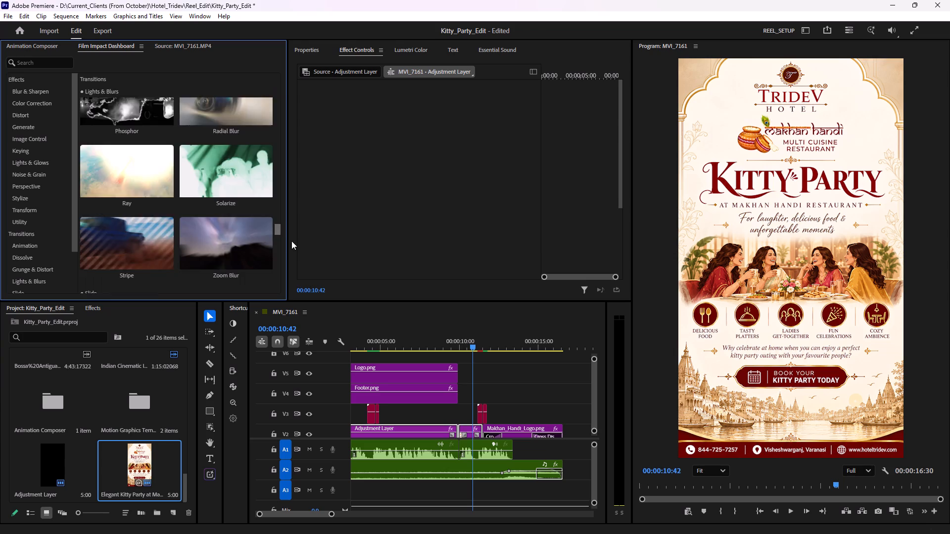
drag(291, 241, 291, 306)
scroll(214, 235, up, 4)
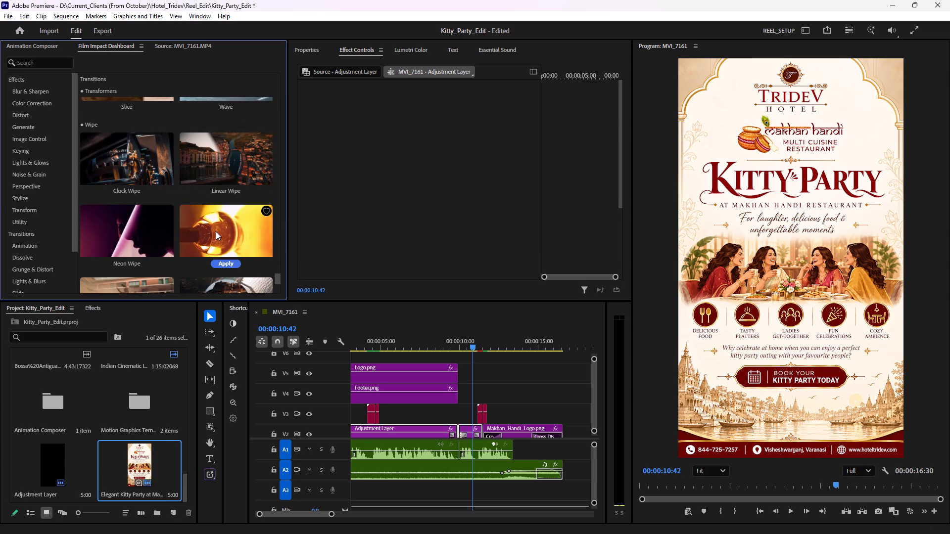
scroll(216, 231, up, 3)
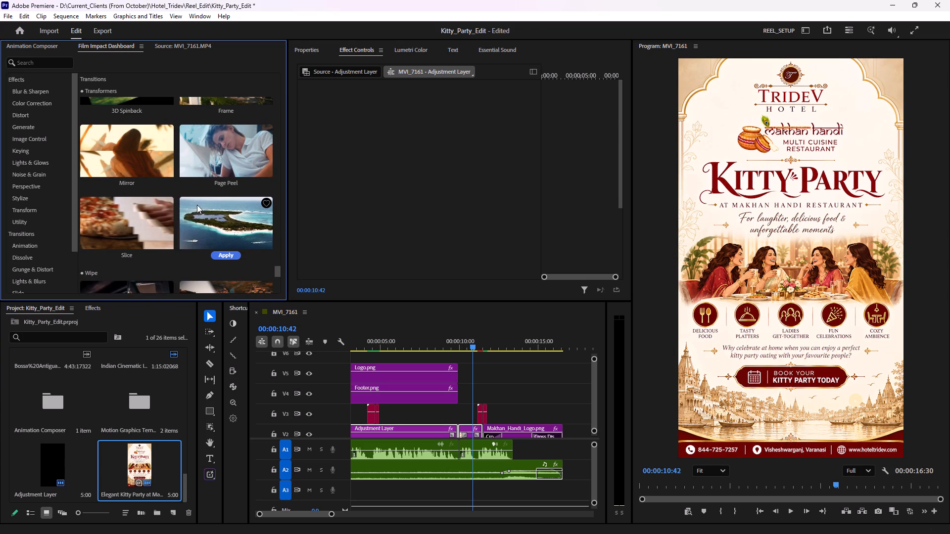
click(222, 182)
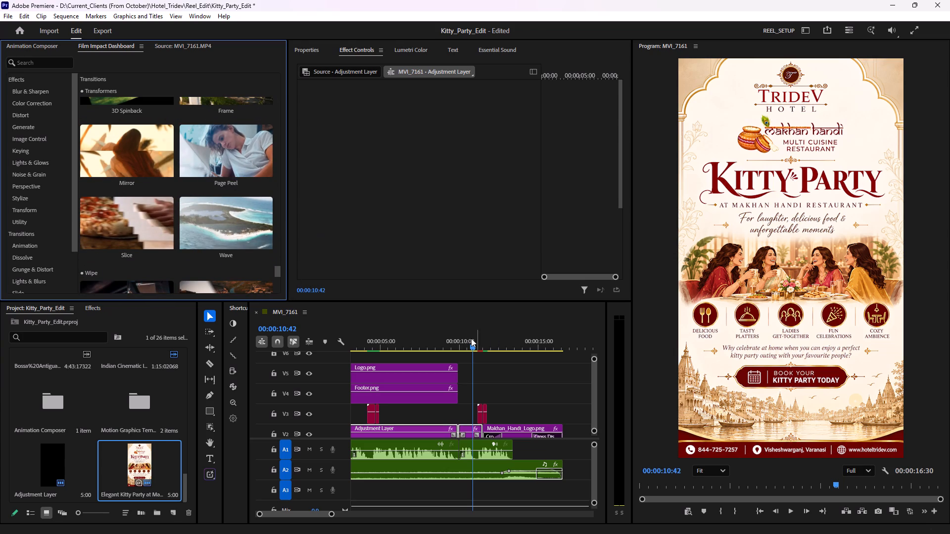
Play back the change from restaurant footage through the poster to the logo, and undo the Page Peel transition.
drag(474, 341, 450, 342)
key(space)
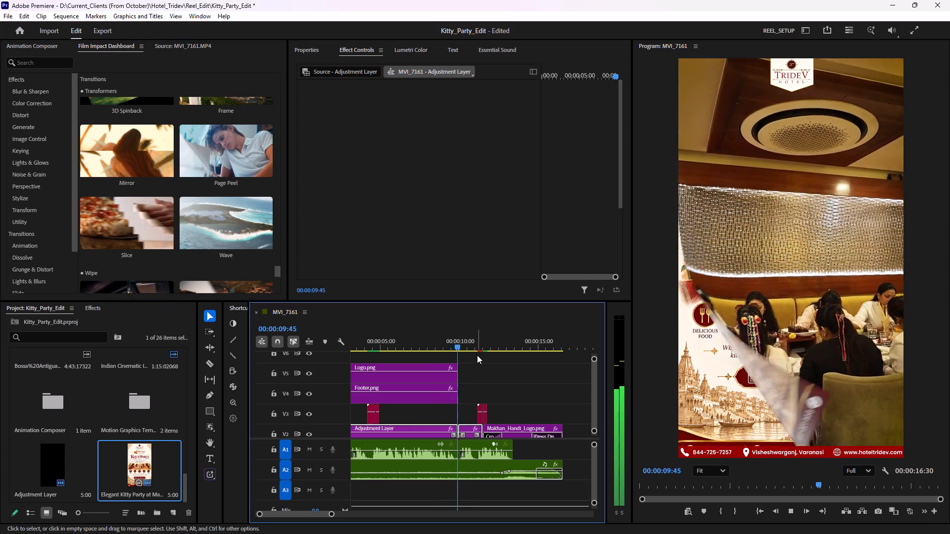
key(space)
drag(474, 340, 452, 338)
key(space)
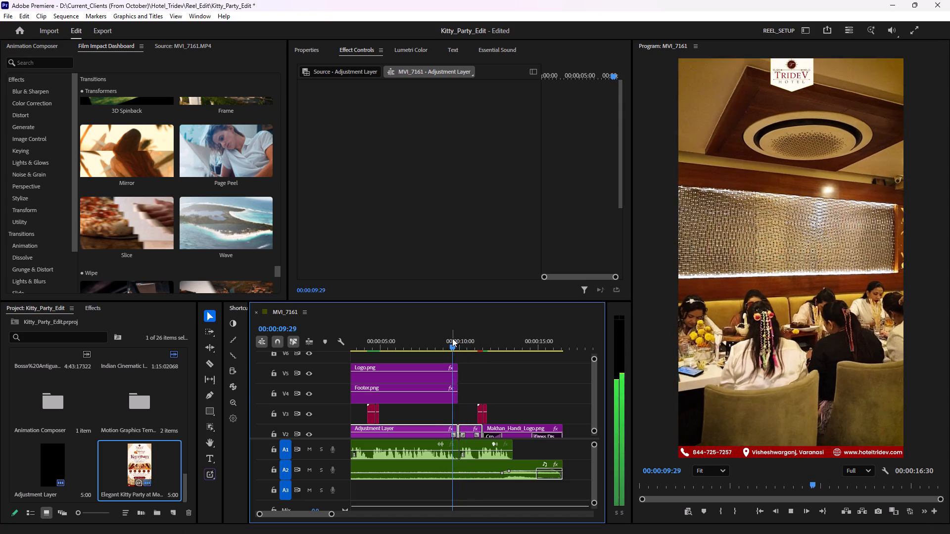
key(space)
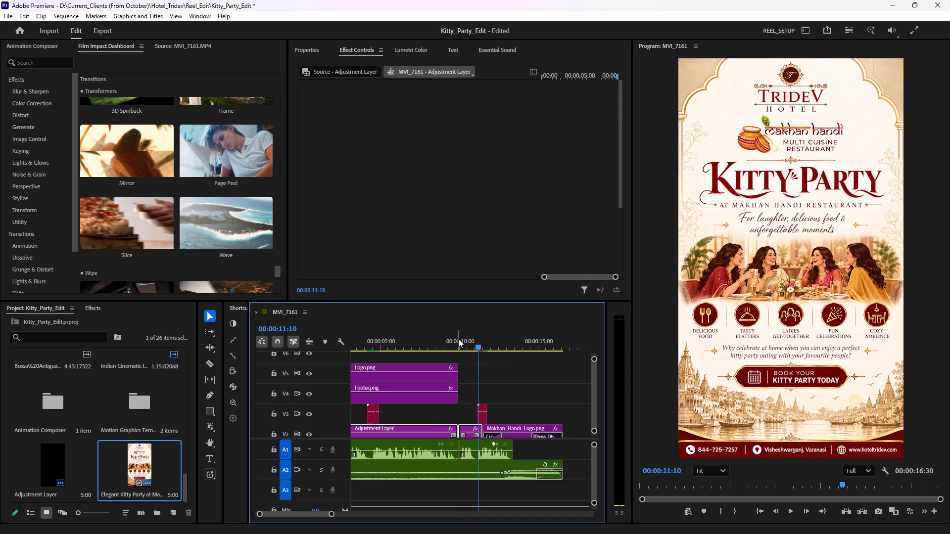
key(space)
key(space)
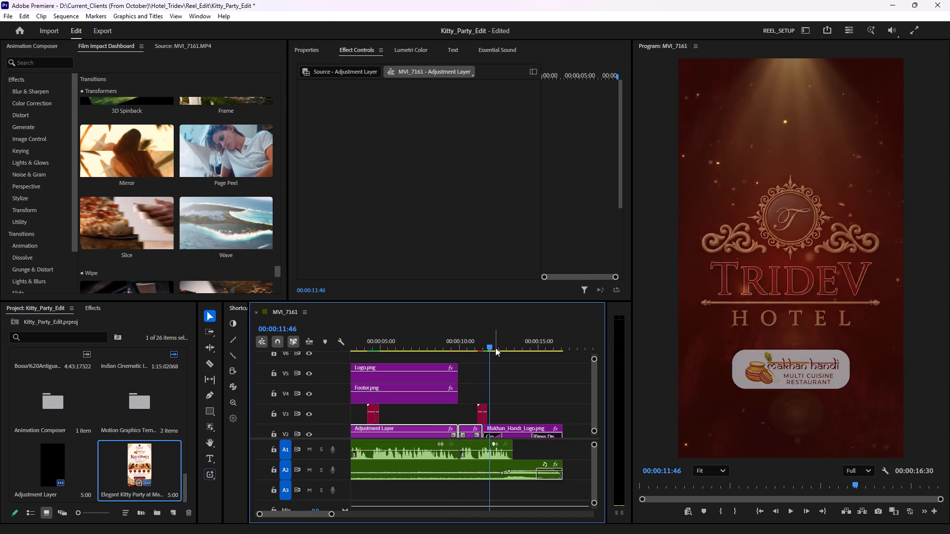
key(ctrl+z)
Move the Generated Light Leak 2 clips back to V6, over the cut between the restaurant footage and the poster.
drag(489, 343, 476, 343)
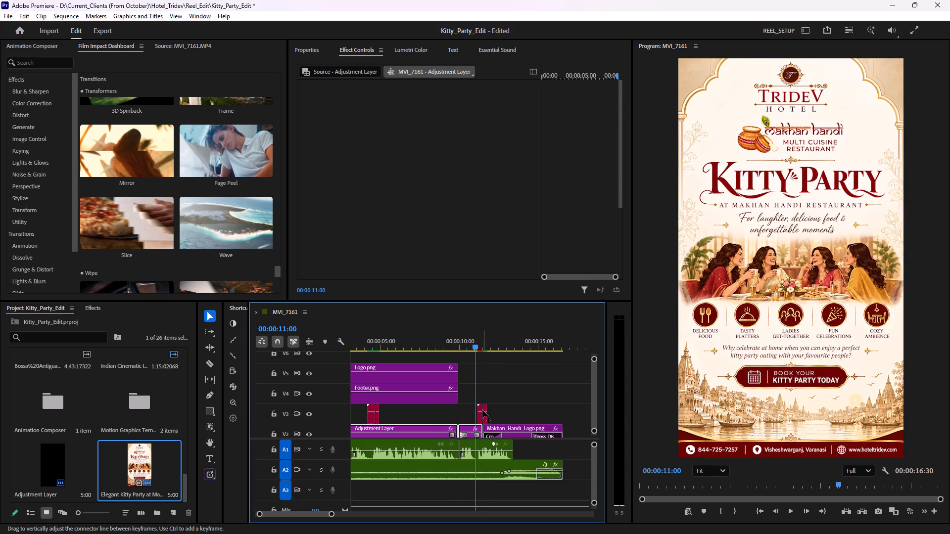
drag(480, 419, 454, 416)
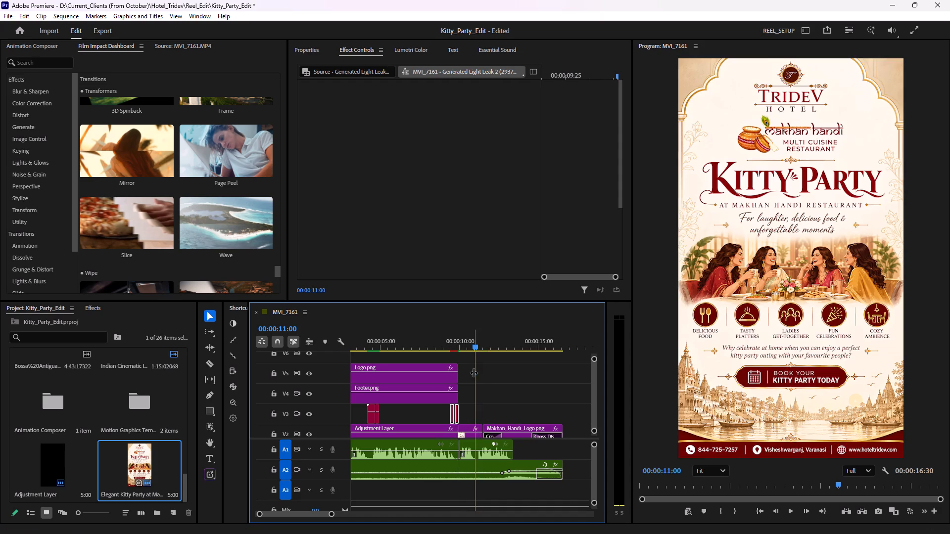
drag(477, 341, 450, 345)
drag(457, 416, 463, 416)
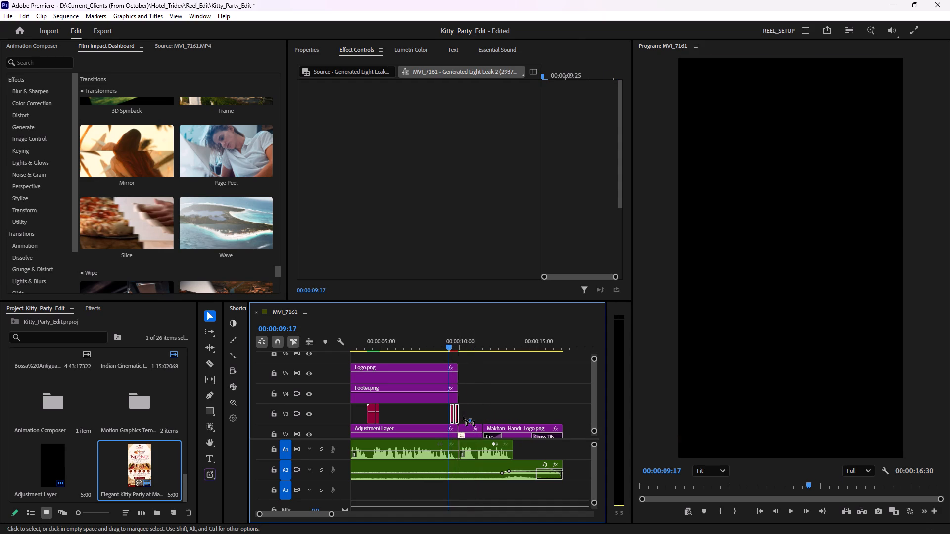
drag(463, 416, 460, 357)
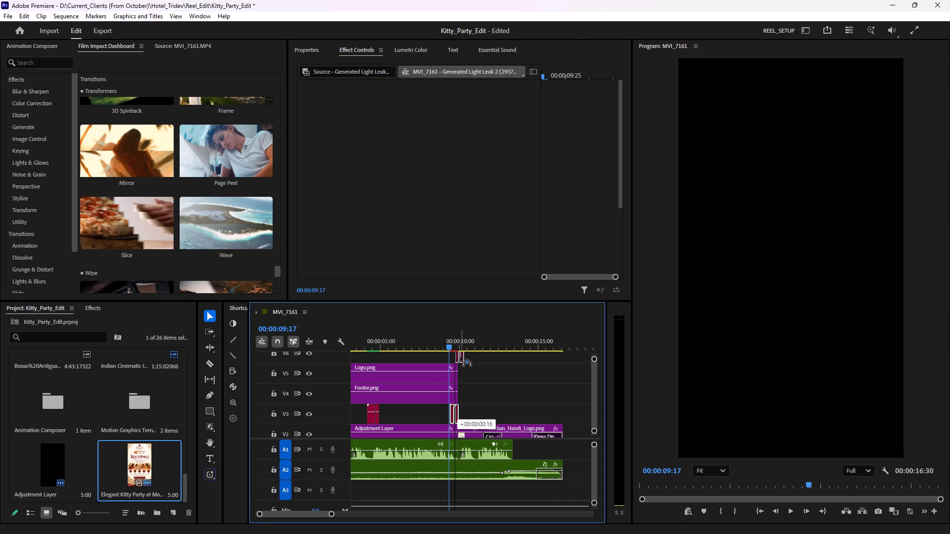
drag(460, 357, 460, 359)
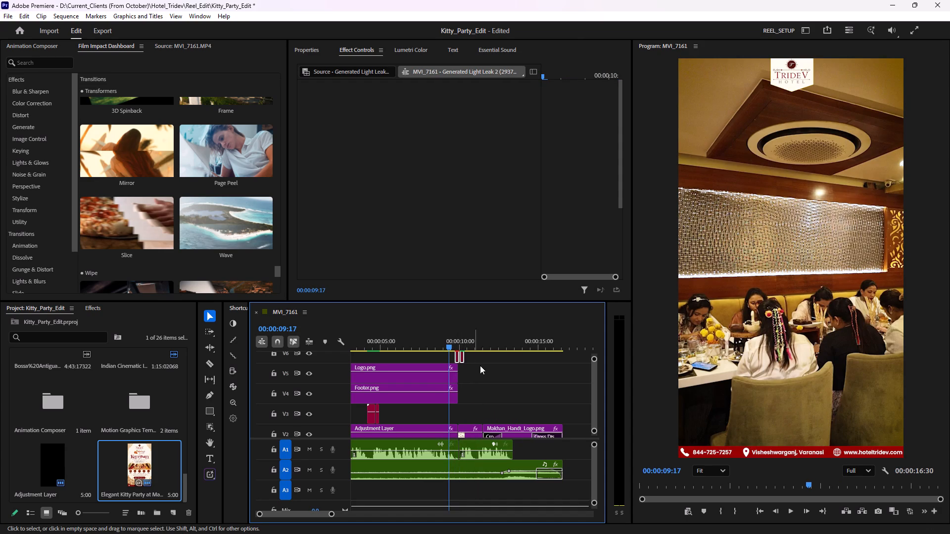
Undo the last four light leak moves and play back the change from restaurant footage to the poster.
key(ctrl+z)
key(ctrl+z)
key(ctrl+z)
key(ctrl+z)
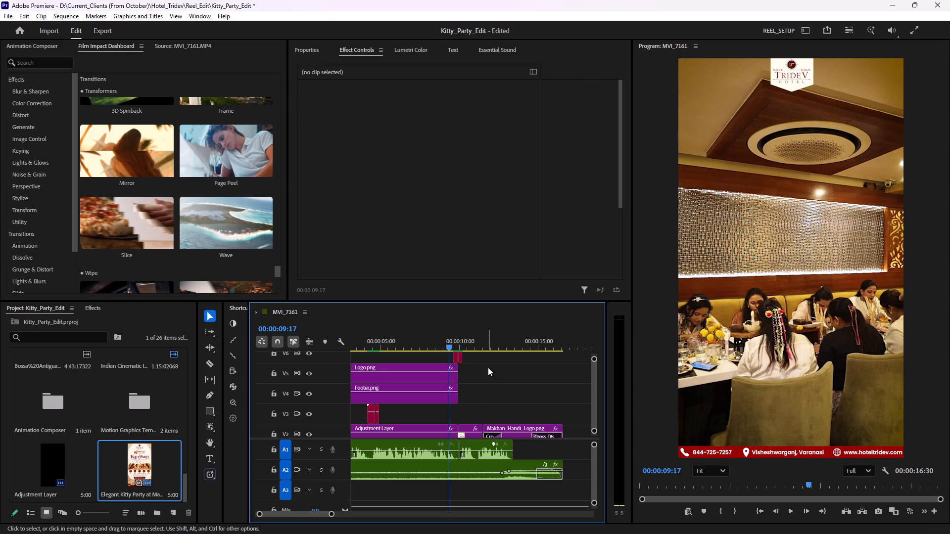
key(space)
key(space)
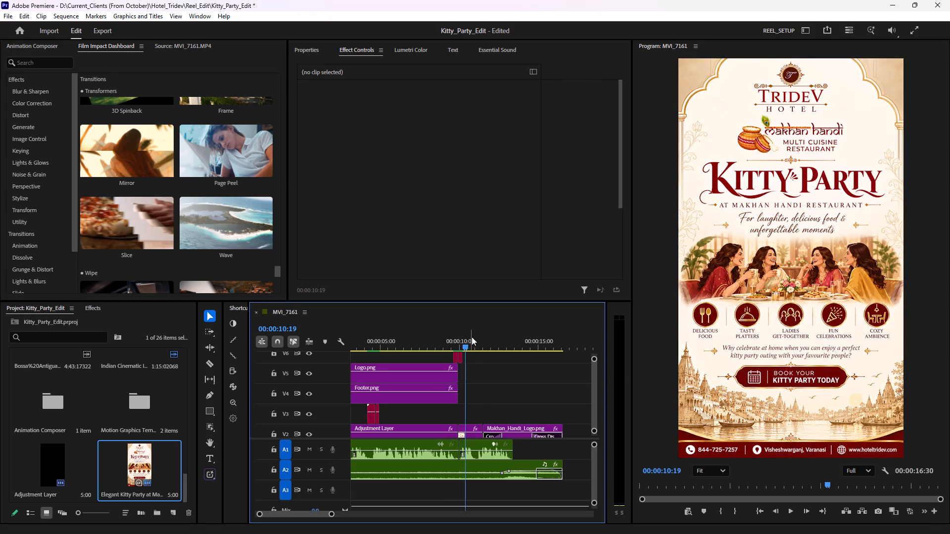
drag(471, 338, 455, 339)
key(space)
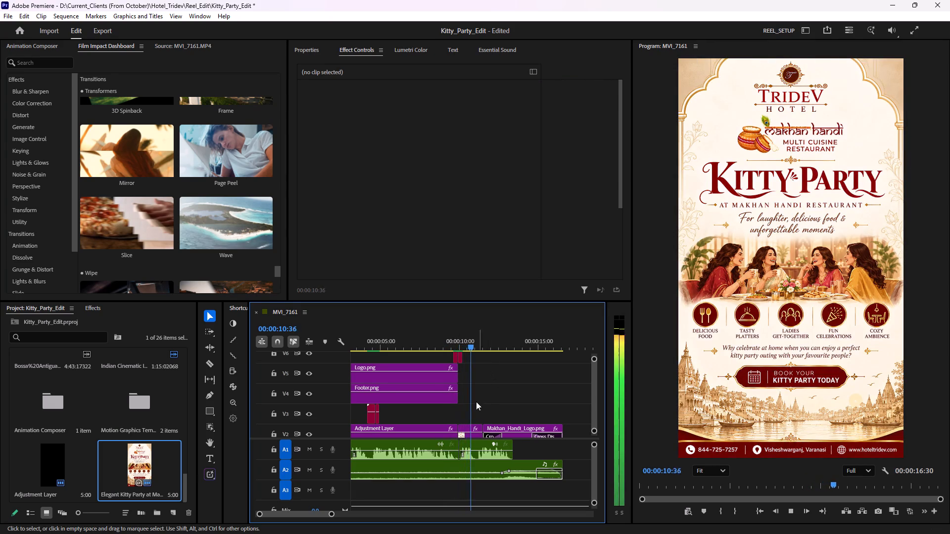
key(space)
Move the Kitty Party poster clip from V2 down to V1, between the restaurant footage and Logo_Animation.mp4.
click(467, 428)
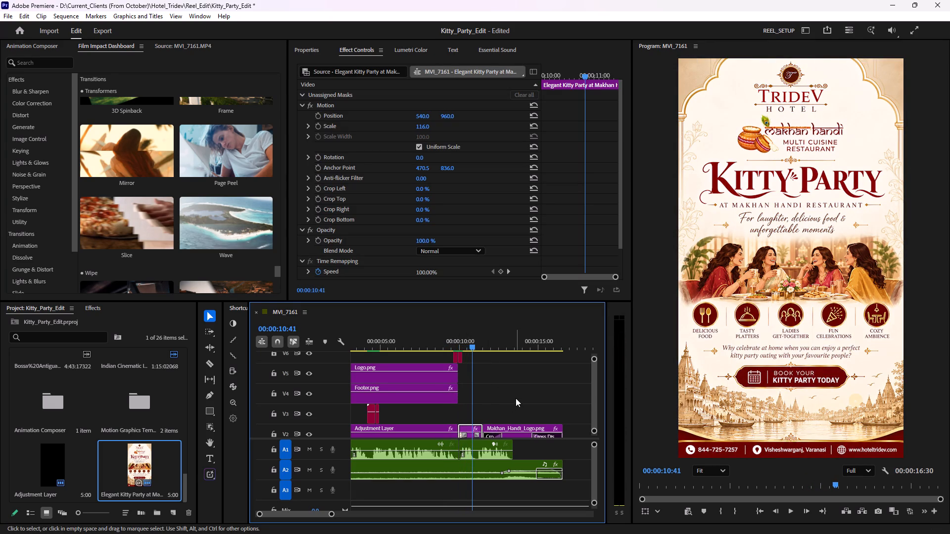
ctrl+scroll(518, 392, down, 8)
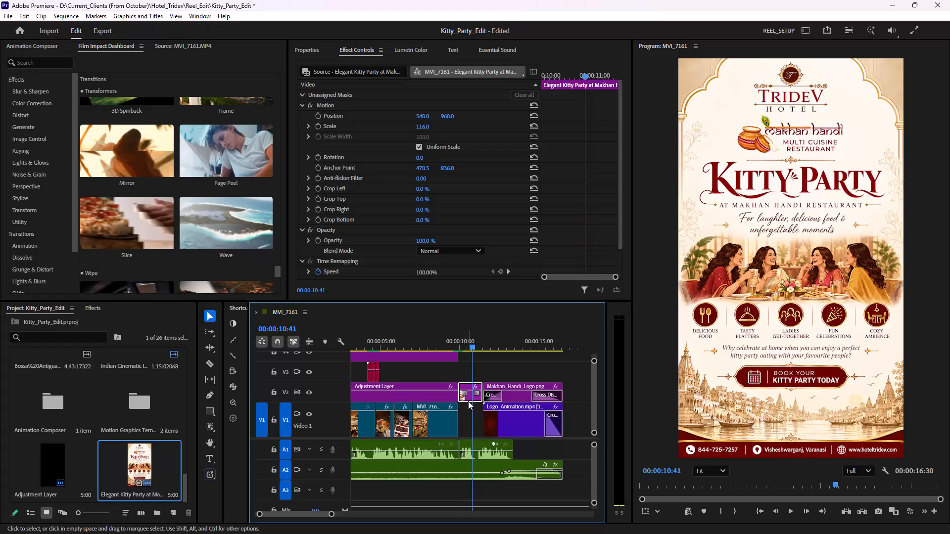
drag(469, 400, 466, 413)
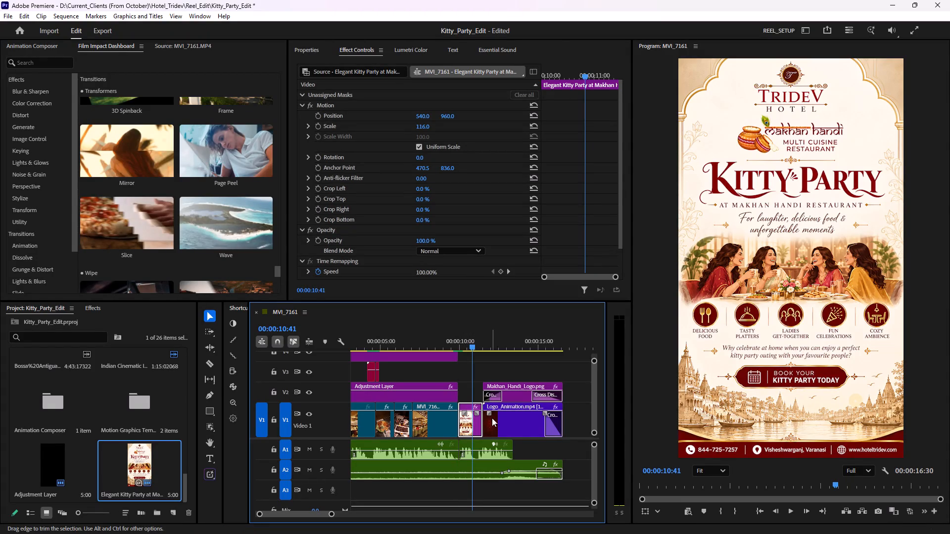
Apply the Film Impact Page Peel transition between the poster and Logo_Animation.mp4 on V1.
shift+click(501, 420)
click(224, 183)
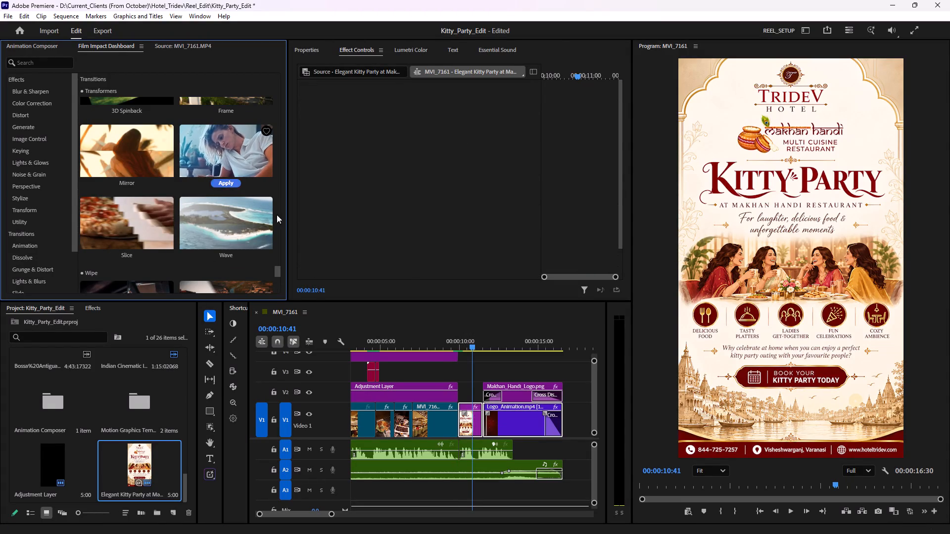
Play the poster and logo ending repeatedly to check the page peel between them and the closing music.
key(space)
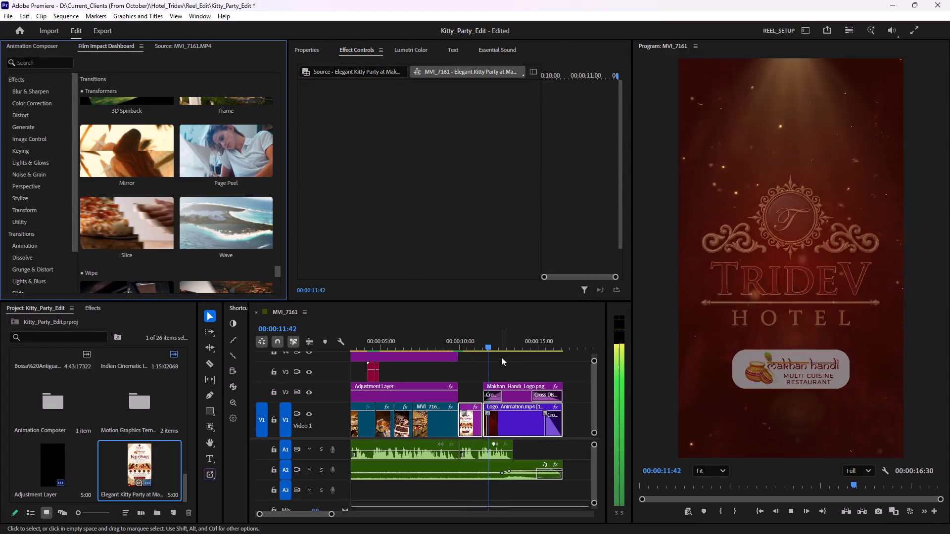
key(space)
drag(496, 342, 477, 339)
key(space)
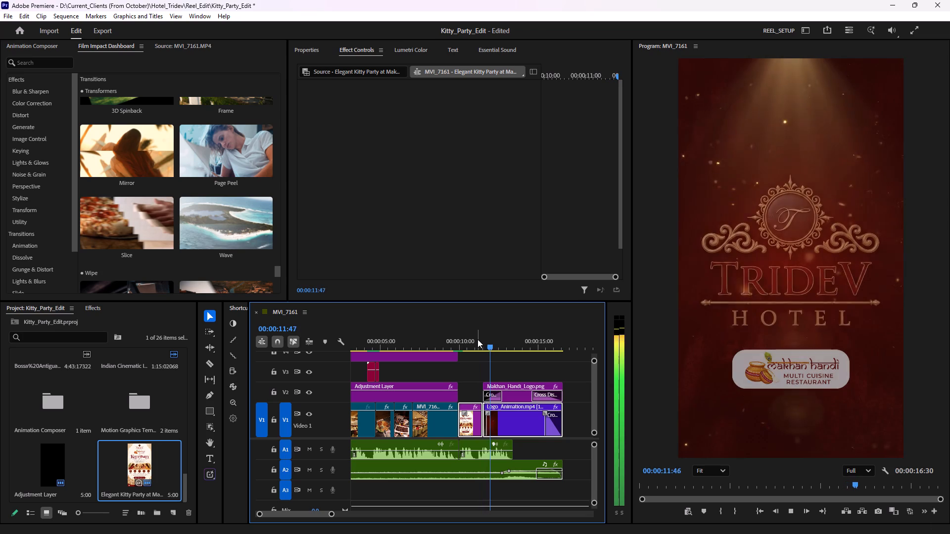
click(501, 367)
key(space)
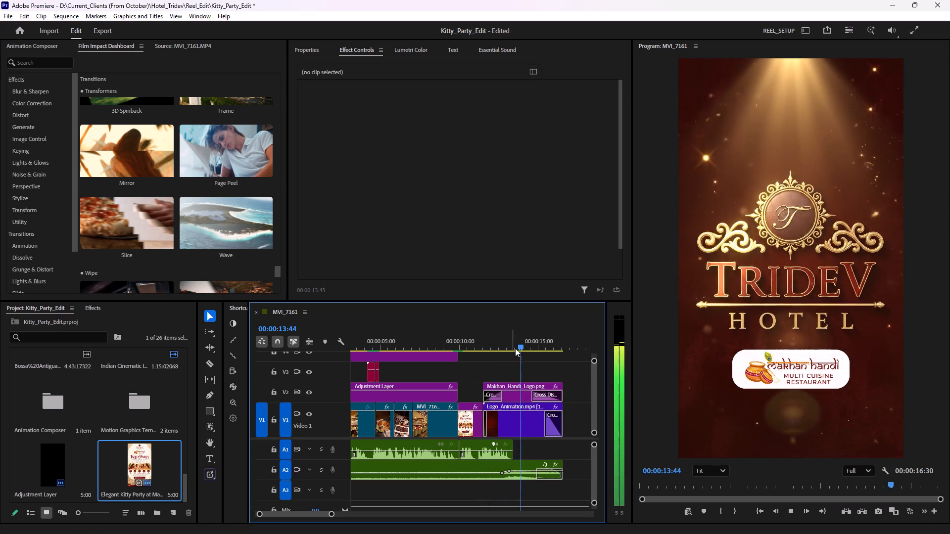
drag(519, 342, 472, 342)
key(space)
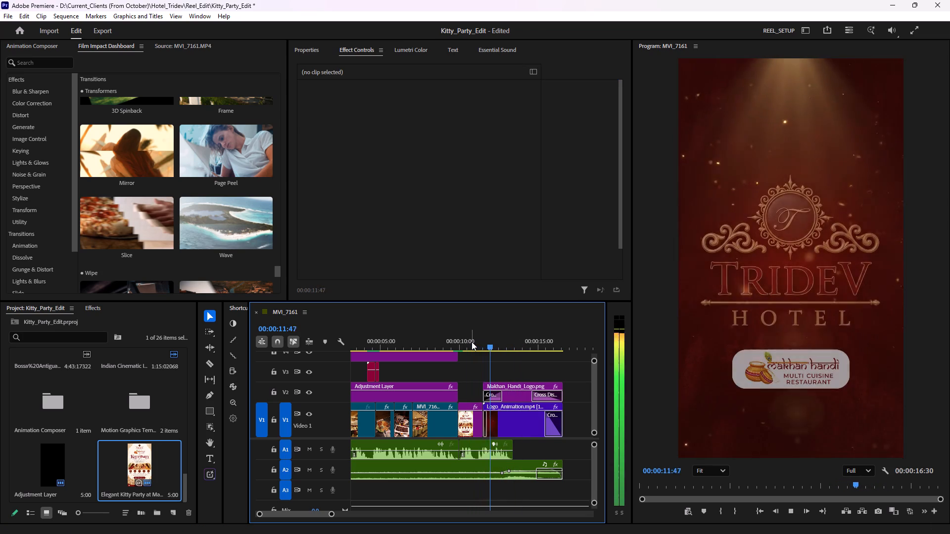
key(space)
drag(508, 342, 458, 344)
key(space)
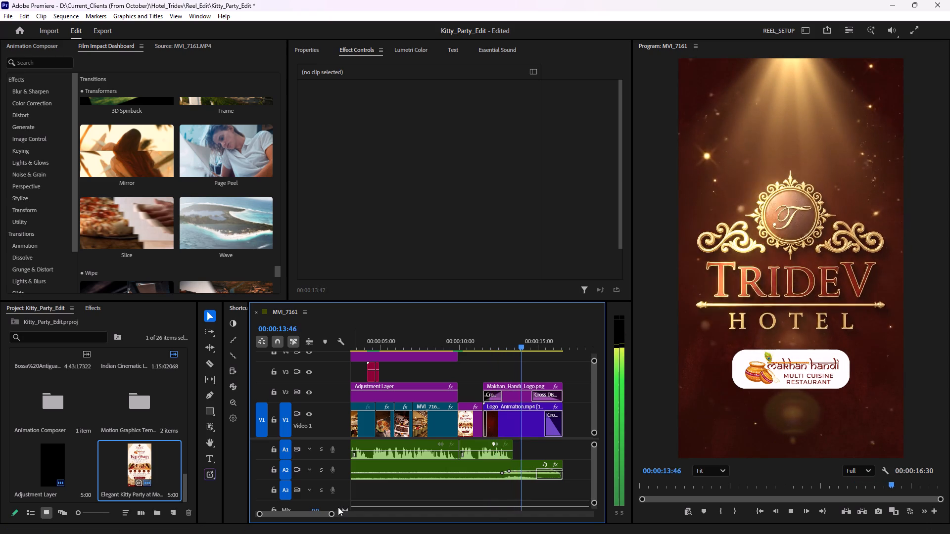
key(space)
Move the hotel and restaurant logo clips on V1 and V2 to end at 00:00:17:15 and extend the poster to meet them.
drag(330, 513, 363, 509)
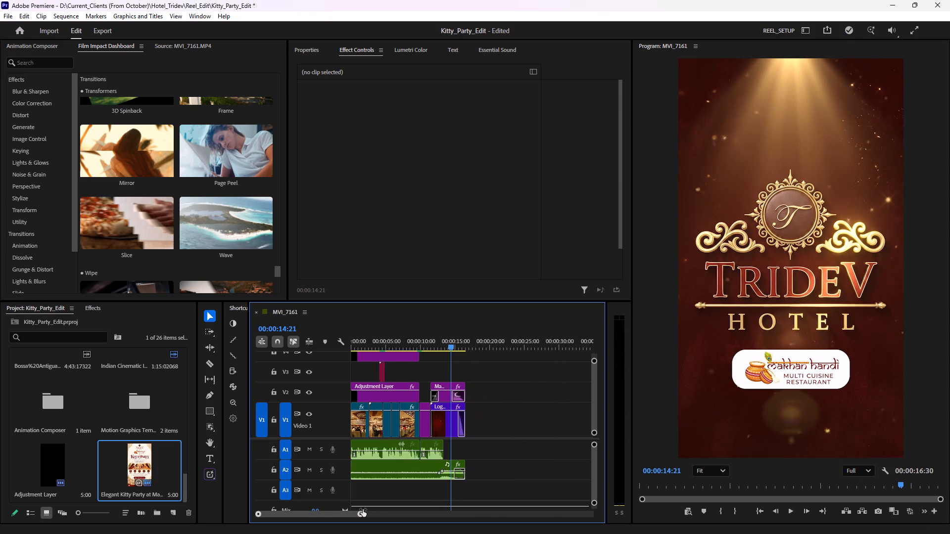
drag(363, 509, 377, 508)
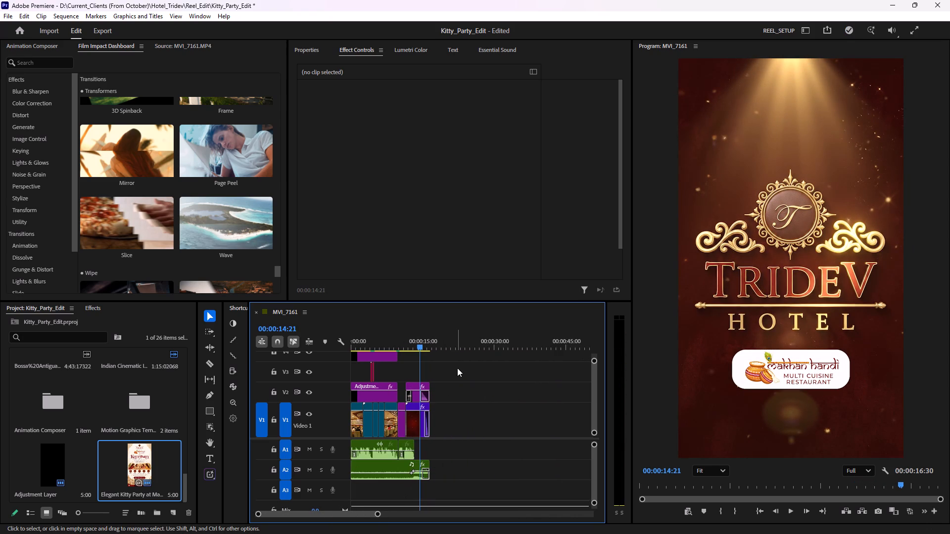
drag(457, 368, 413, 421)
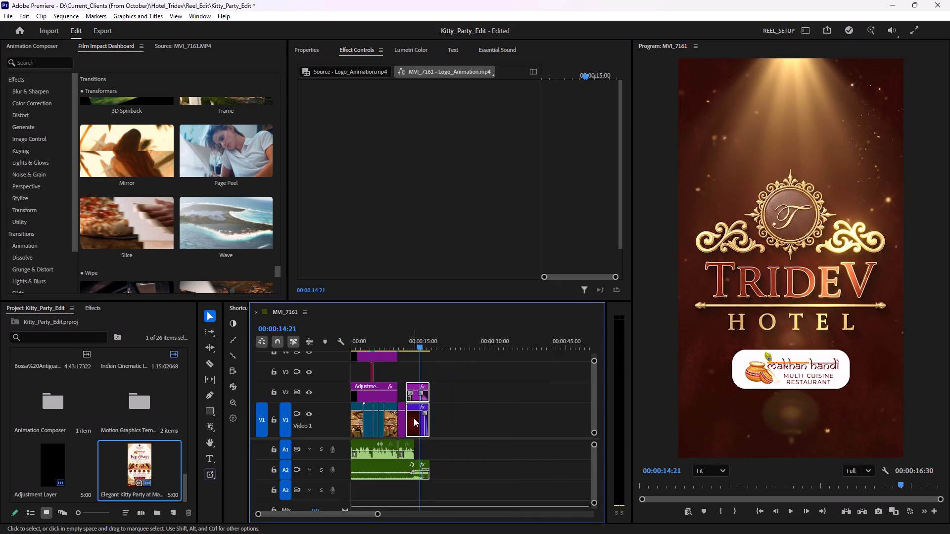
drag(419, 343, 439, 343)
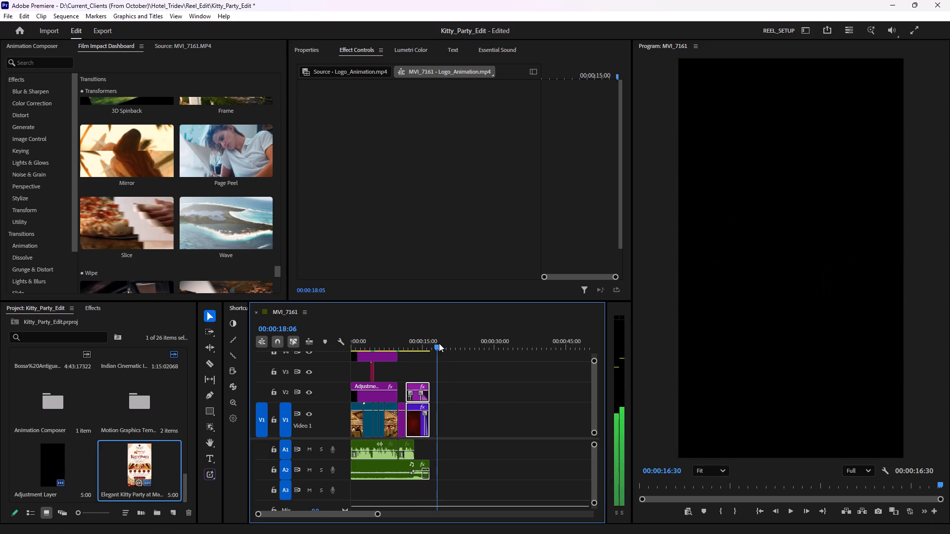
drag(439, 343, 435, 346)
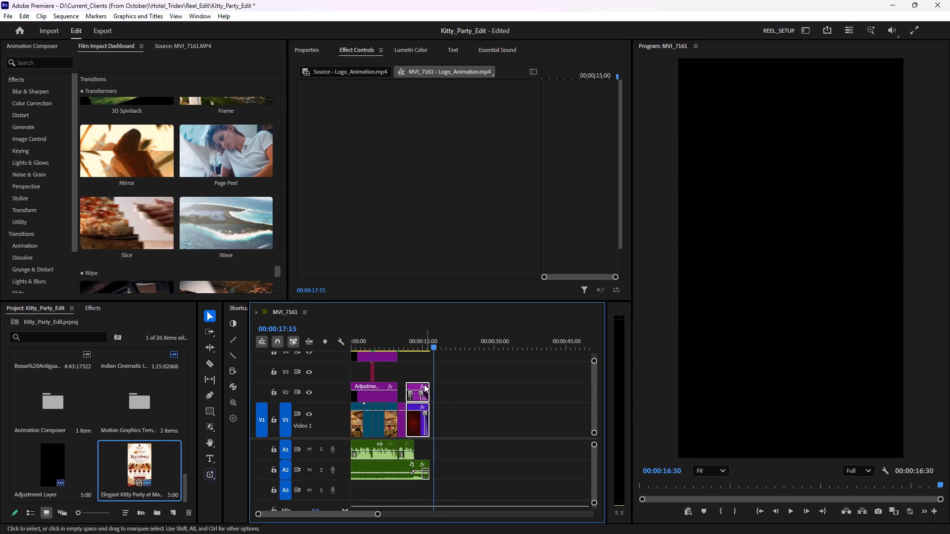
click(415, 418)
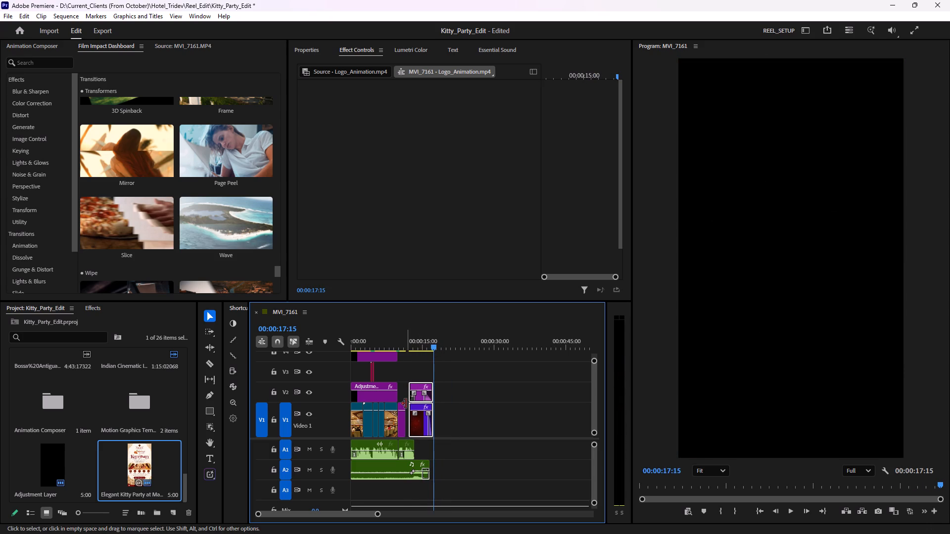
click(406, 403)
Shift the Indian Cinematic Intro BGM clip on A2 to end with the logo and extend its start to the sequence's beginning.
drag(433, 337, 420, 342)
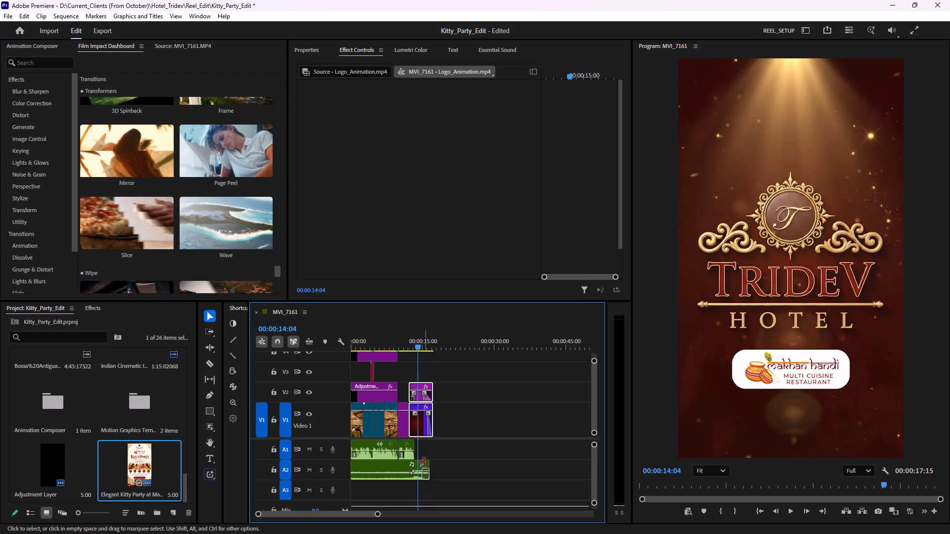
click(385, 467)
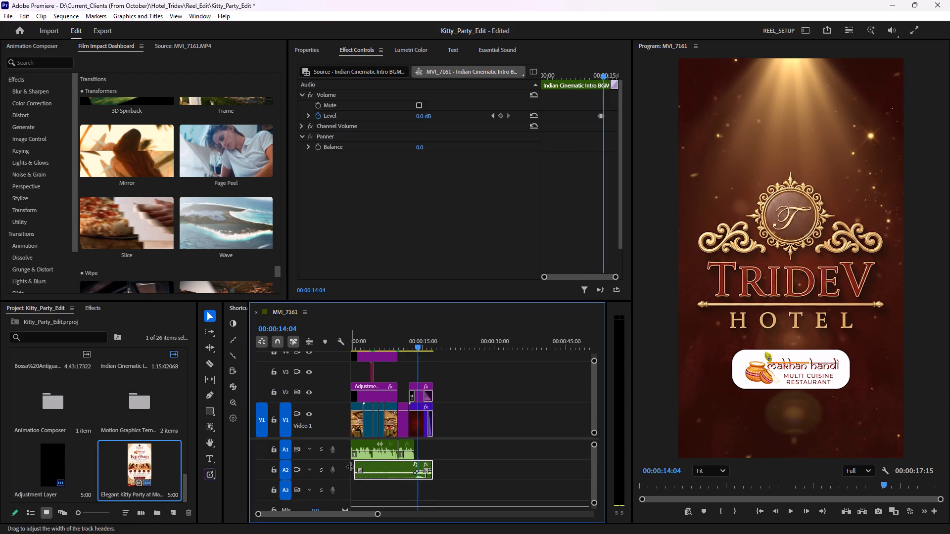
drag(356, 464, 349, 464)
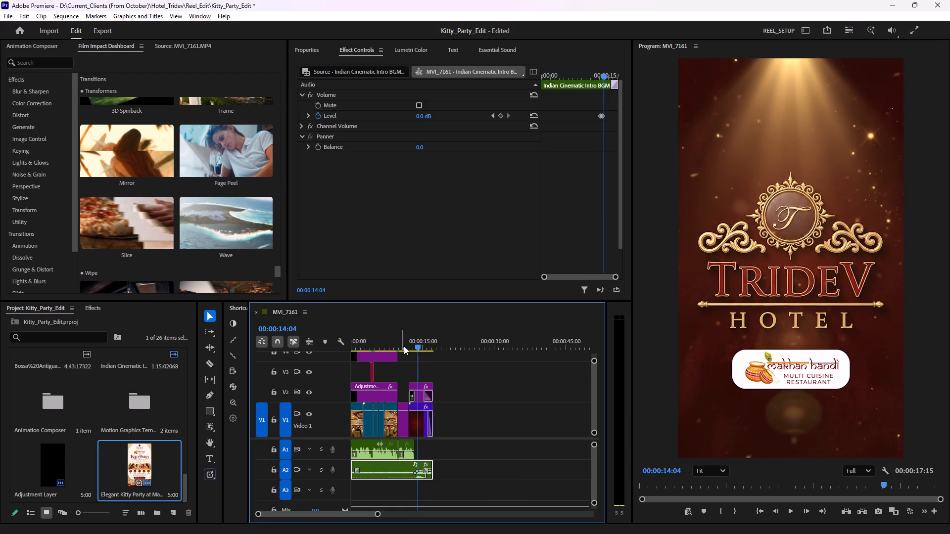
drag(417, 332, 307, 342)
key(space)
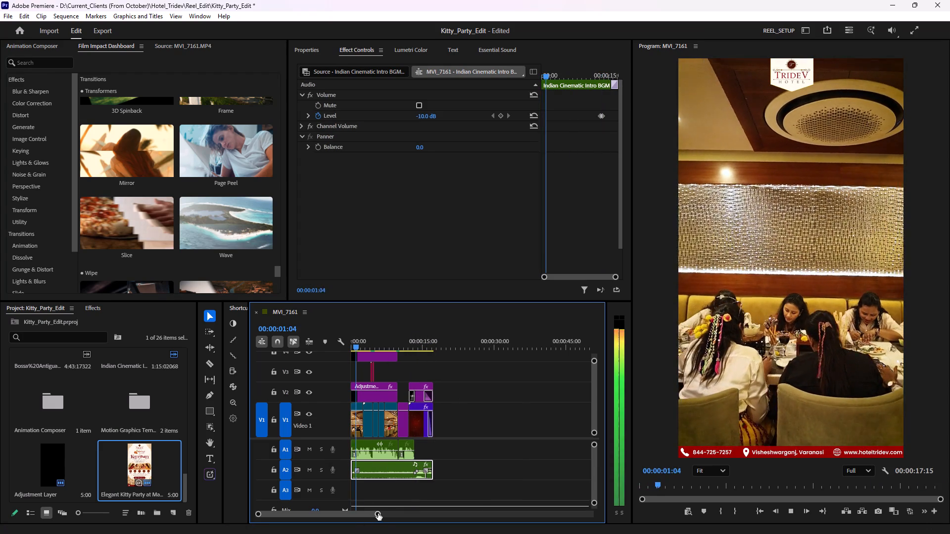
drag(378, 513, 344, 514)
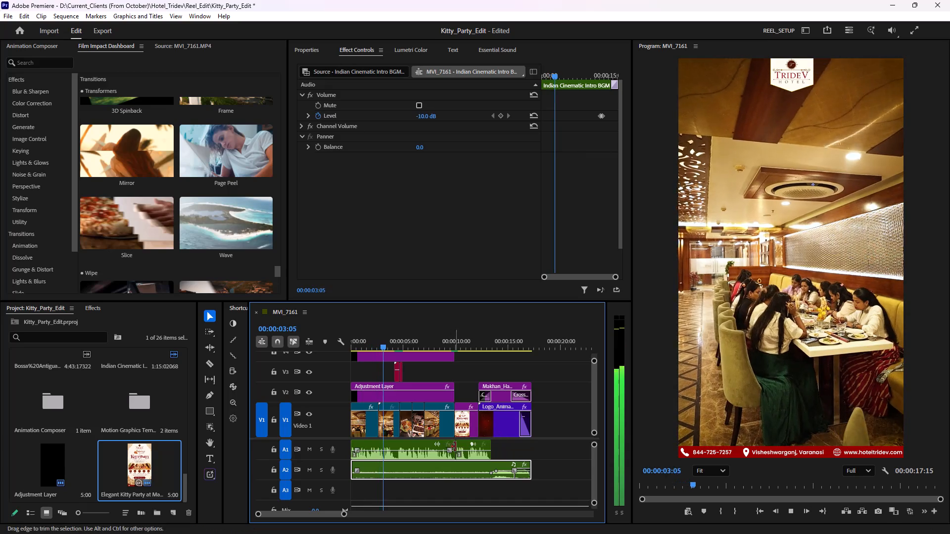
key(space)
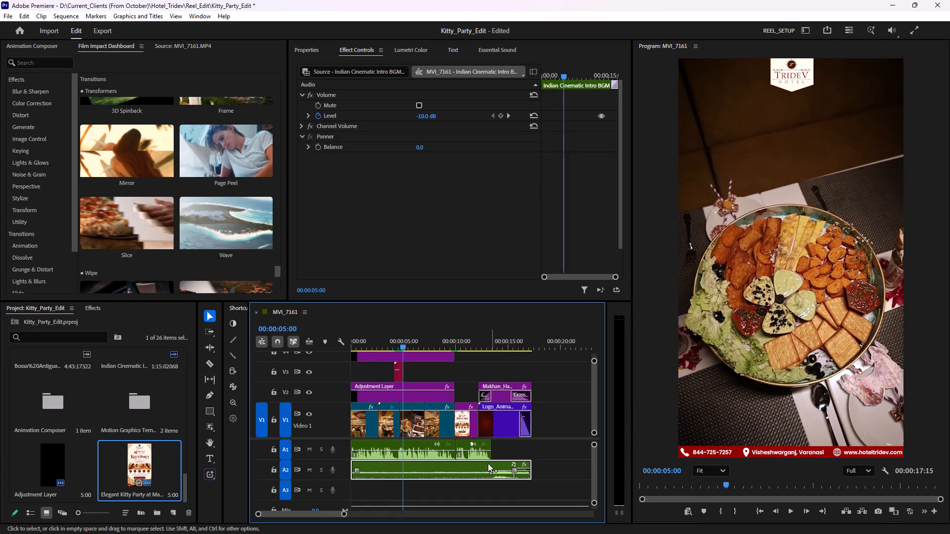
Move the A2 music's two volume Level keyframes earlier, to around 00:00:13:00, and play back the change.
click(486, 464)
drag(589, 77, 591, 76)
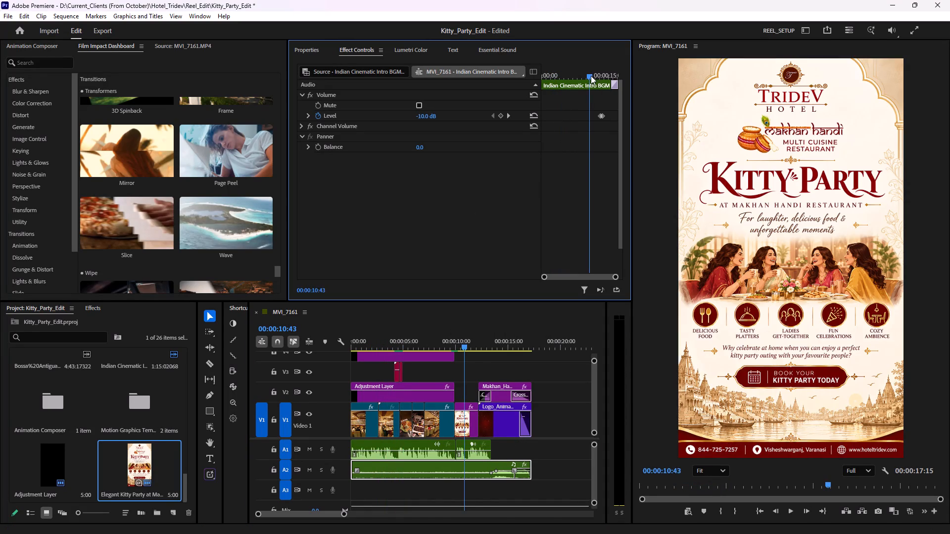
drag(591, 76, 600, 77)
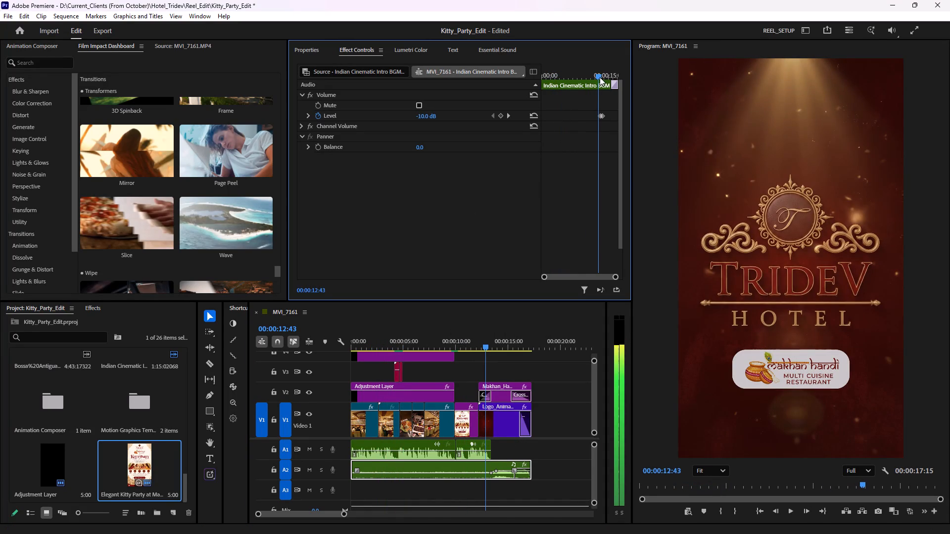
drag(600, 77, 601, 77)
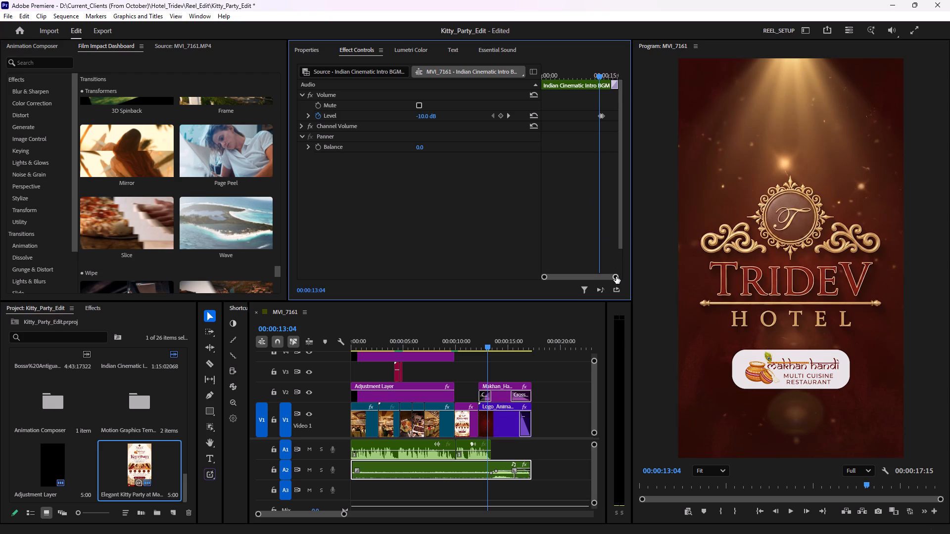
drag(616, 276, 578, 272)
drag(578, 103, 617, 123)
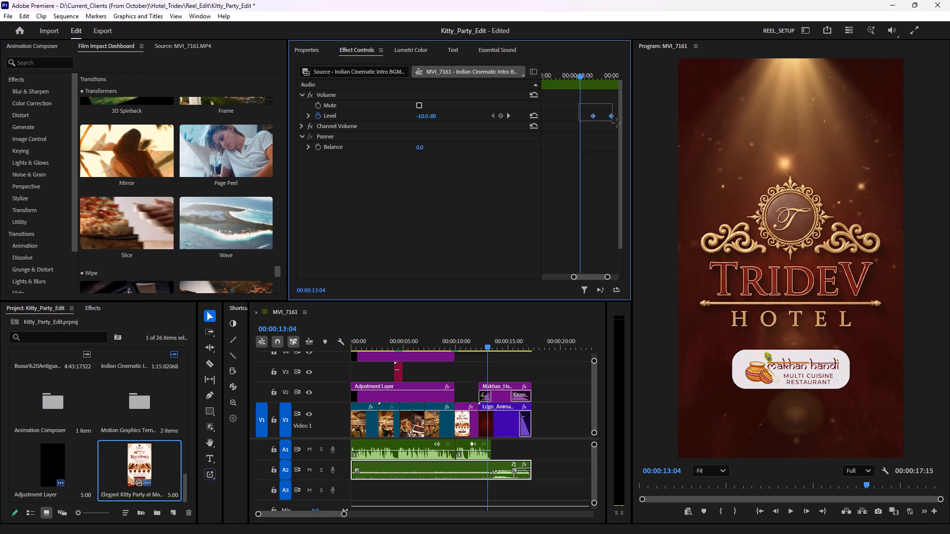
drag(617, 123, 617, 123)
drag(610, 115, 591, 117)
drag(580, 70, 570, 73)
key(space)
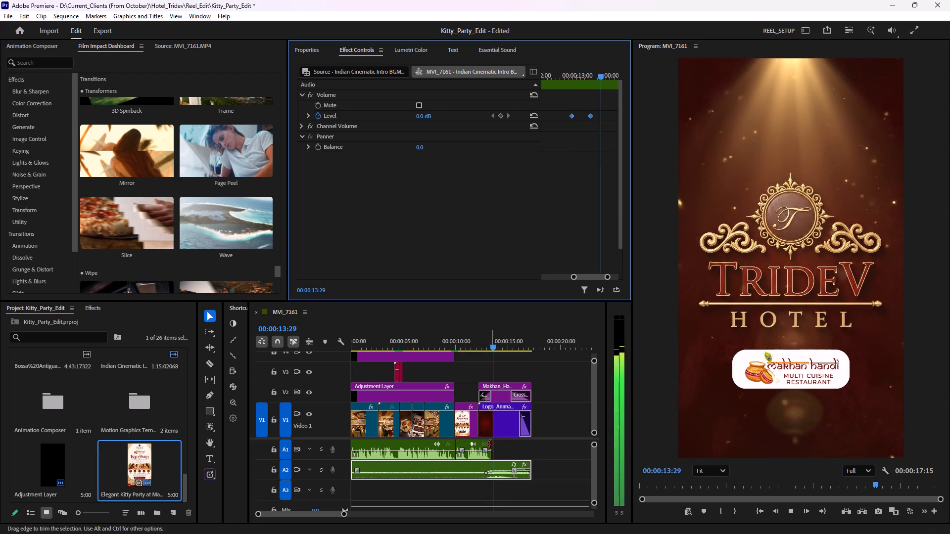
Apply the Film Impact Wave transition to the poster and Logo_Animation.mp4 on V1.
drag(345, 514, 371, 513)
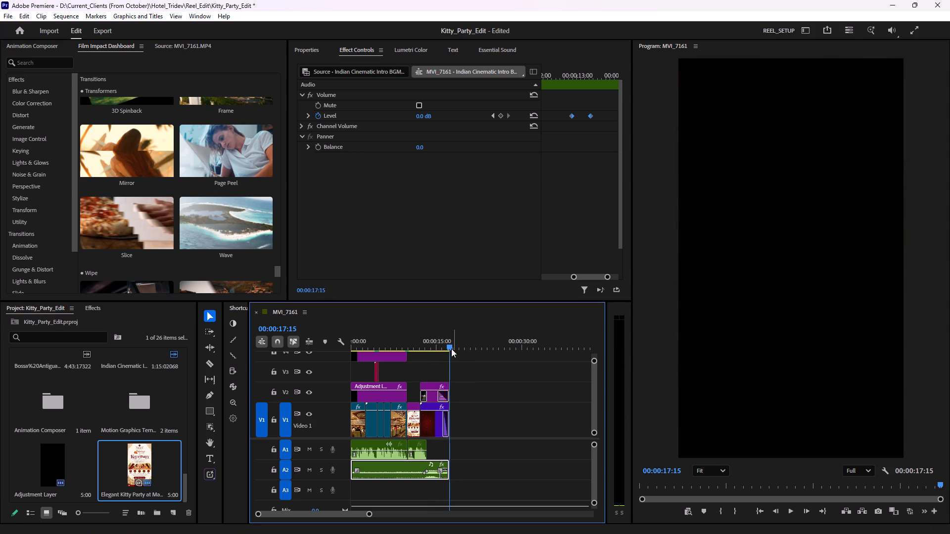
drag(450, 343, 396, 350)
key(space)
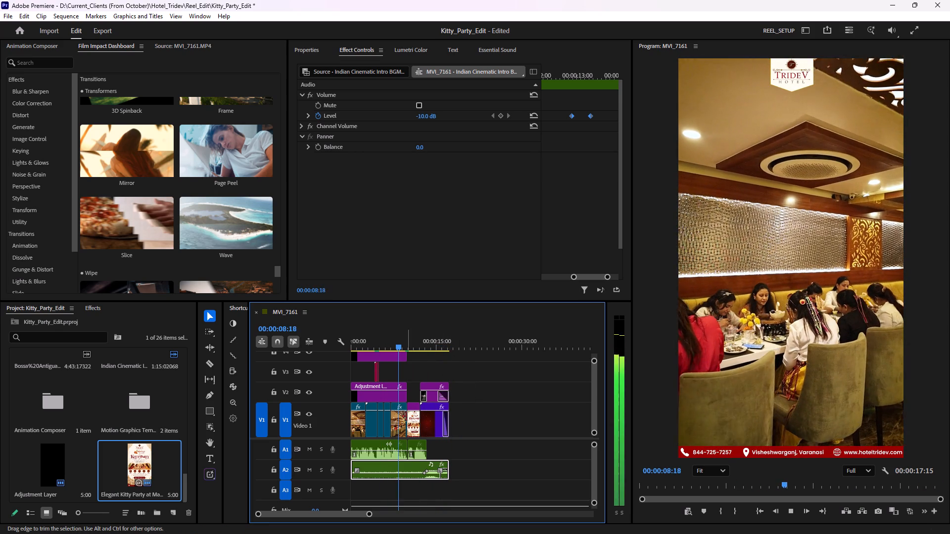
key(space)
click(413, 421)
shift+click(427, 421)
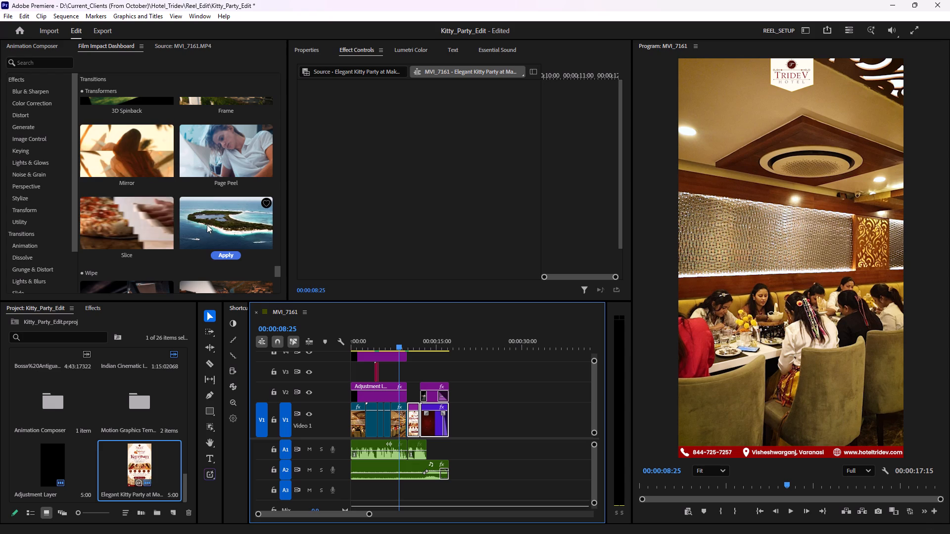
click(224, 254)
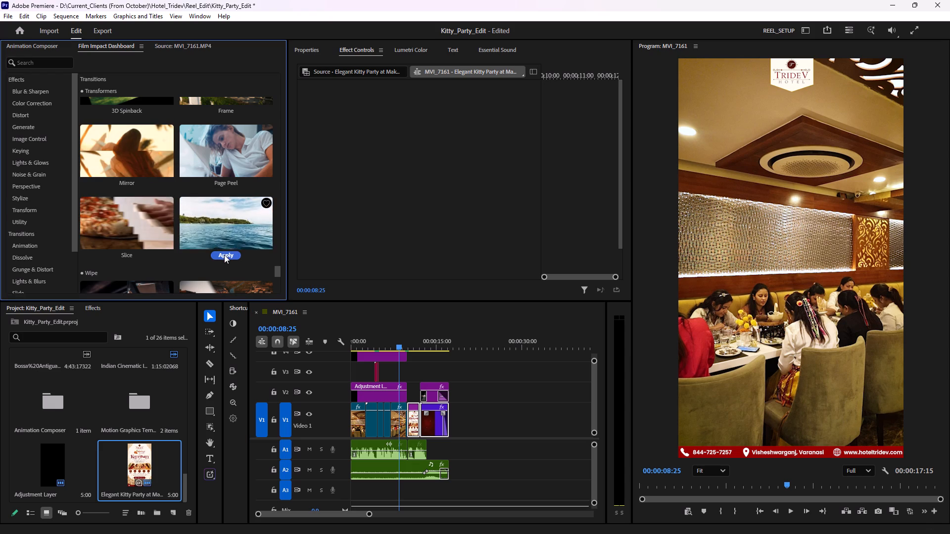
Play back the change from the poster to the logo to check the transition.
key(space)
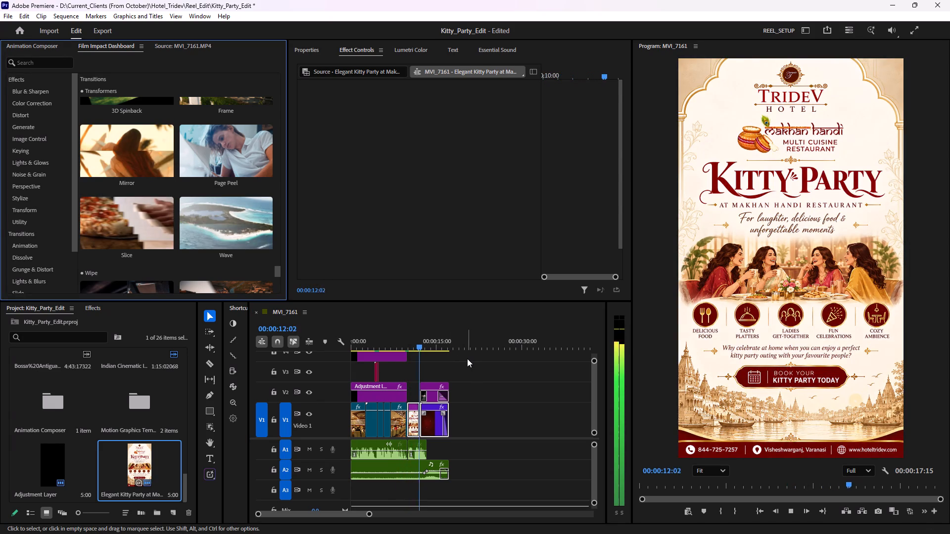
key(space)
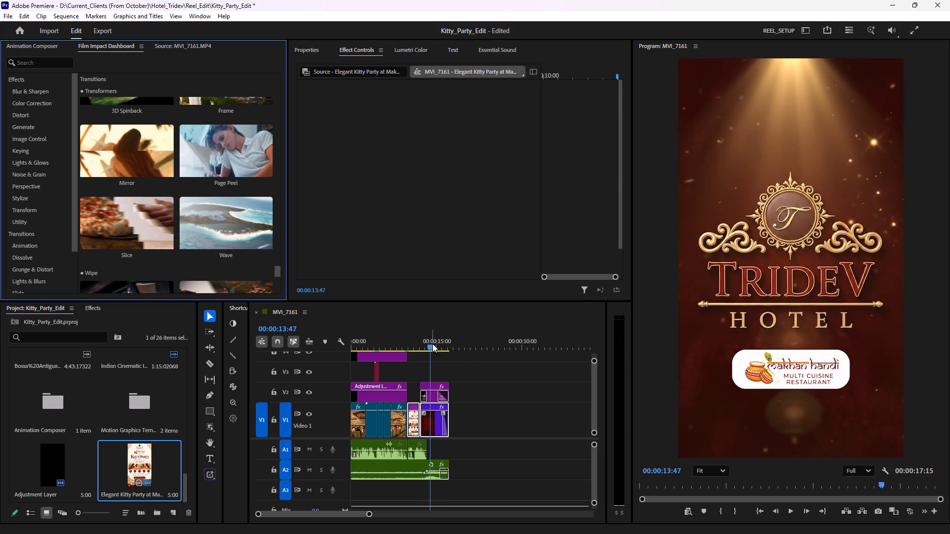
drag(432, 344, 417, 342)
key(space)
key(space)
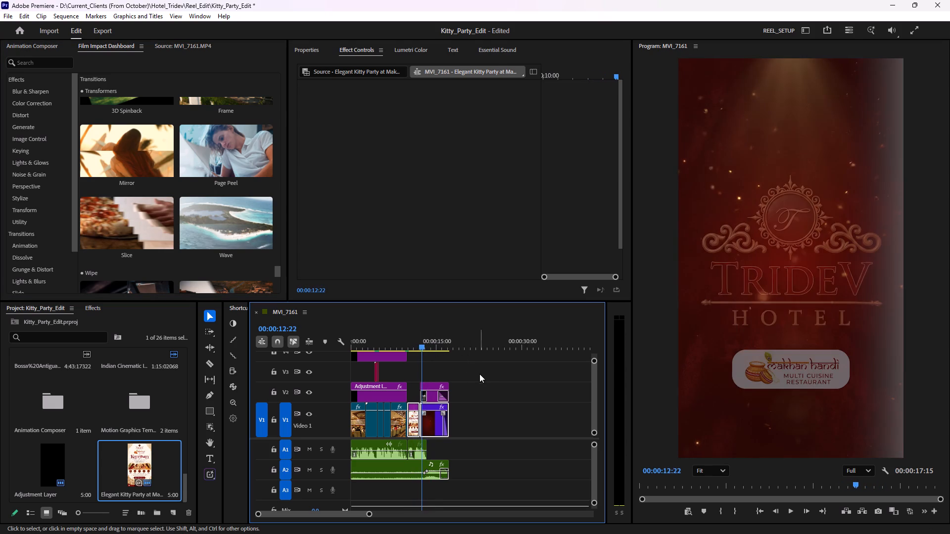
key(space)
key(space)
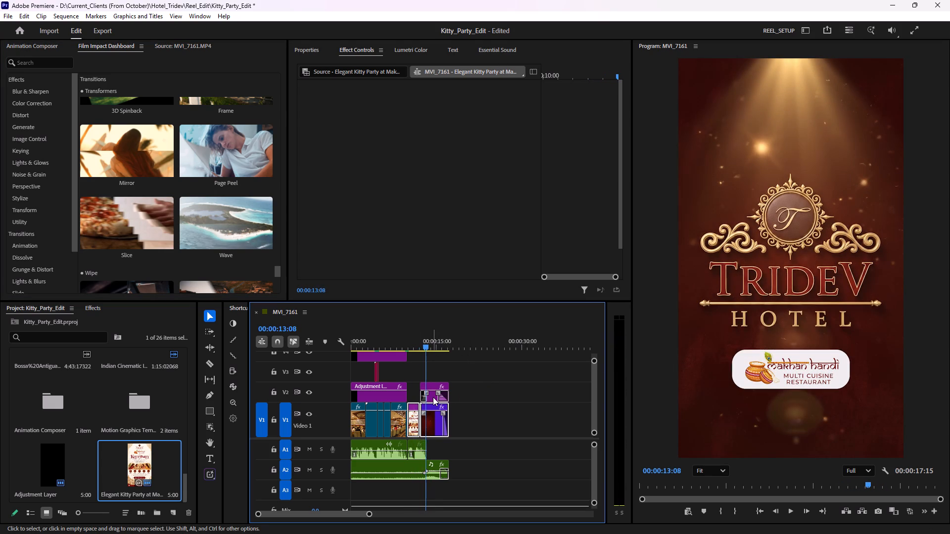
Move the poster and both logo clips to end at 00:00:18:13, and extend the poster's start back to the restaurant footage.
shift+click(432, 398)
ctrl+scroll(488, 382, up, 8)
ctrl+scroll(484, 380, down, 7)
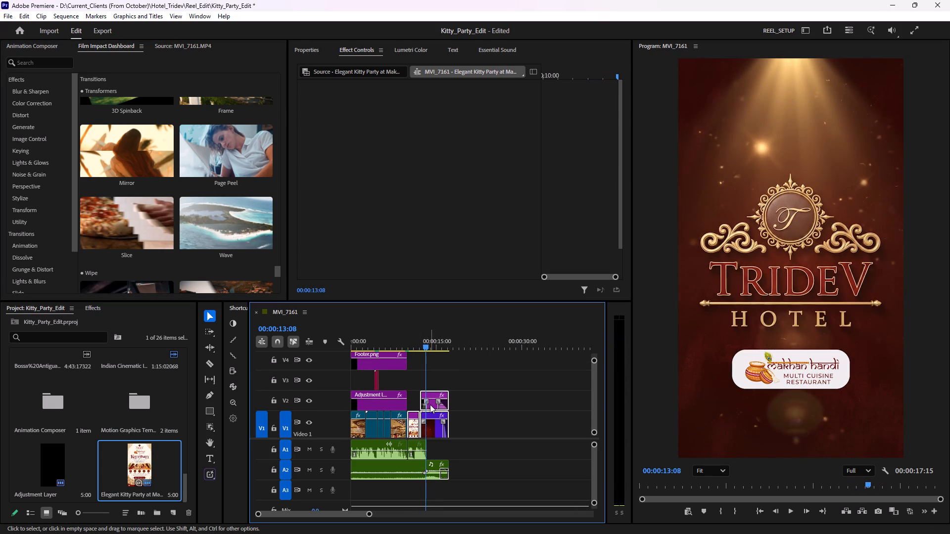
drag(430, 404, 435, 404)
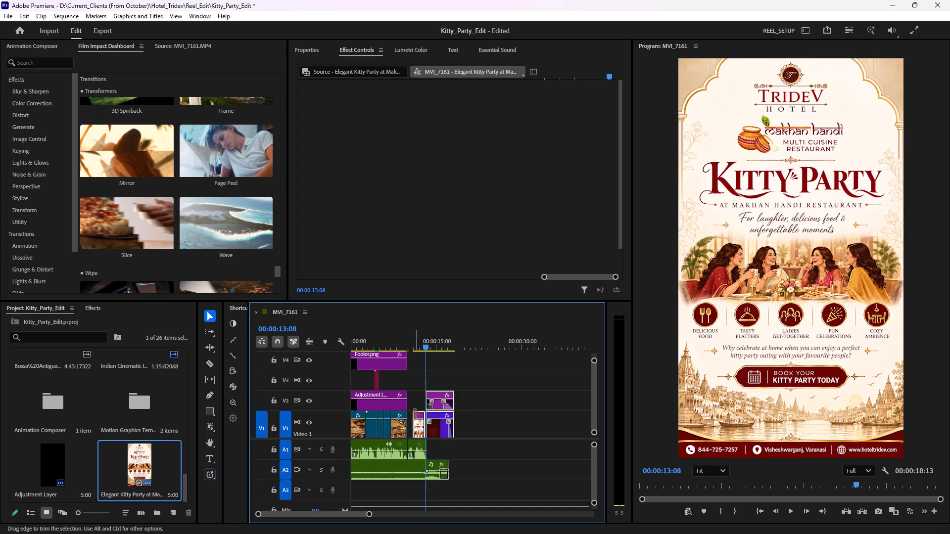
drag(414, 414, 408, 415)
key(ctrl+z)
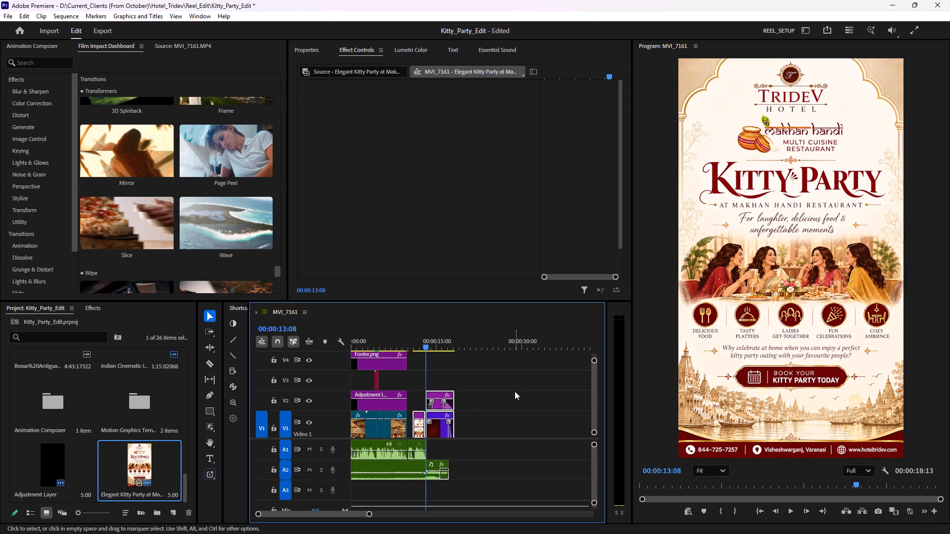
click(515, 391)
drag(414, 414, 405, 415)
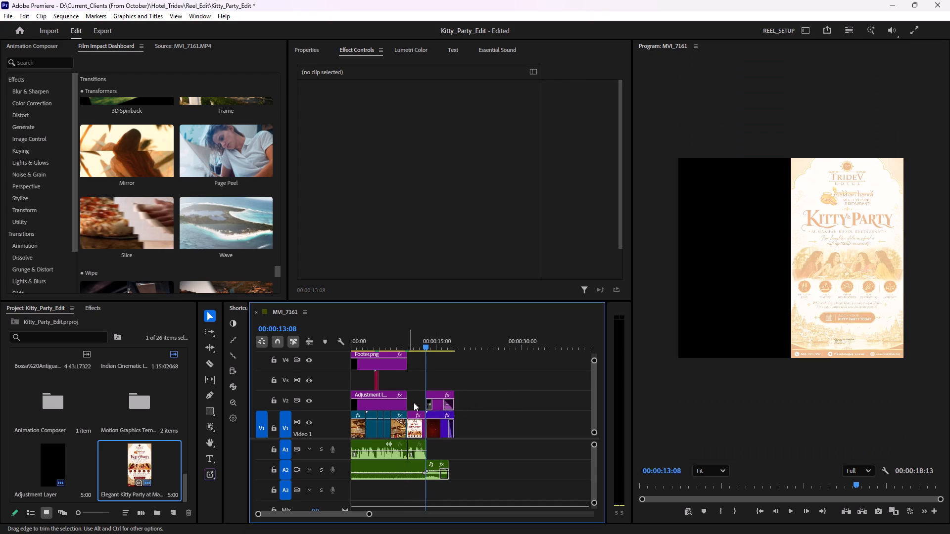
Play back the poster and logo ending to check its timing and how the closing music fades.
drag(427, 342, 403, 343)
key(space)
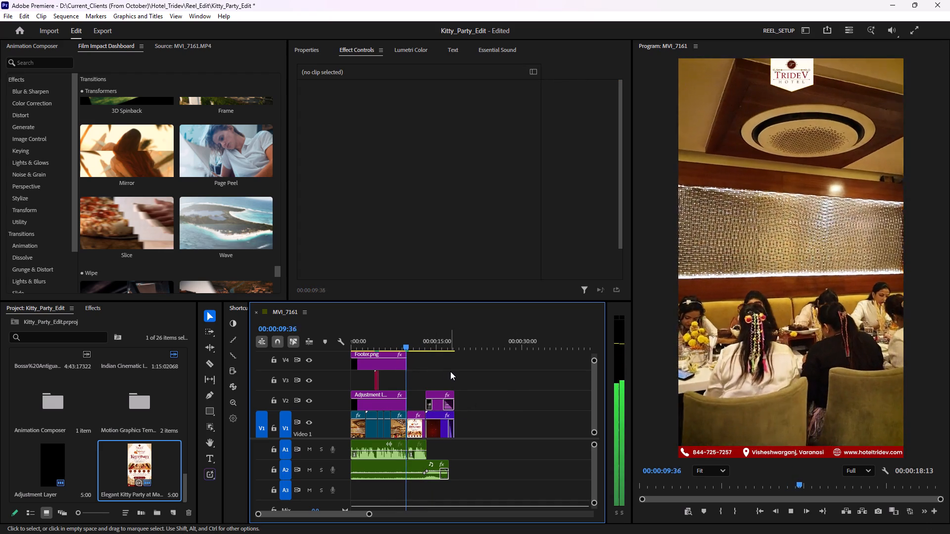
click(462, 381)
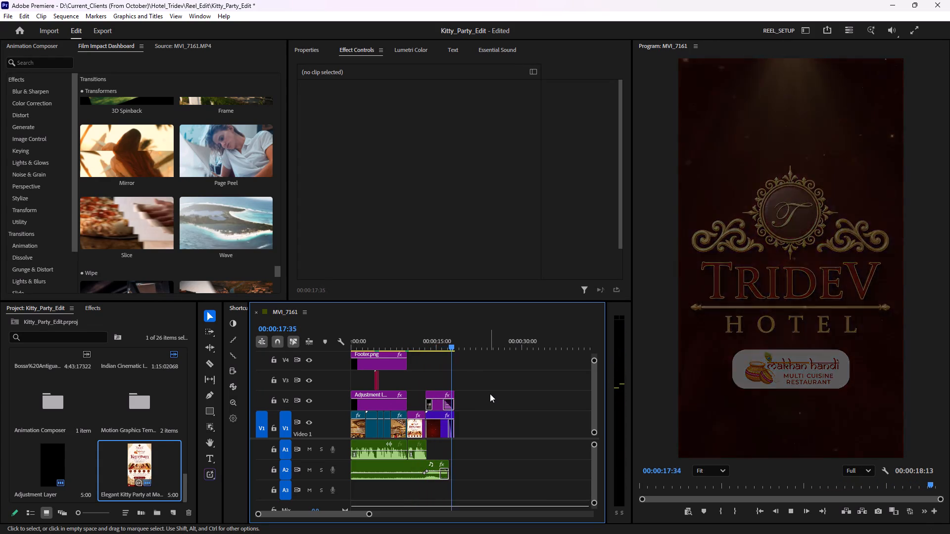
drag(457, 342, 447, 345)
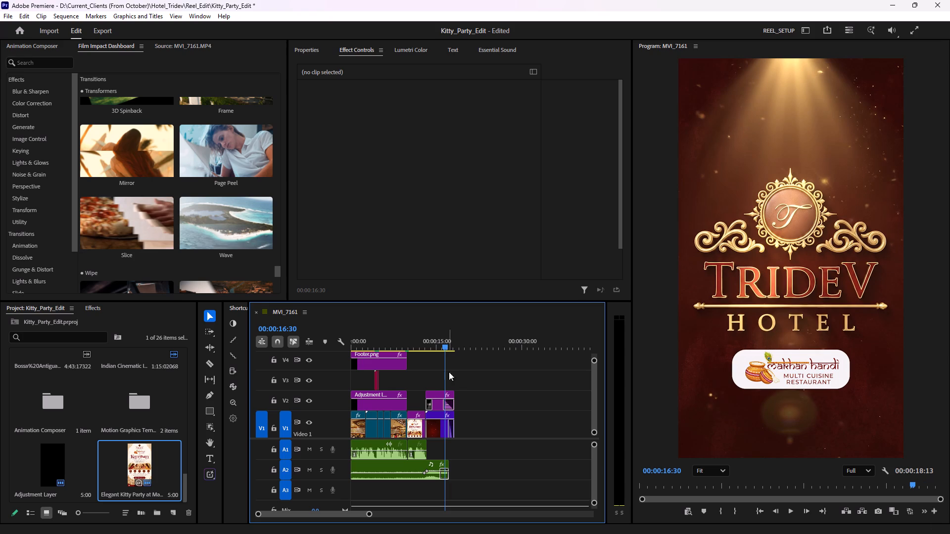
key(space)
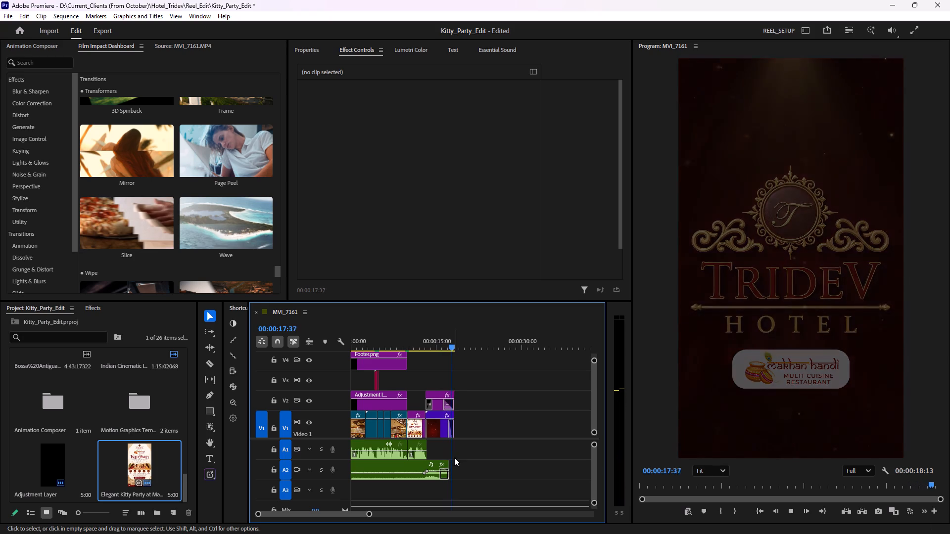
key(space)
key(space)
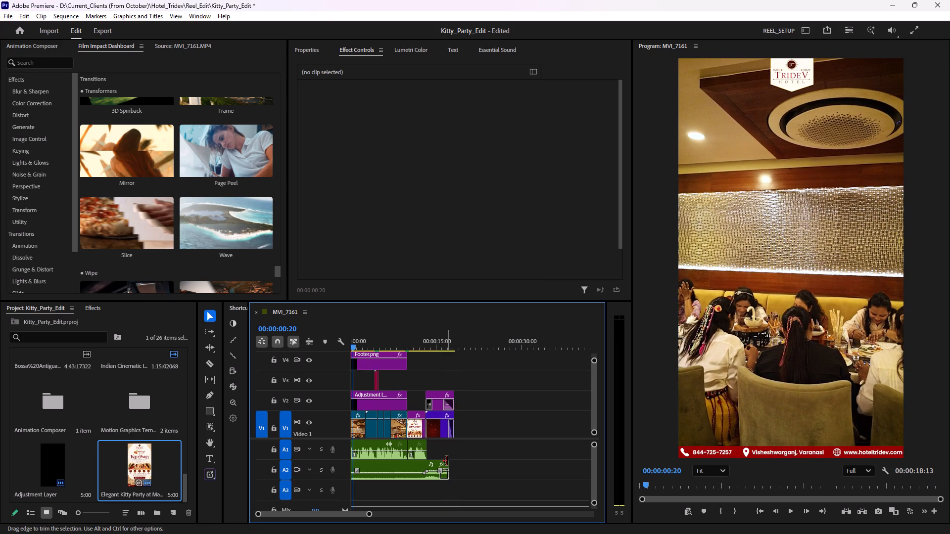
Extend the end of the Indian Cinematic Intro BGM clip on A2 to the end of the logo clips.
drag(447, 461, 454, 460)
click(450, 472)
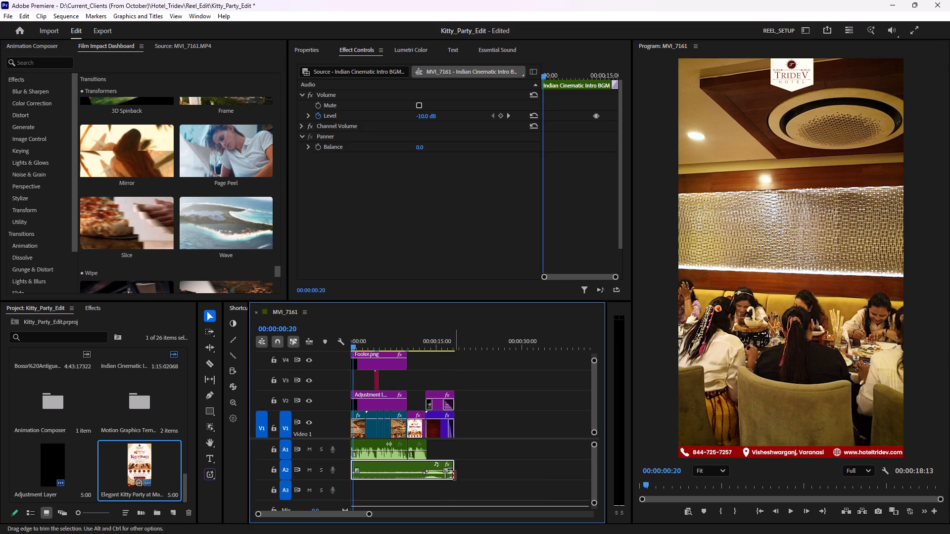
Add a fade-out to the closing music on A2 with Level keyframes of 0.0 dB near 00:00:16:45 and -30.0 dB at 00:00:17:12.
click(450, 473)
click(451, 473)
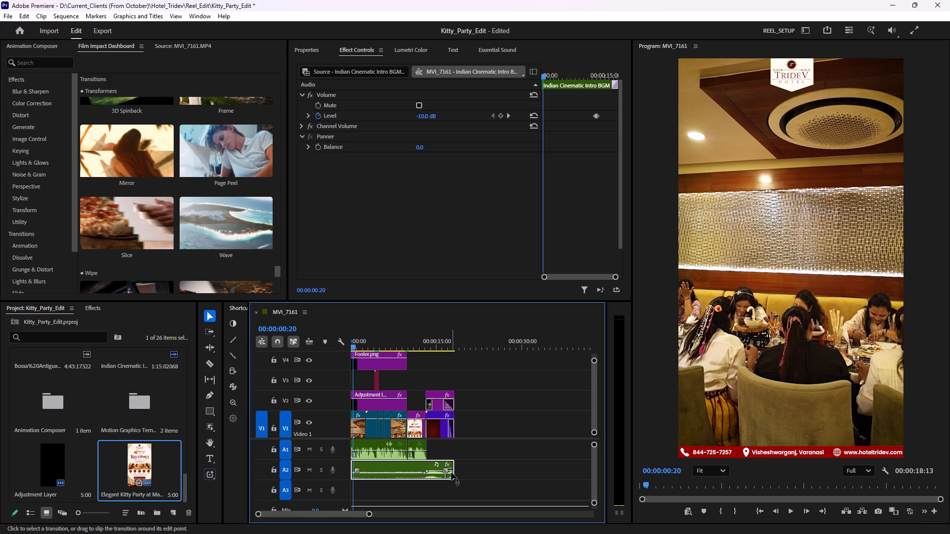
drag(443, 468, 468, 469)
drag(590, 75, 607, 71)
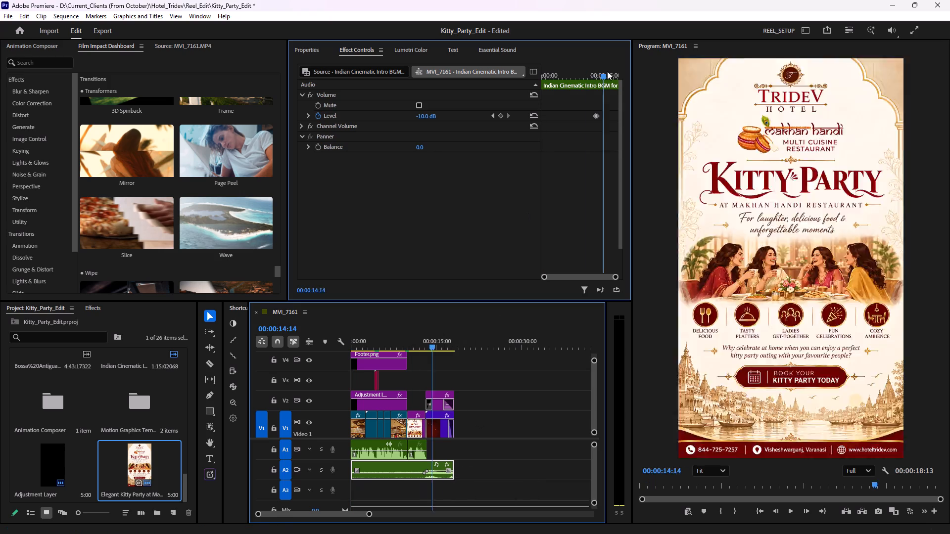
drag(607, 71, 605, 73)
key(space)
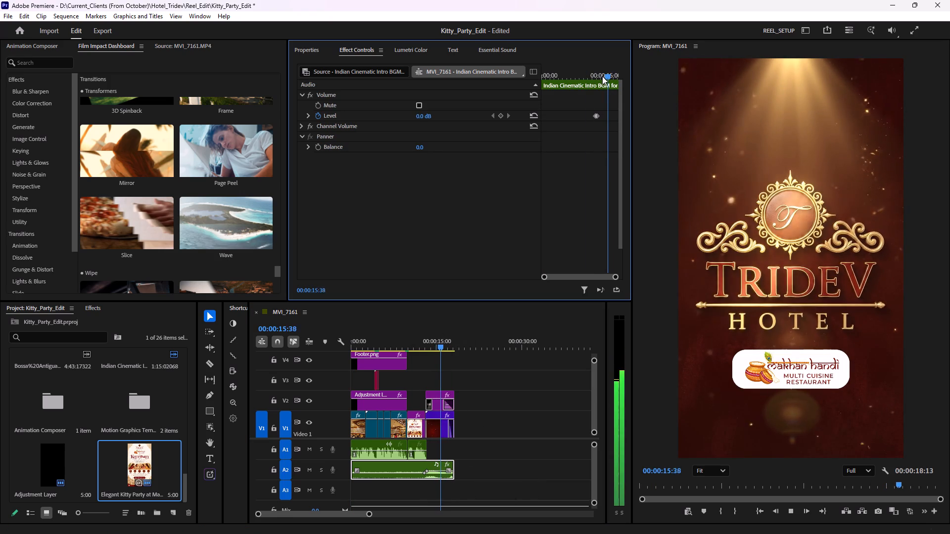
key(space)
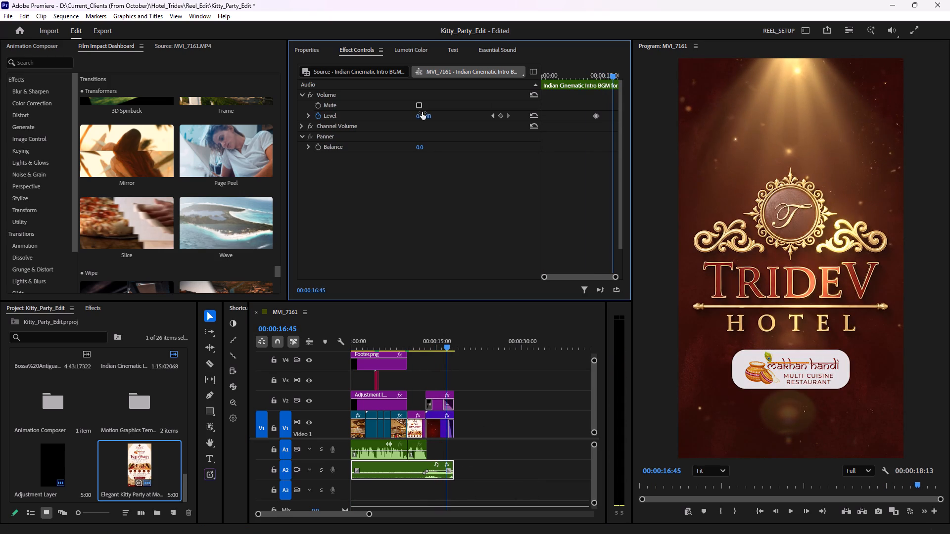
click(317, 116)
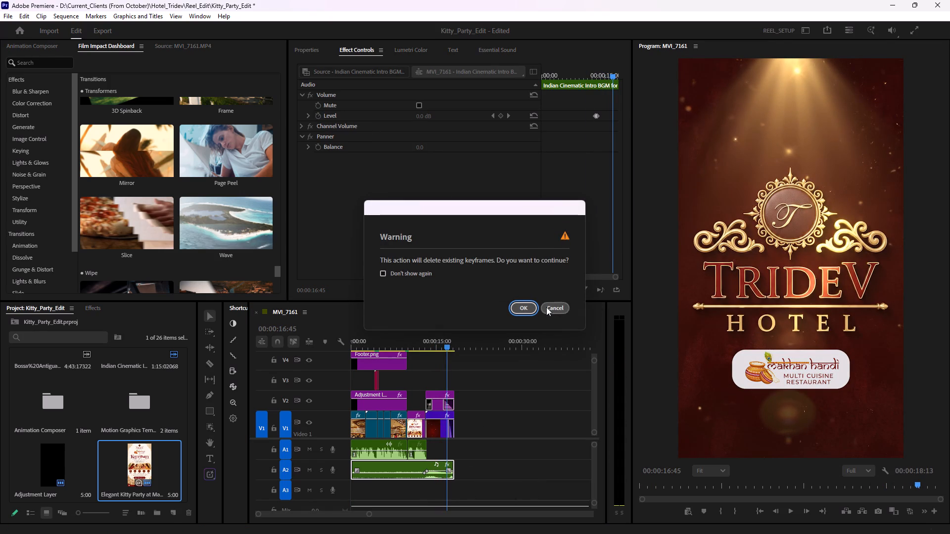
click(551, 308)
click(499, 117)
key(space)
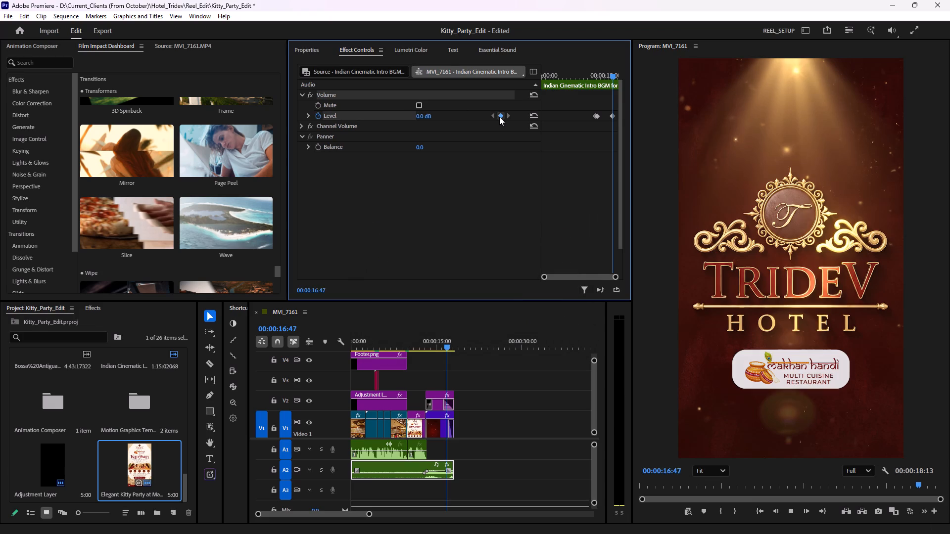
key(space)
click(426, 117)
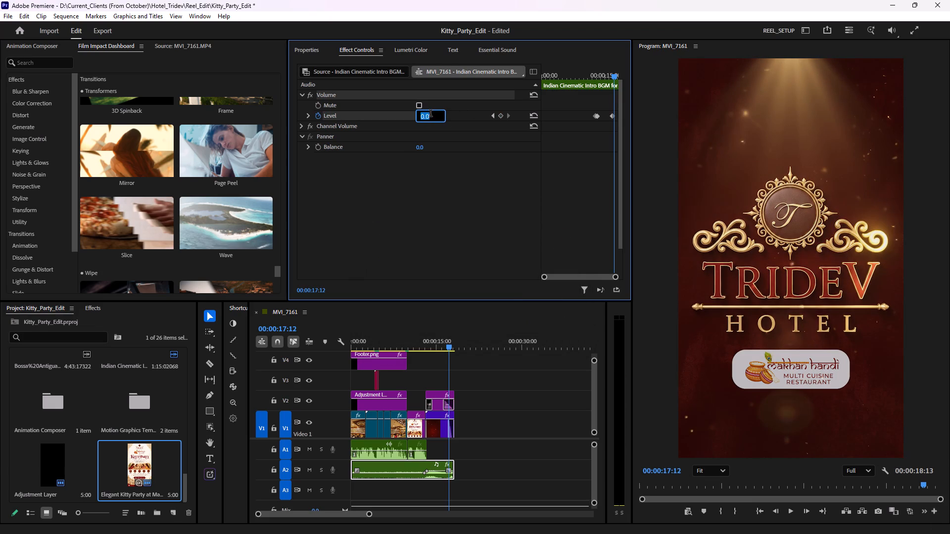
key(minus)
text(30)
key(Return)
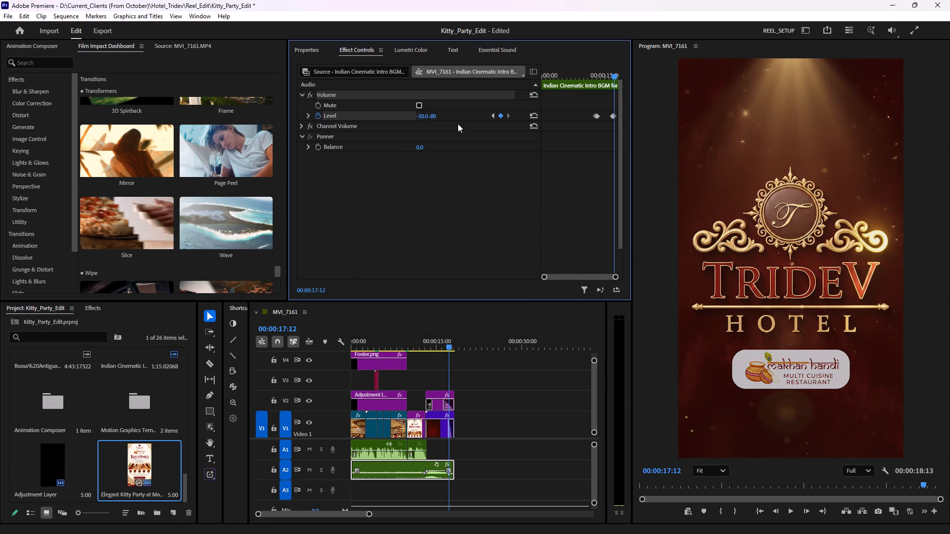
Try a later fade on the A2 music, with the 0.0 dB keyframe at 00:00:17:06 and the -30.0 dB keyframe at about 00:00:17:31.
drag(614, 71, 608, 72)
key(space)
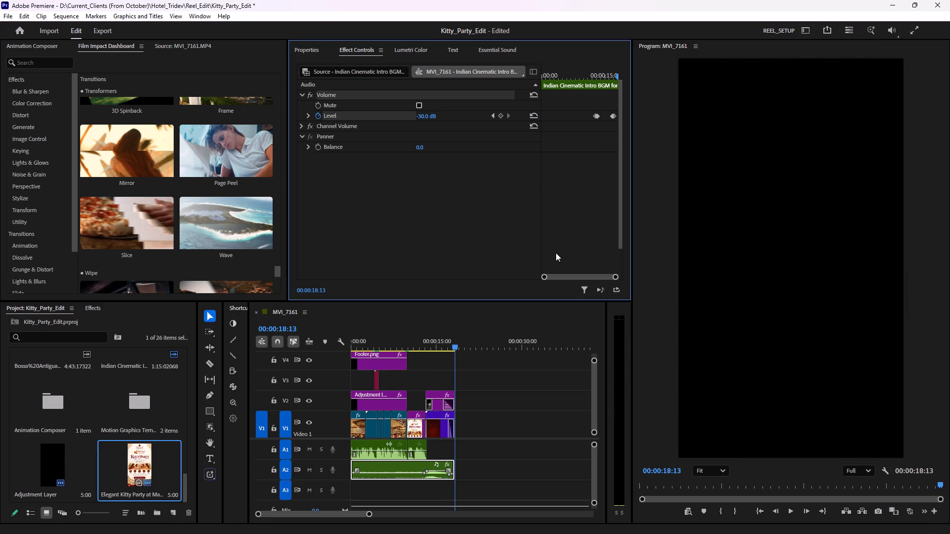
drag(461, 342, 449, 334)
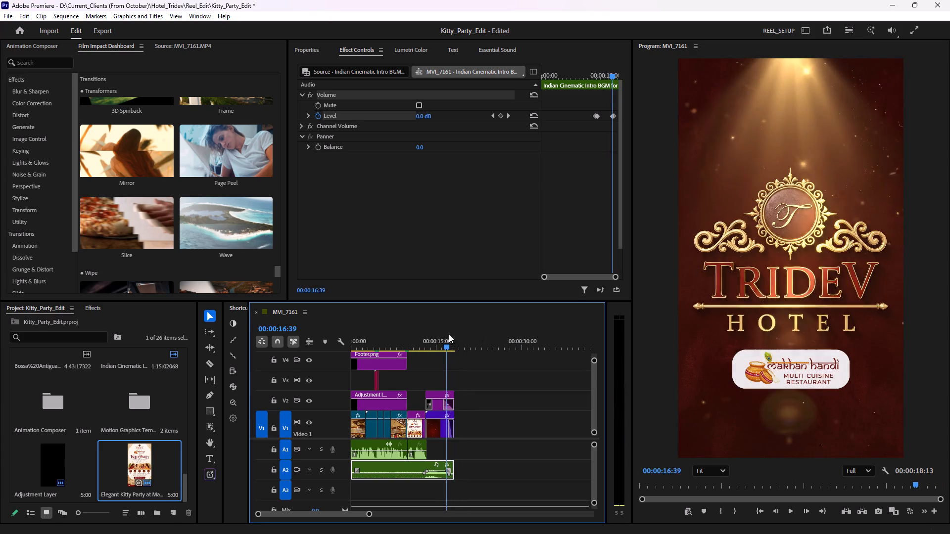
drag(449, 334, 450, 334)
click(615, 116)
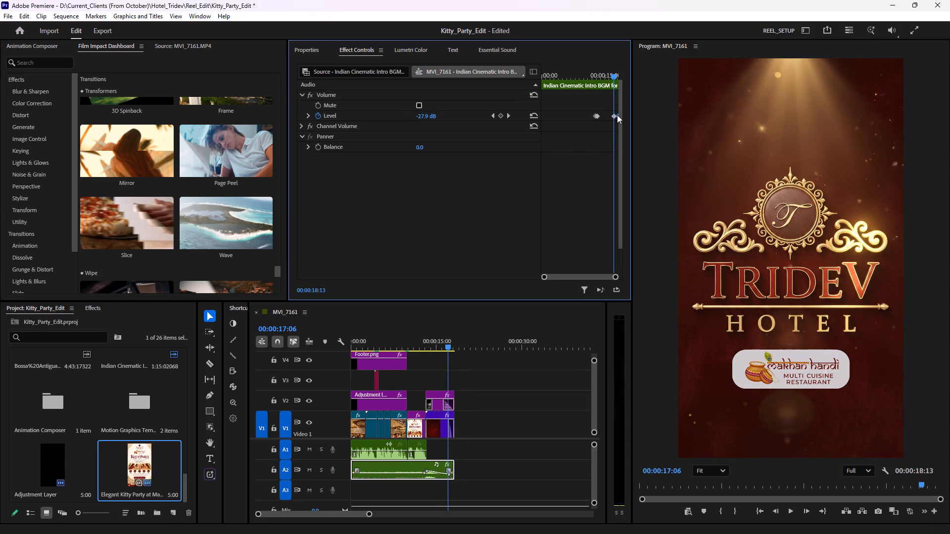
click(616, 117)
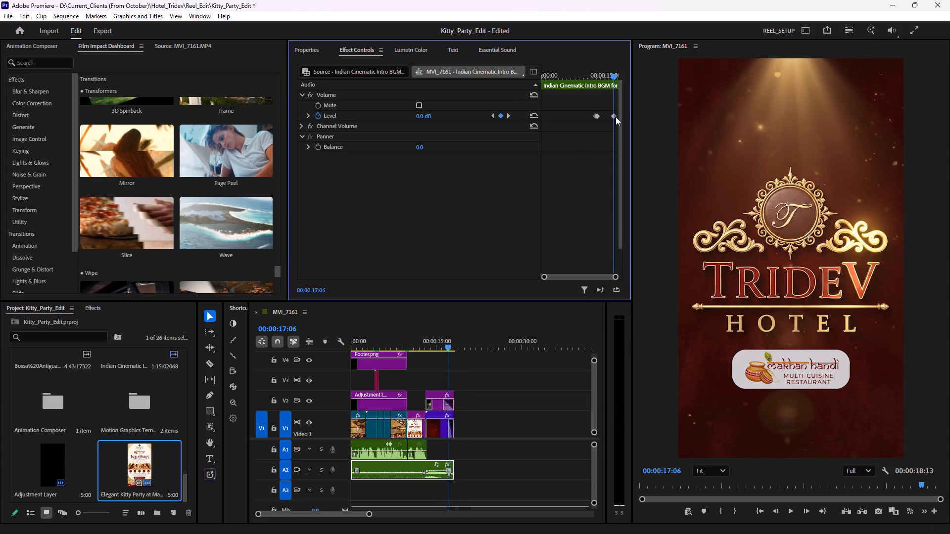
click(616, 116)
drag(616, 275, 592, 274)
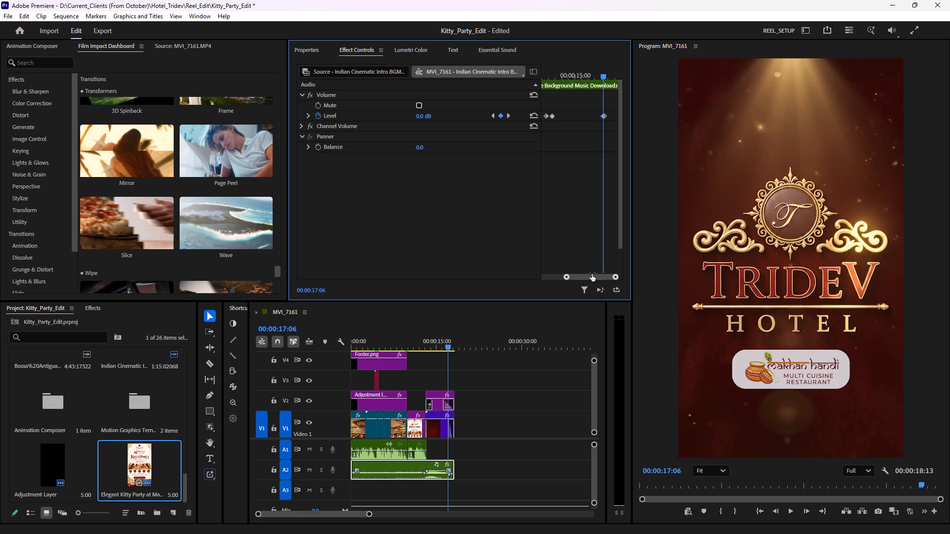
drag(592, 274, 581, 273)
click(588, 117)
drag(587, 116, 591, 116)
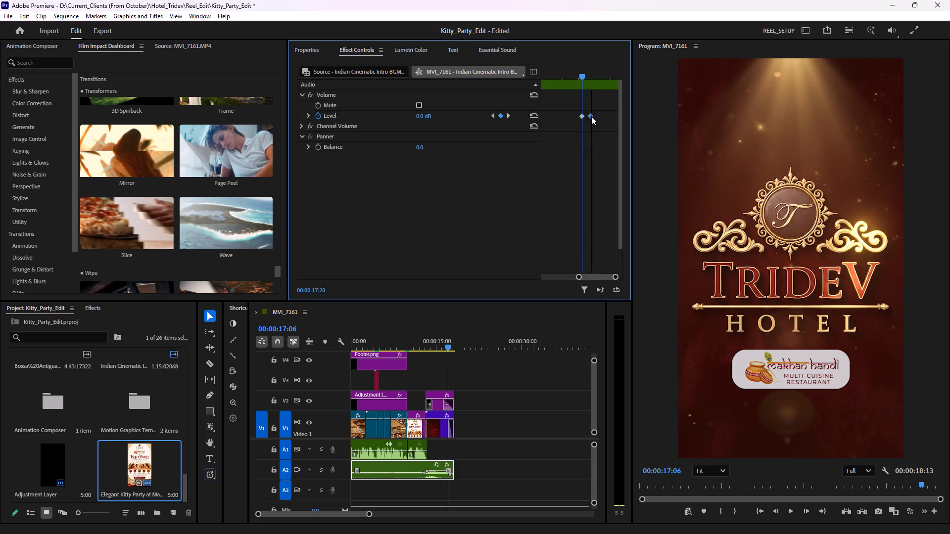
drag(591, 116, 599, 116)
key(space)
Move the fade's 0.0 dB Level keyframe to 00:00:16:39 and its -30.0 dB keyframe closer to the clip end, and play the ending.
drag(611, 72, 570, 82)
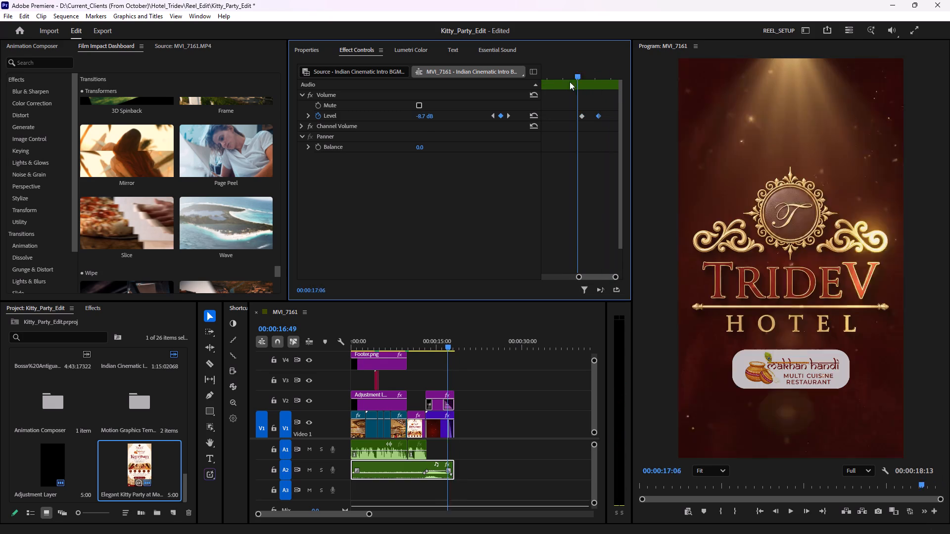
drag(570, 82, 572, 86)
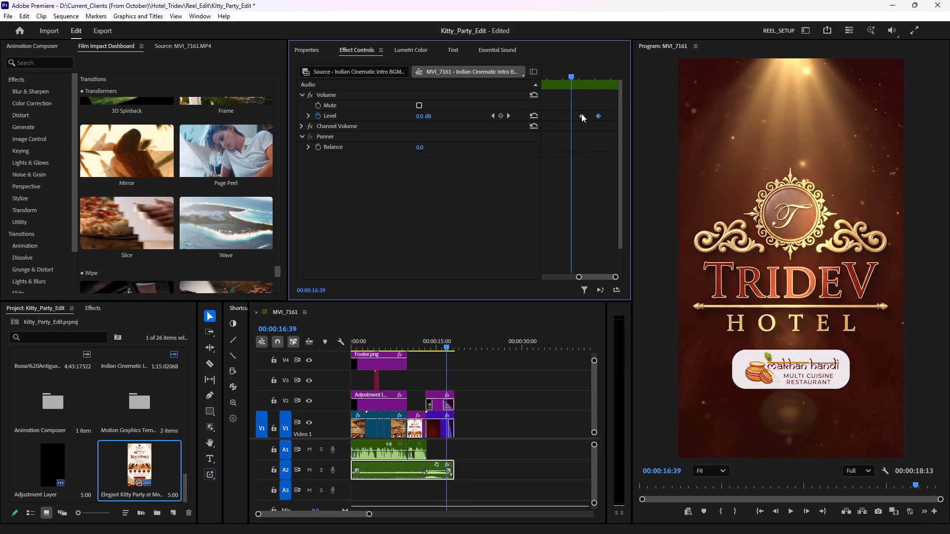
drag(581, 114, 573, 118)
drag(600, 114, 608, 113)
key(space)
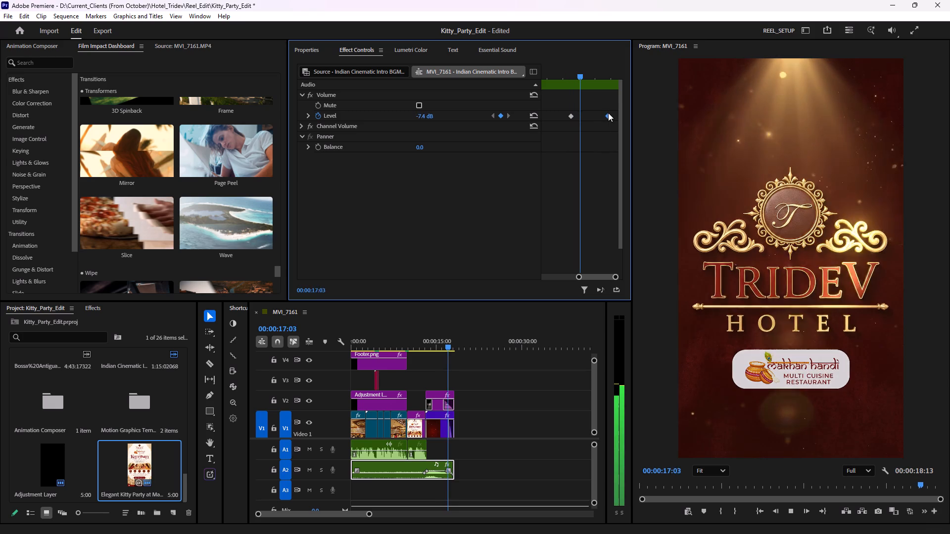
drag(611, 72, 570, 76)
key(space)
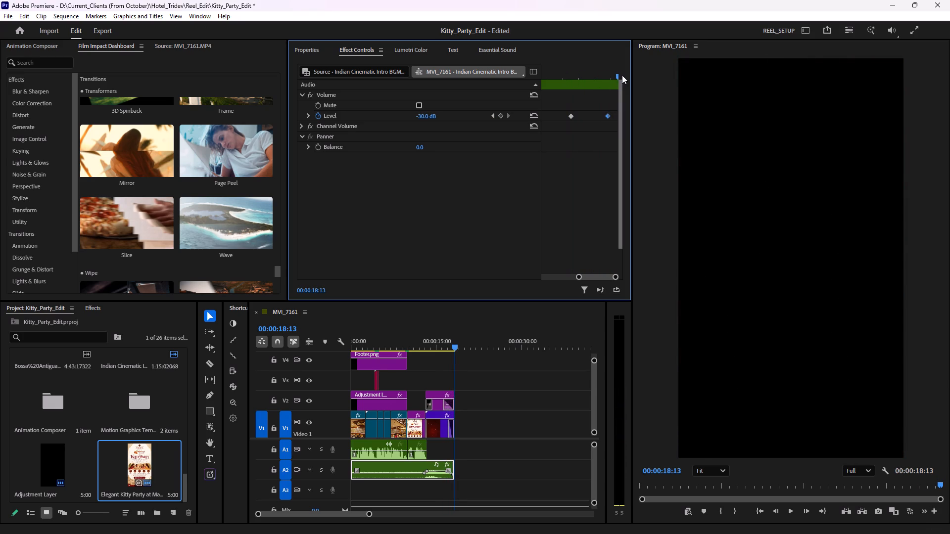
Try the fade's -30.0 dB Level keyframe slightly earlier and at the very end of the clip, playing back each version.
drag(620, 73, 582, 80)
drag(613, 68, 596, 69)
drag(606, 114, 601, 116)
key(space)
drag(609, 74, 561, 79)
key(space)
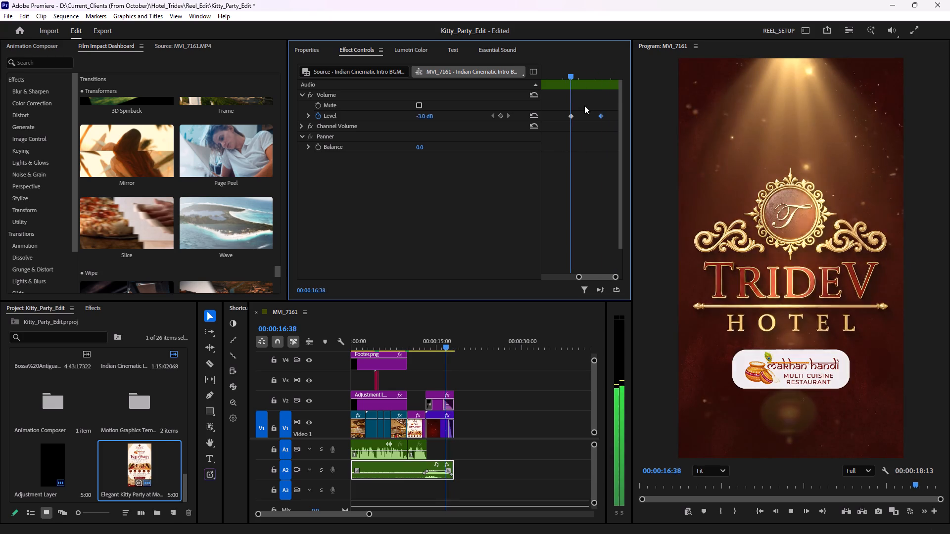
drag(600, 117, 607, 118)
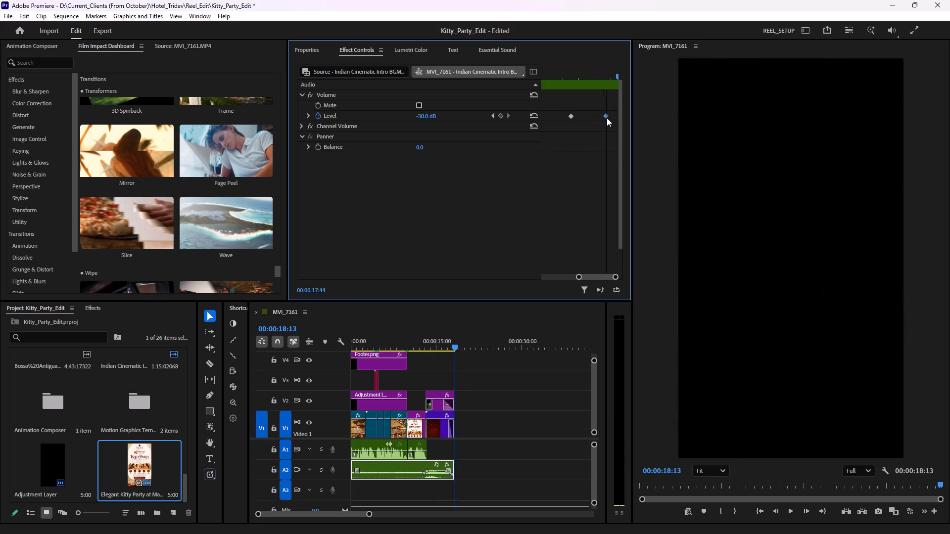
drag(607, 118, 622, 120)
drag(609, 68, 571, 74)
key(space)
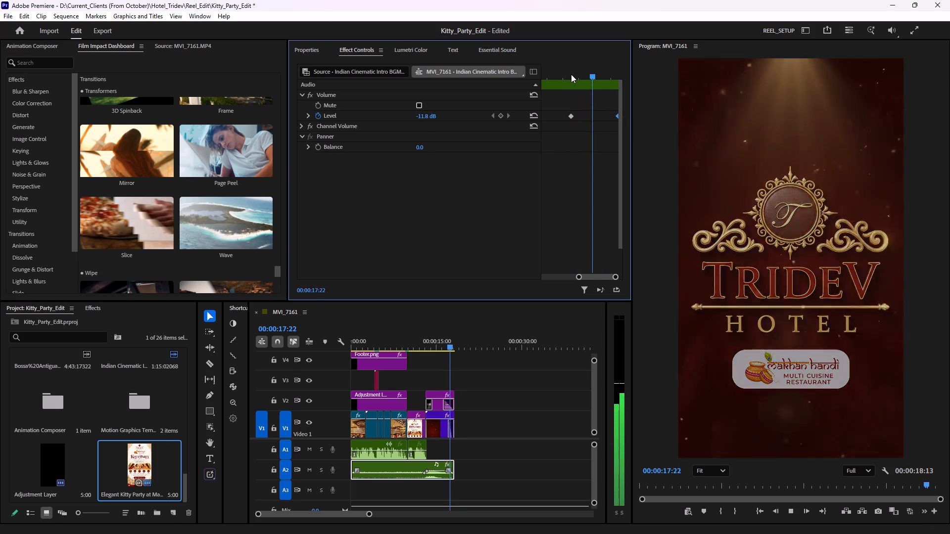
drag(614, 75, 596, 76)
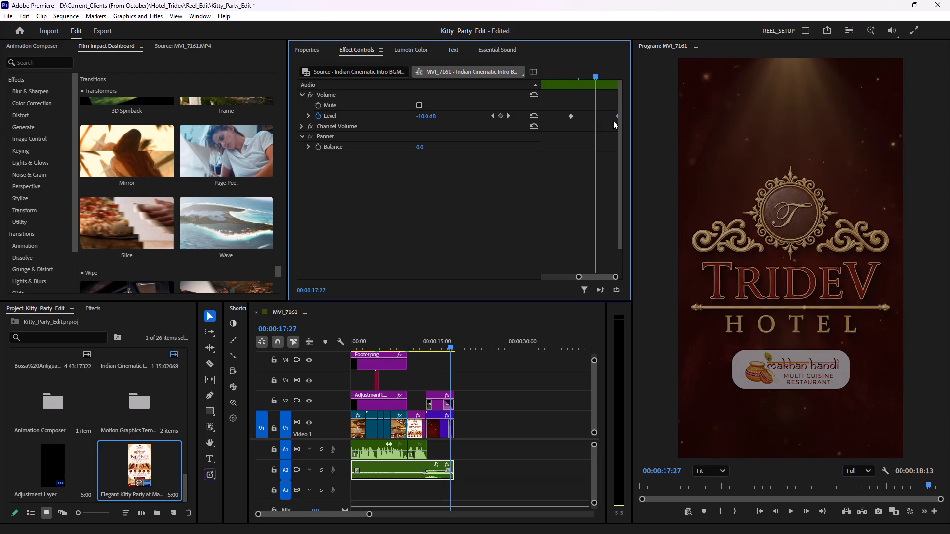
Place the fade's -30.0 dB Level keyframe at about 00:00:17:41 and play back the end of the music.
drag(617, 117, 608, 118)
key(space)
click(607, 117)
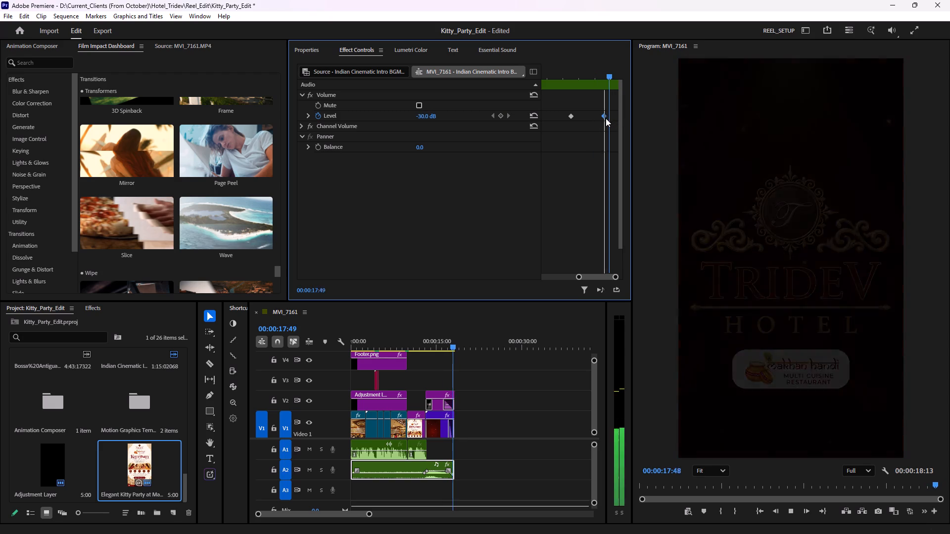
drag(612, 72, 585, 78)
key(space)
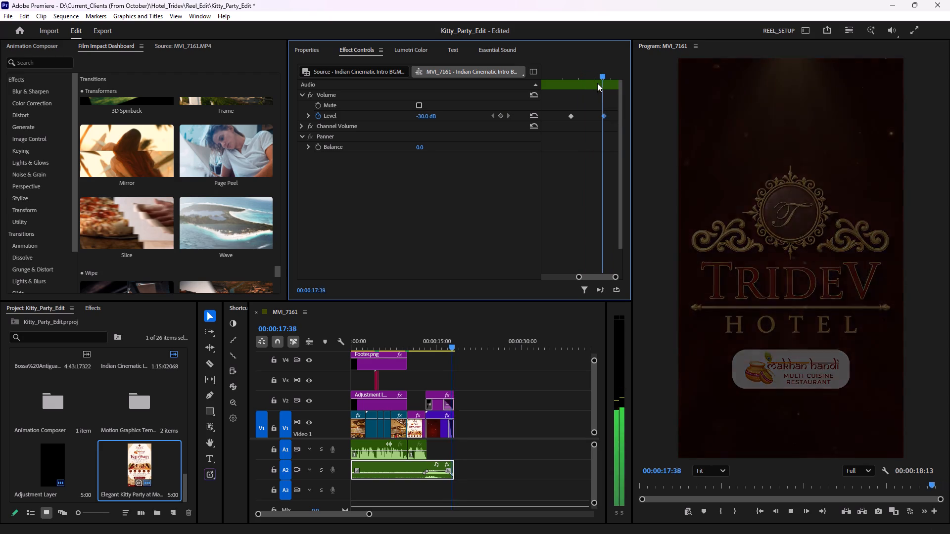
Save the Kitty_Party_Edit project.
drag(369, 514, 388, 512)
drag(425, 343, 291, 355)
key(ctrl+s)
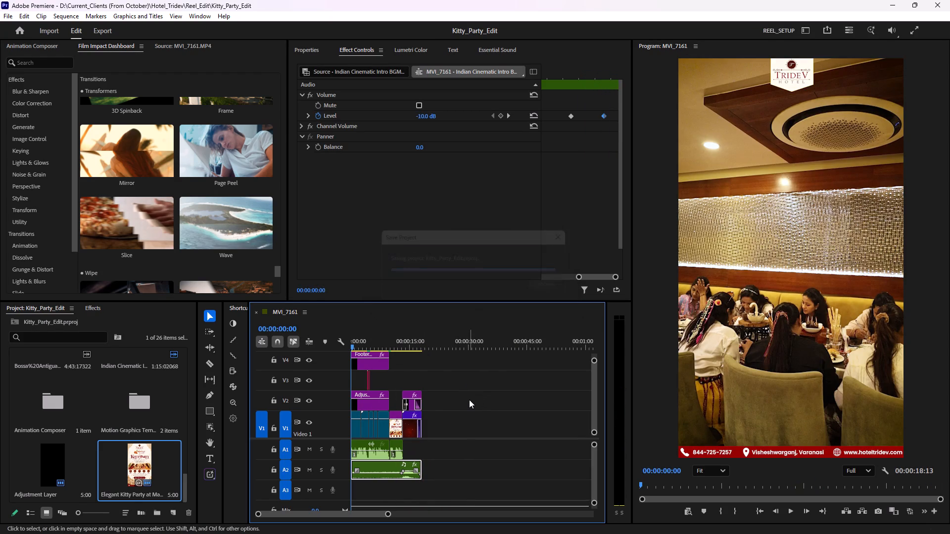
Play back the reel from the beginning through the poster and closing logo to check the edit and the music fade.
key(space)
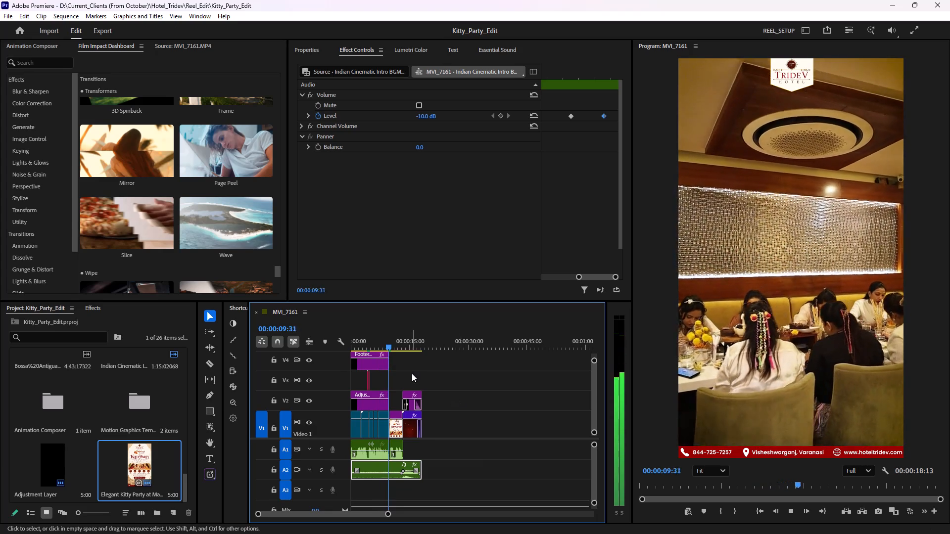
key(space)
drag(390, 342, 344, 341)
key(space)
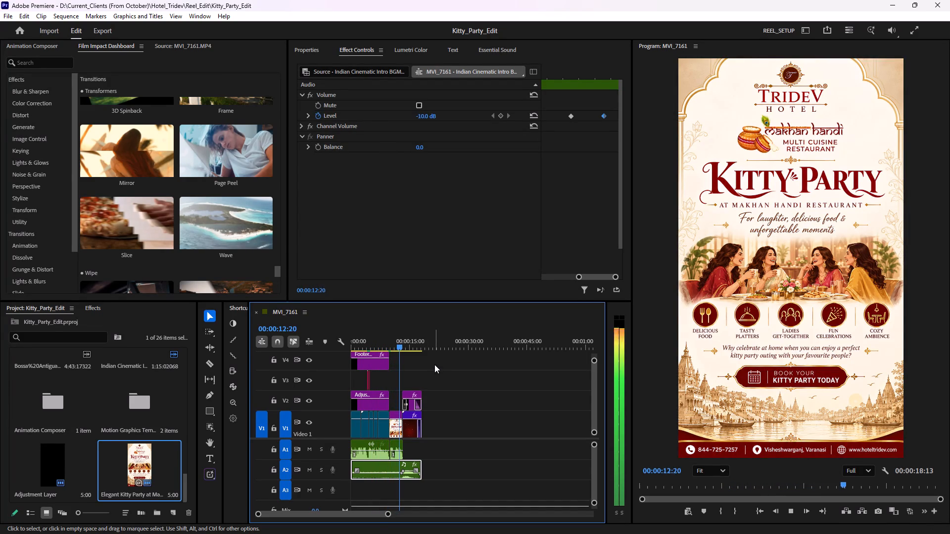
key(space)
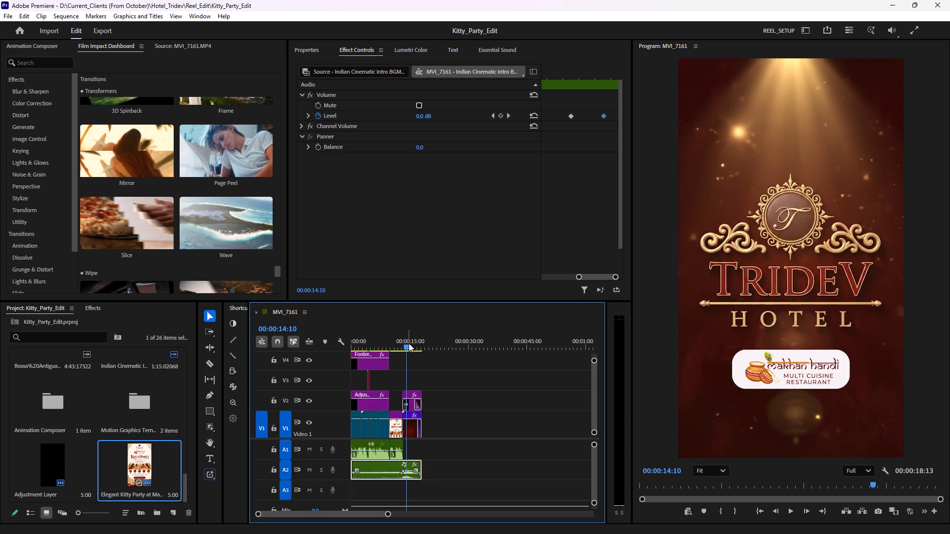
drag(408, 342, 334, 346)
key(space)
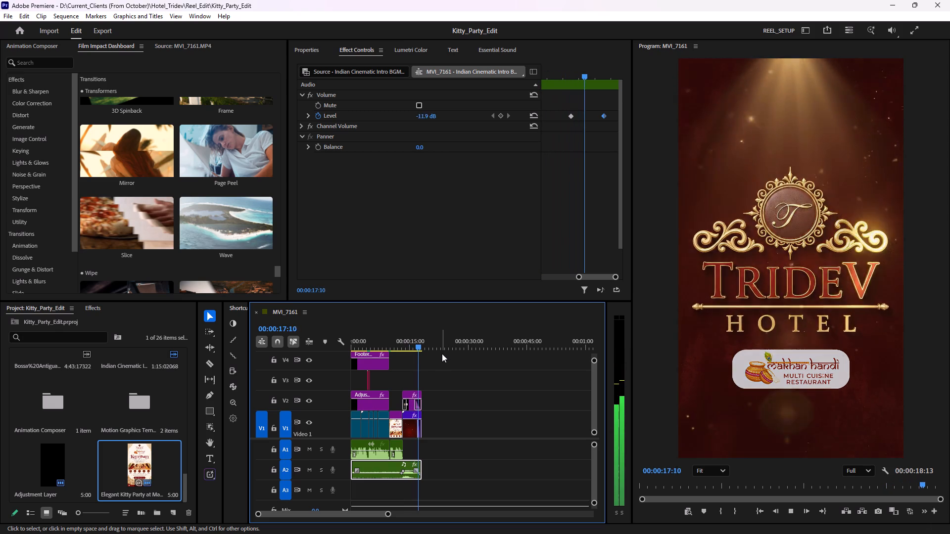
key(space)
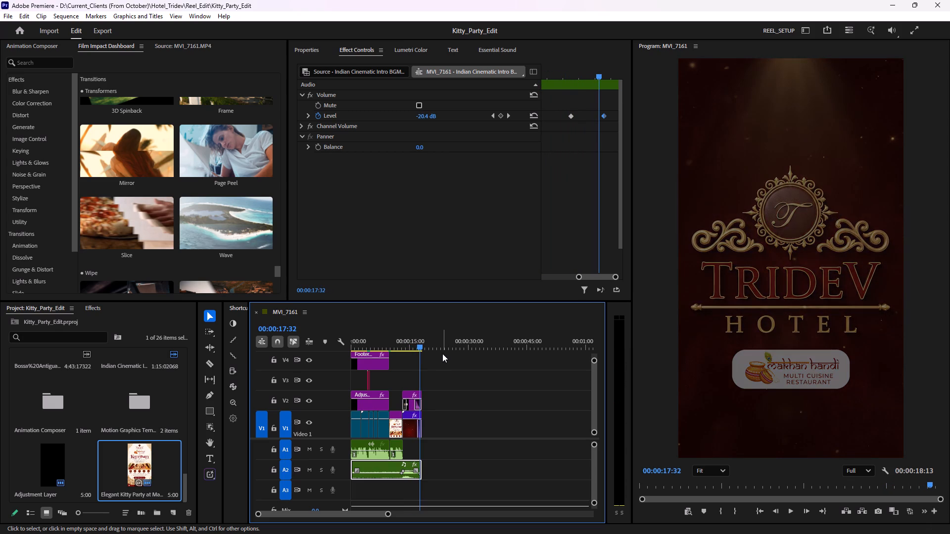
Open the media export settings for the sequence and browse to the Hotel_Tridev\Reel_Edit folder as the export location.
key(ctrl+m)
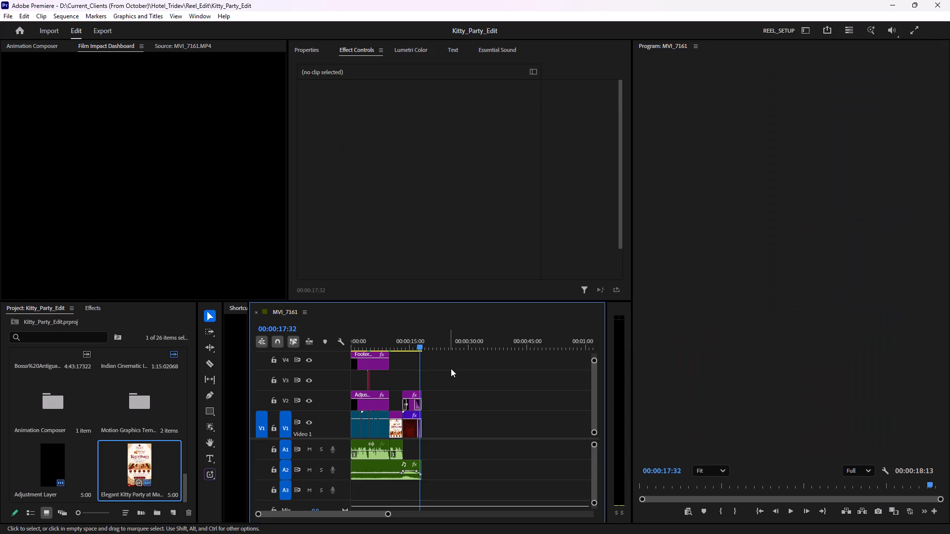
click(251, 97)
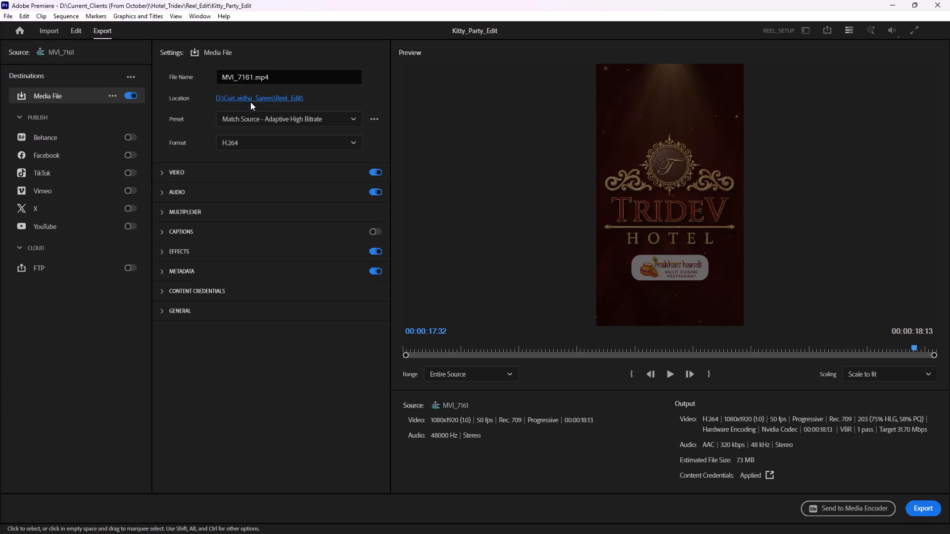
click(128, 49)
double_click(120, 97)
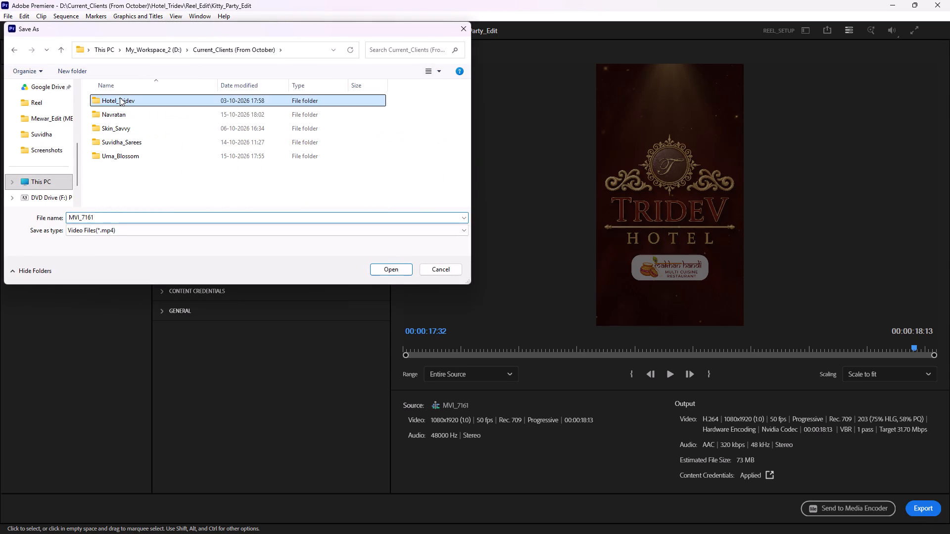
double_click(118, 129)
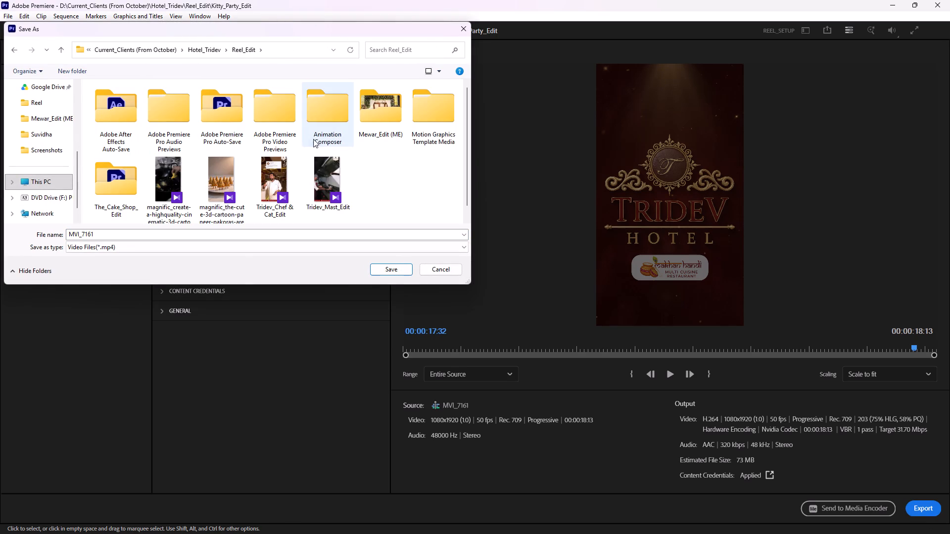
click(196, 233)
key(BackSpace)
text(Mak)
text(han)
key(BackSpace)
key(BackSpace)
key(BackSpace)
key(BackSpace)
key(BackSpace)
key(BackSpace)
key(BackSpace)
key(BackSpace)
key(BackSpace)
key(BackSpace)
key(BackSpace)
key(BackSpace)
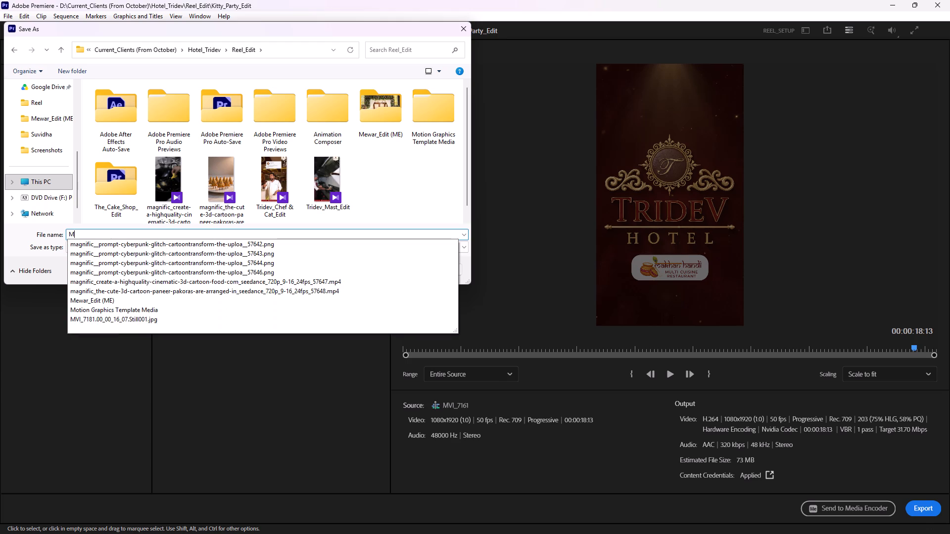
Name the export file Kitty_Party_Edit and save it as the MP4 output in the Reel_Edit folder.
text(Kitty)
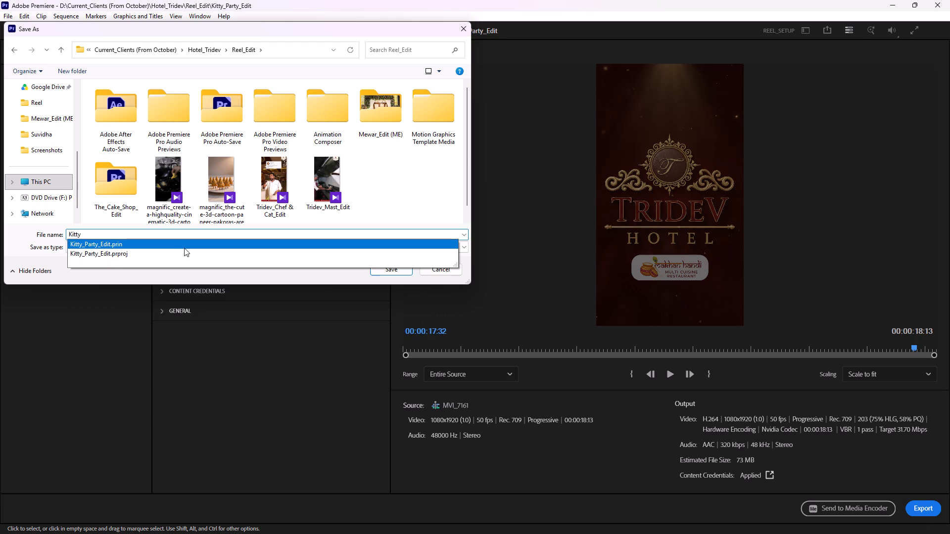
click(182, 243)
click(151, 237)
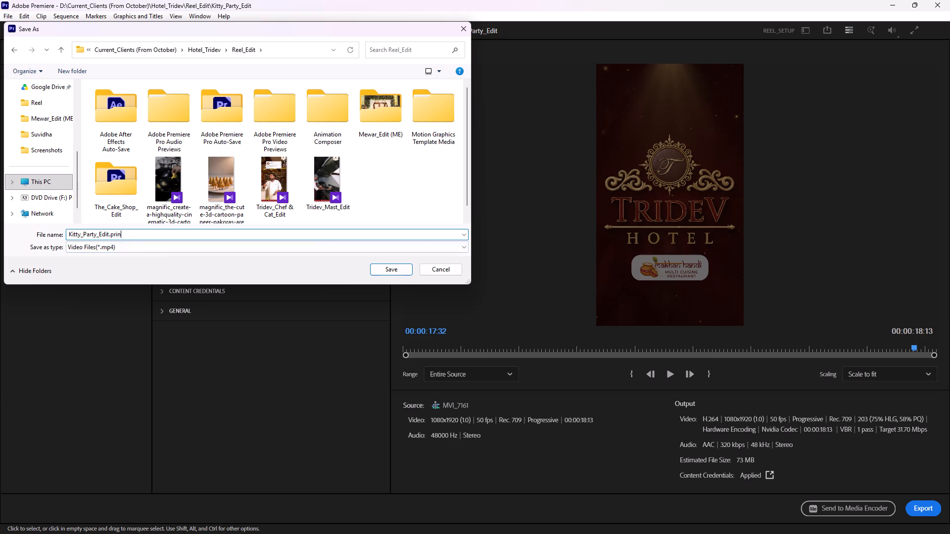
key(BackSpace)
key(BackSpace)
key(BackSpace)
key(BackSpace)
key(BackSpace)
click(151, 237)
click(153, 280)
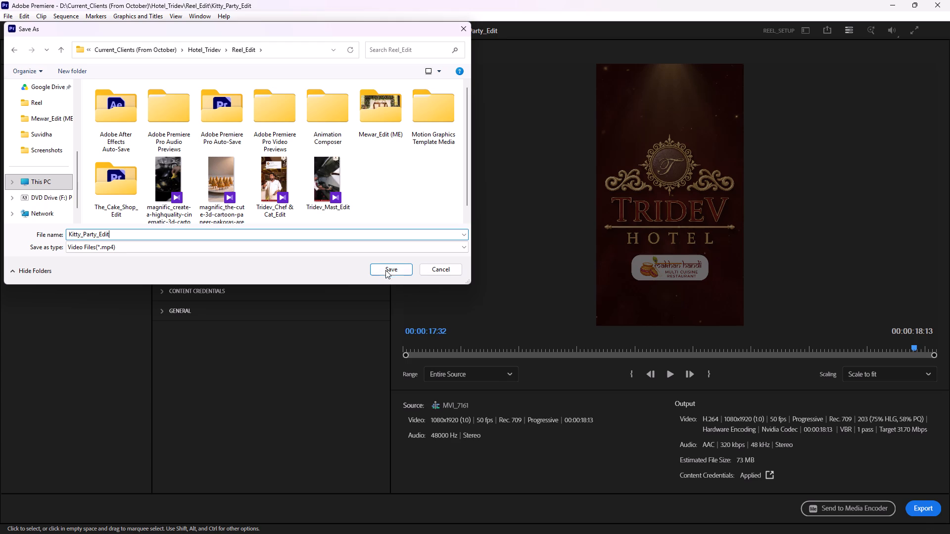
click(381, 267)
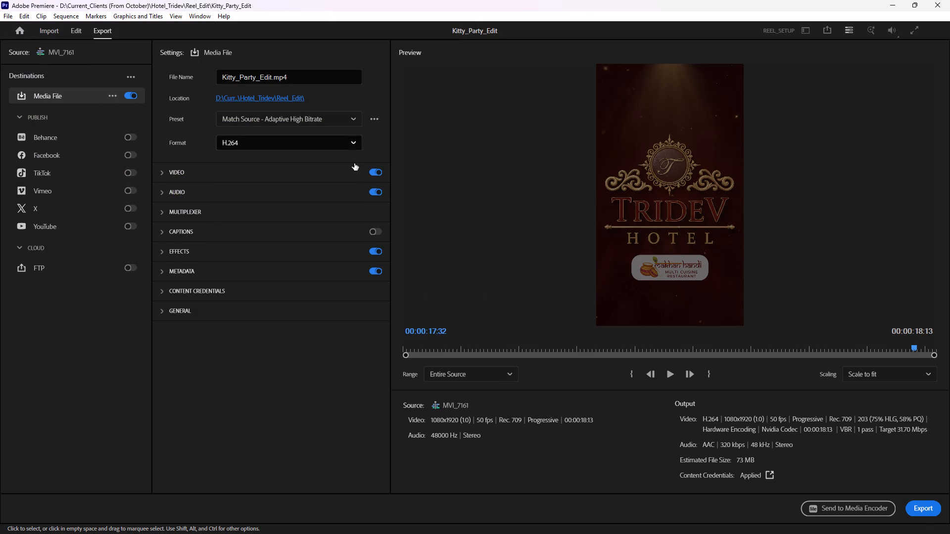
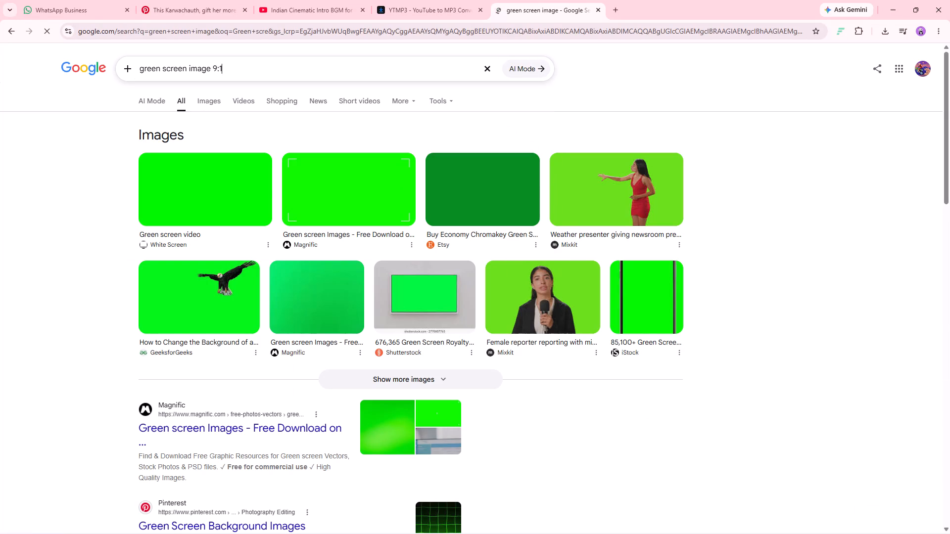
Search Google Images for "green screen image 9:16" and download the solid green vertical background from Unsplash.
key(Return)
click(202, 100)
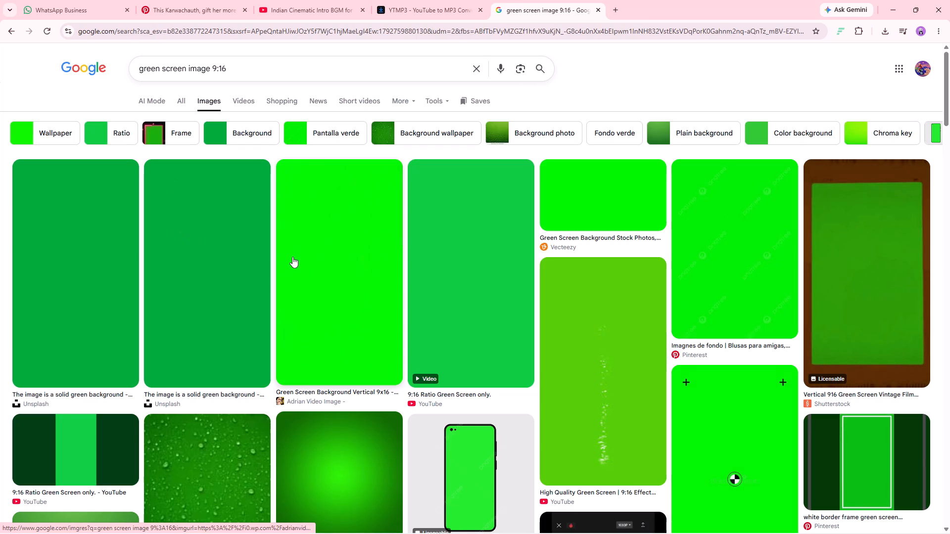
click(318, 254)
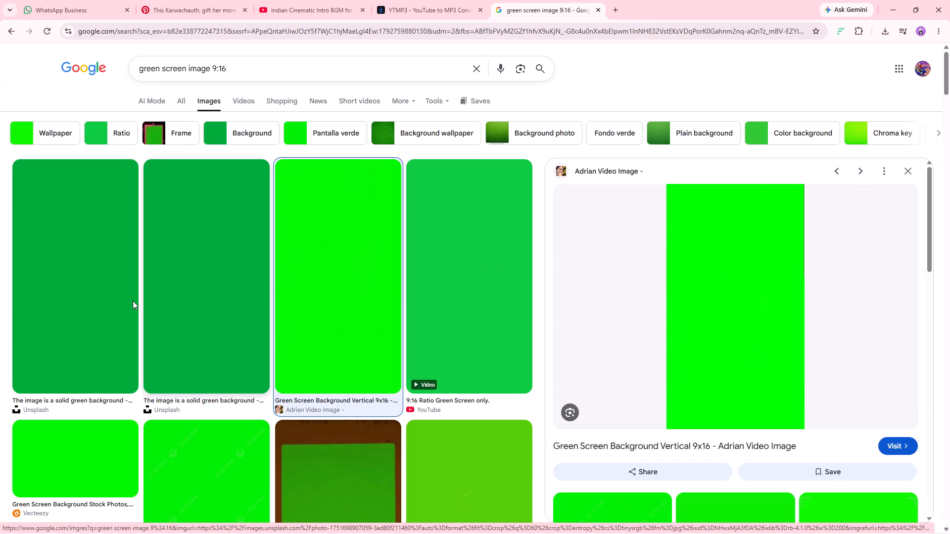
scroll(85, 303, down, 2)
scroll(85, 303, up, 3)
click(90, 297)
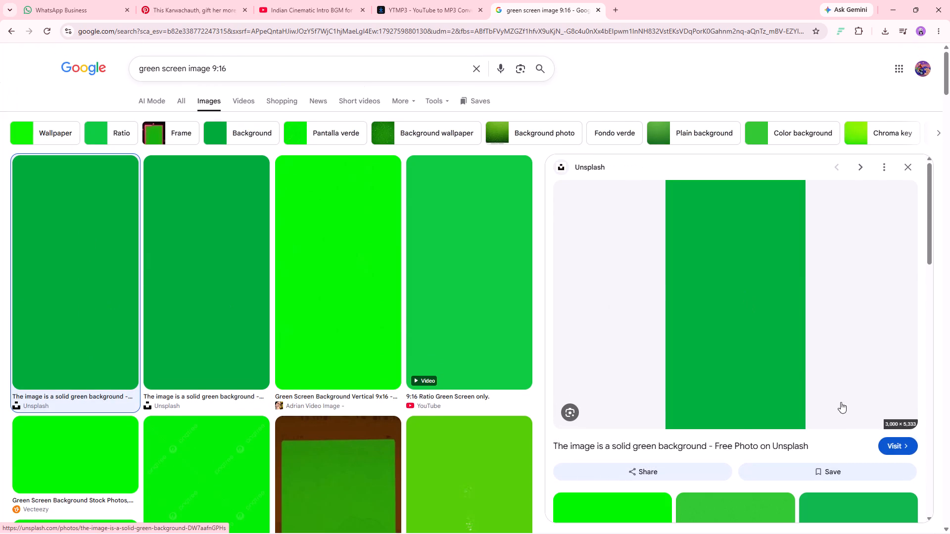
click(905, 448)
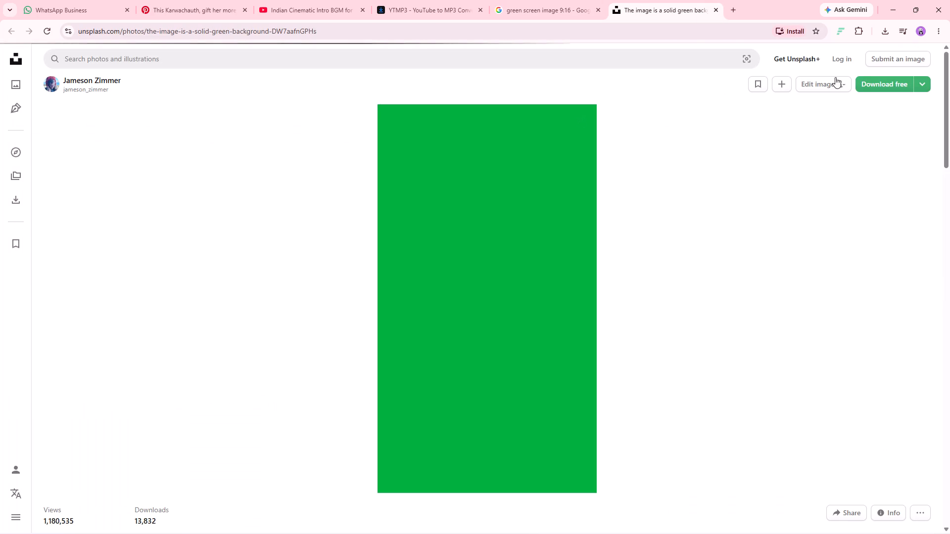
click(871, 82)
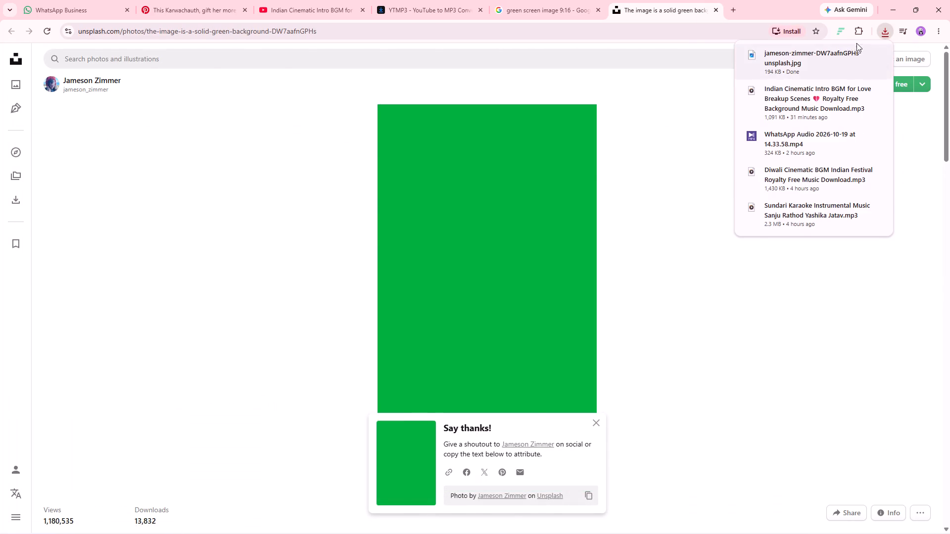
Move the downloaded green background image from the Downloads folder to the My_Workspace_2 (D:) drive.
click(859, 54)
click(676, 104)
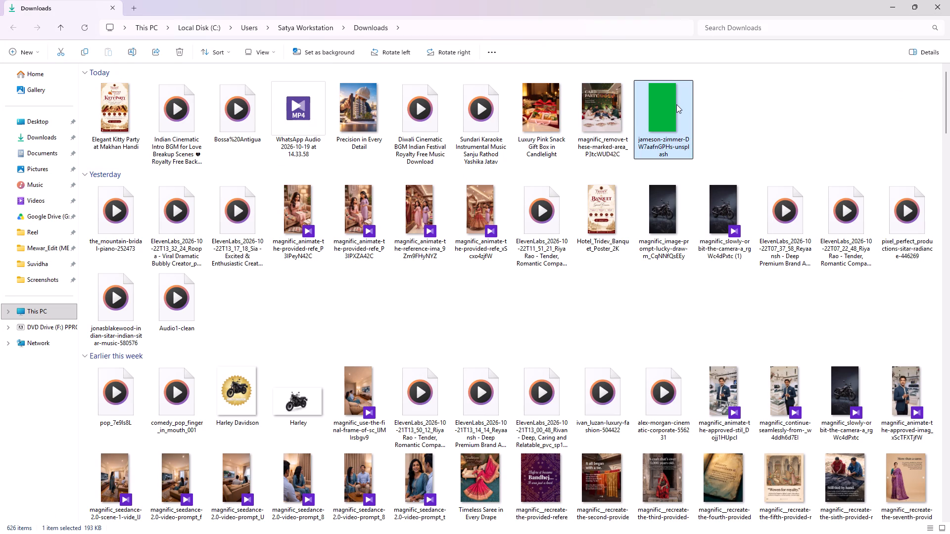
key(ctrl+x)
click(44, 315)
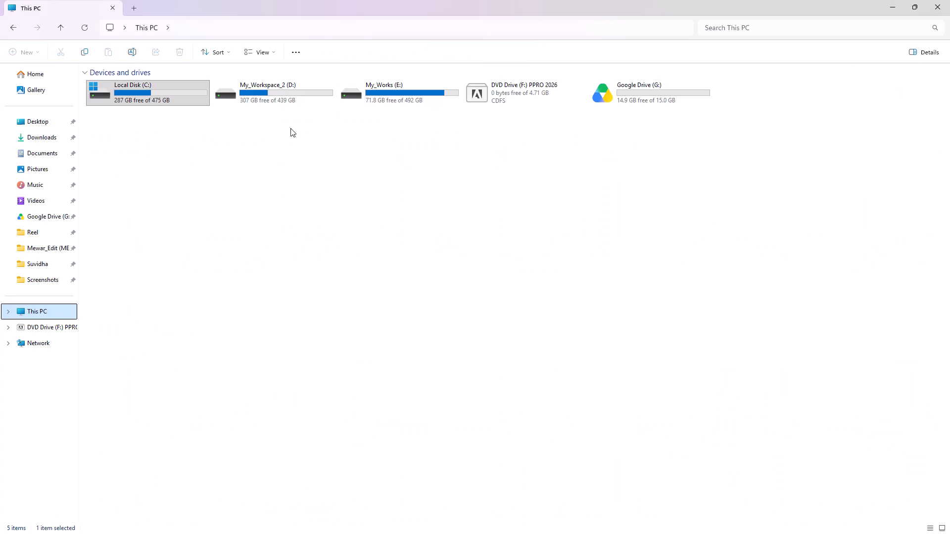
click(332, 191)
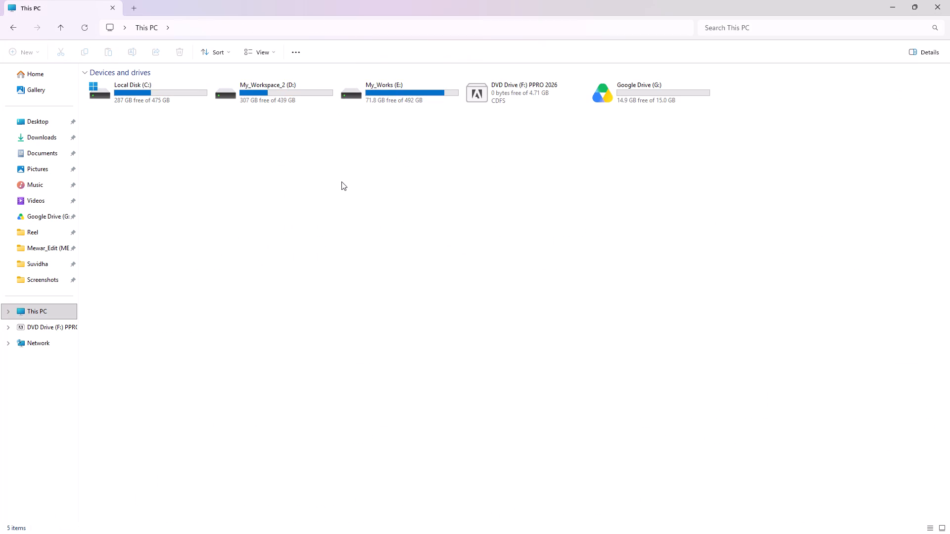
key(ctrl+v)
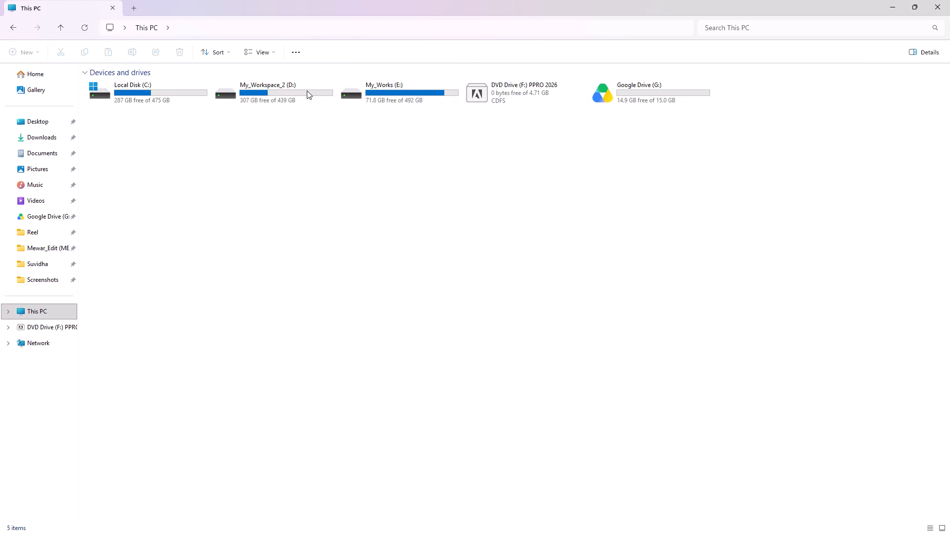
double_click(307, 90)
click(328, 221)
key(ctrl+v)
click(333, 216)
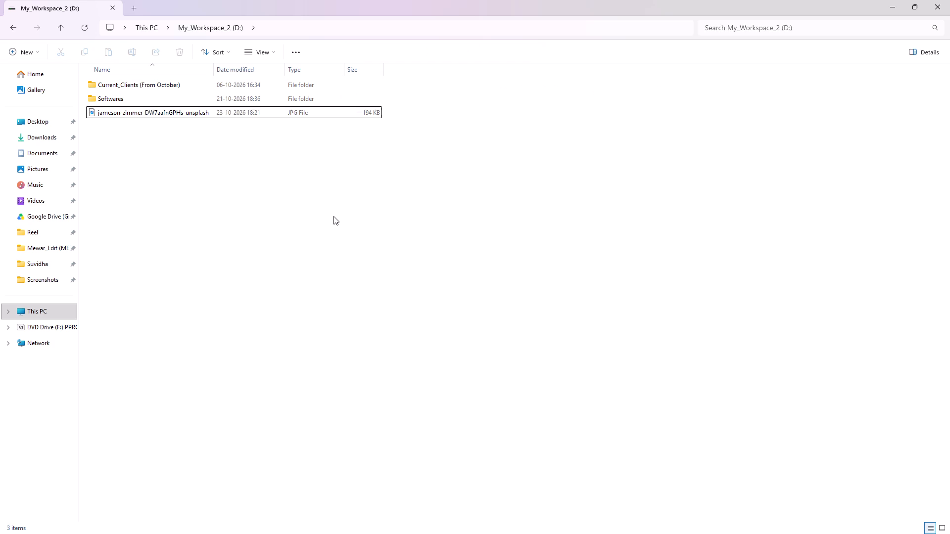
Rename the moved green background image as Green_Screen_Image.
click(146, 117)
key(F2)
text(Green)
text(_Scree)
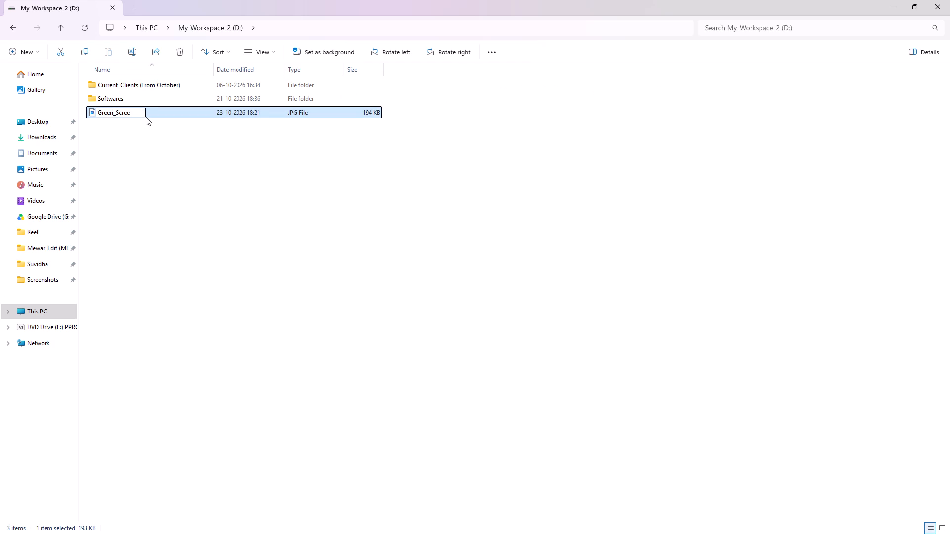
key(n)
key(shift+underscore)
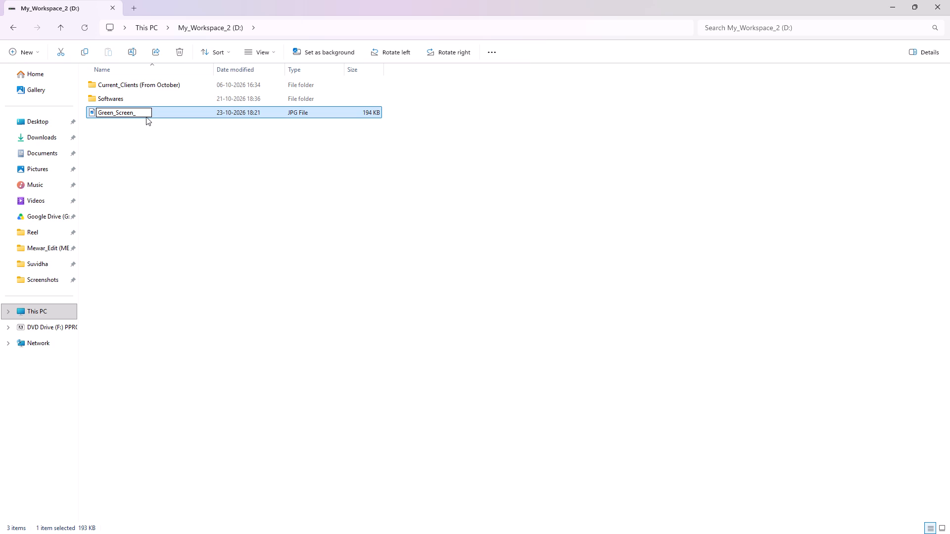
key(j)
key(BackSpace)
text(Image)
key(Return)
click(150, 162)
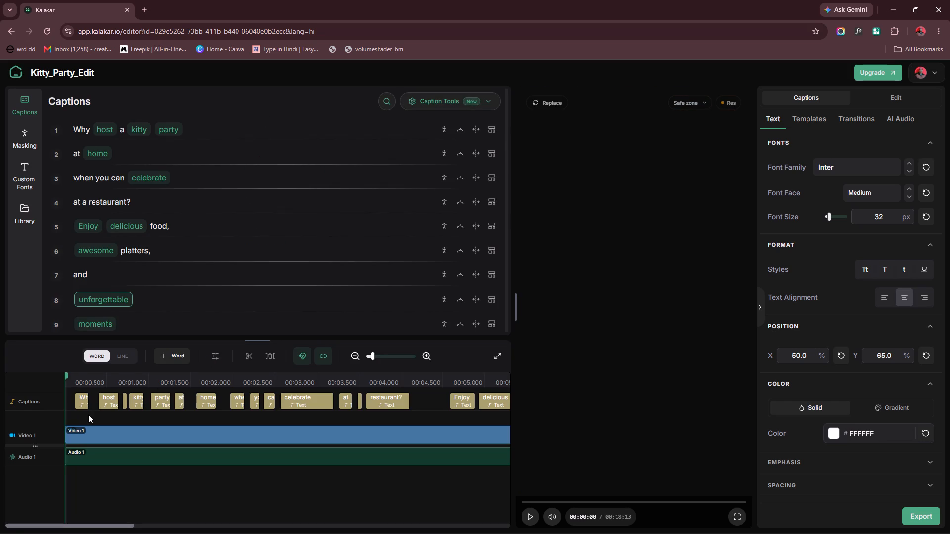
Play the opening of the captioned video to check the captions, then return the playhead to 00:00:04.
key(space)
key(space)
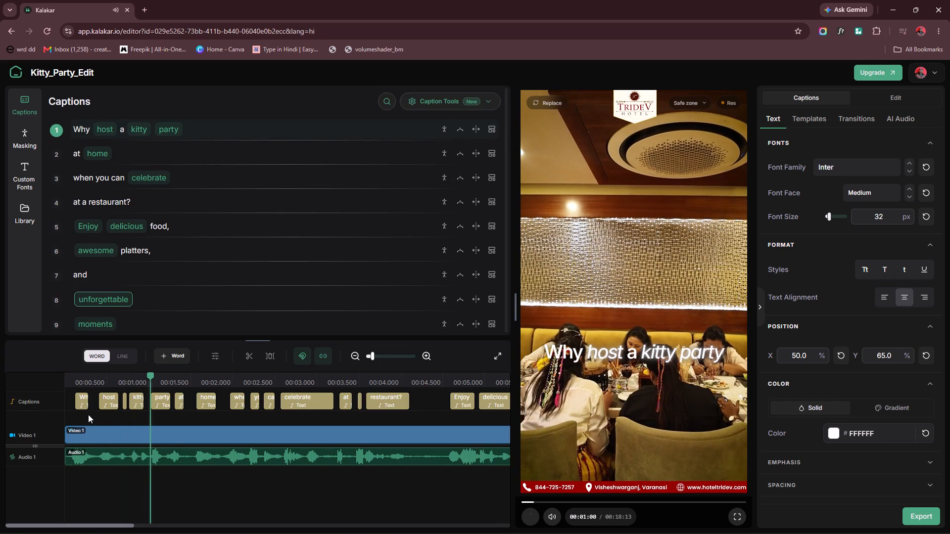
drag(150, 372, 92, 369)
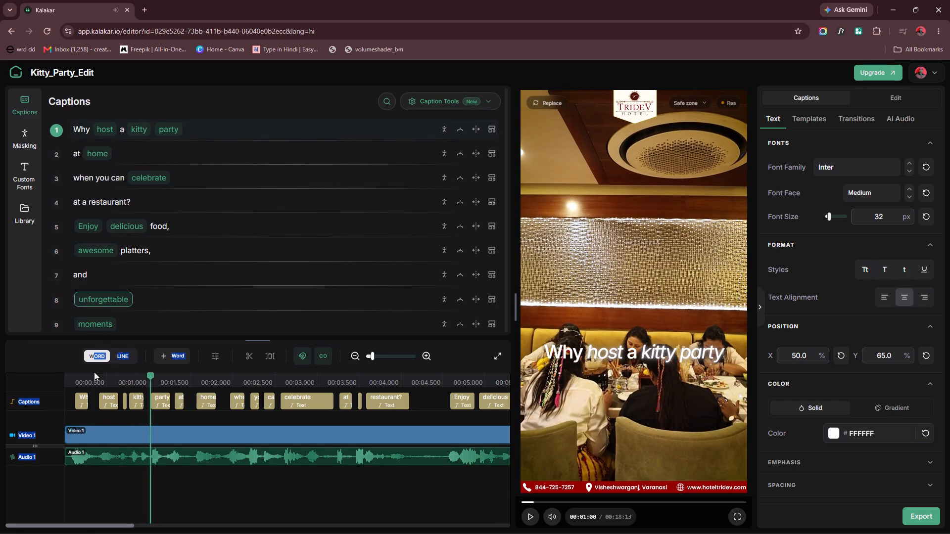
click(84, 382)
click(71, 366)
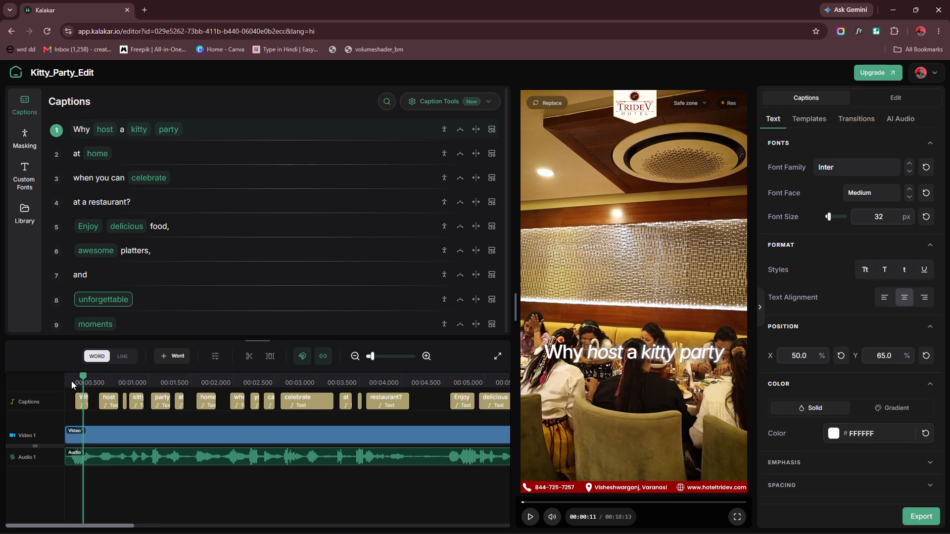
click(71, 381)
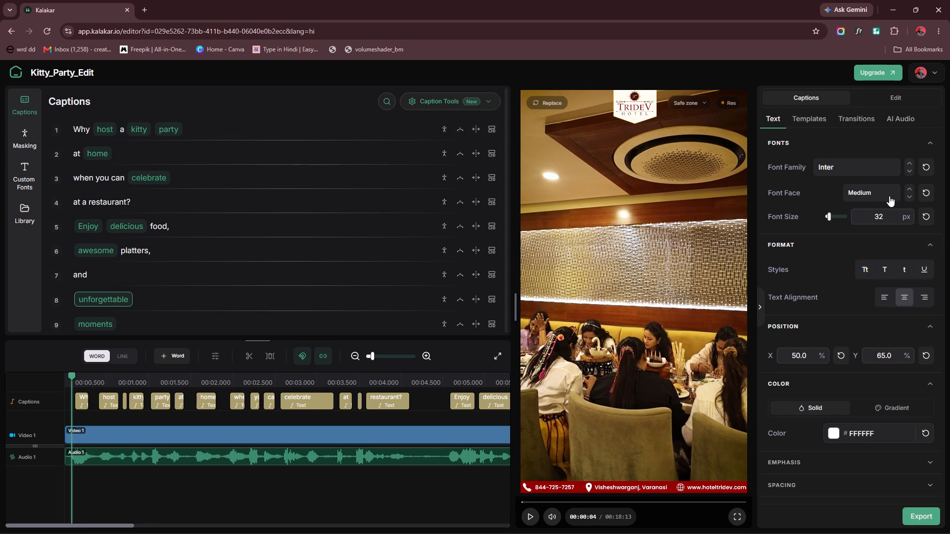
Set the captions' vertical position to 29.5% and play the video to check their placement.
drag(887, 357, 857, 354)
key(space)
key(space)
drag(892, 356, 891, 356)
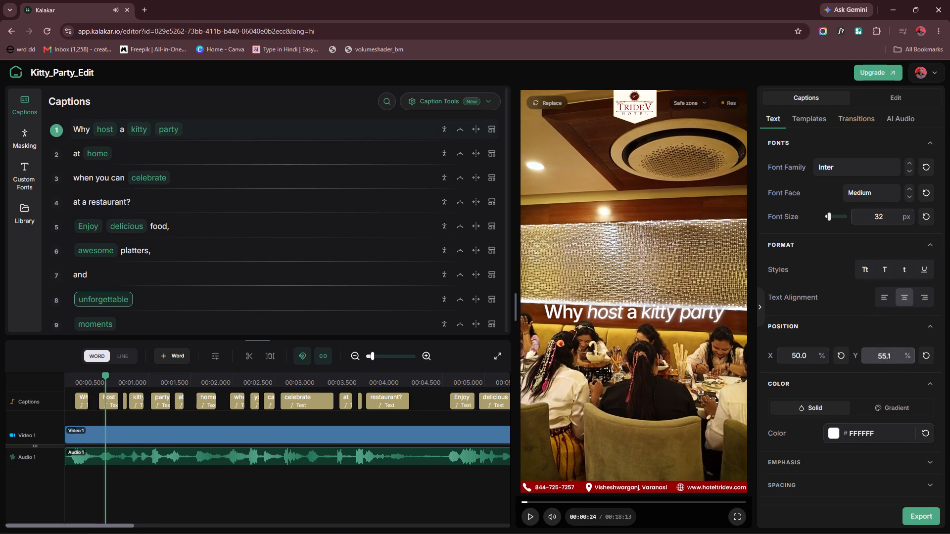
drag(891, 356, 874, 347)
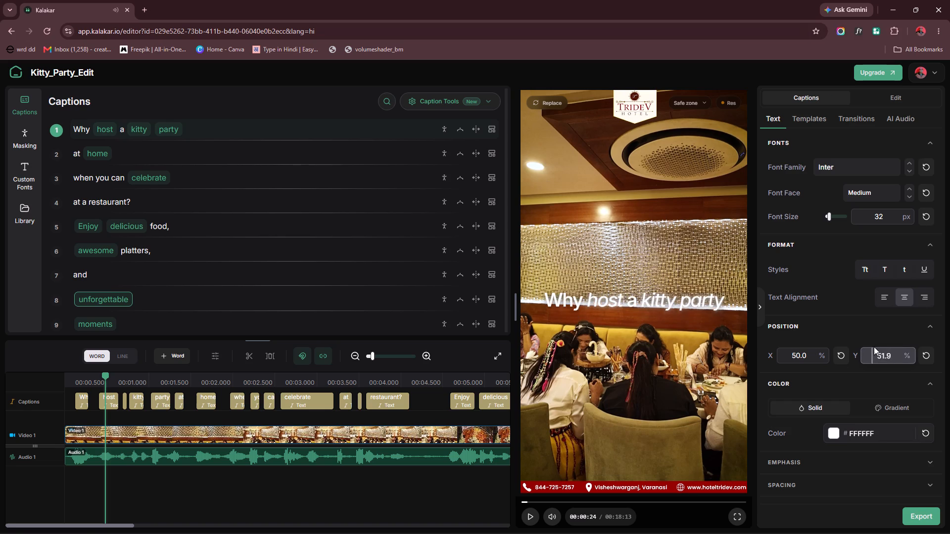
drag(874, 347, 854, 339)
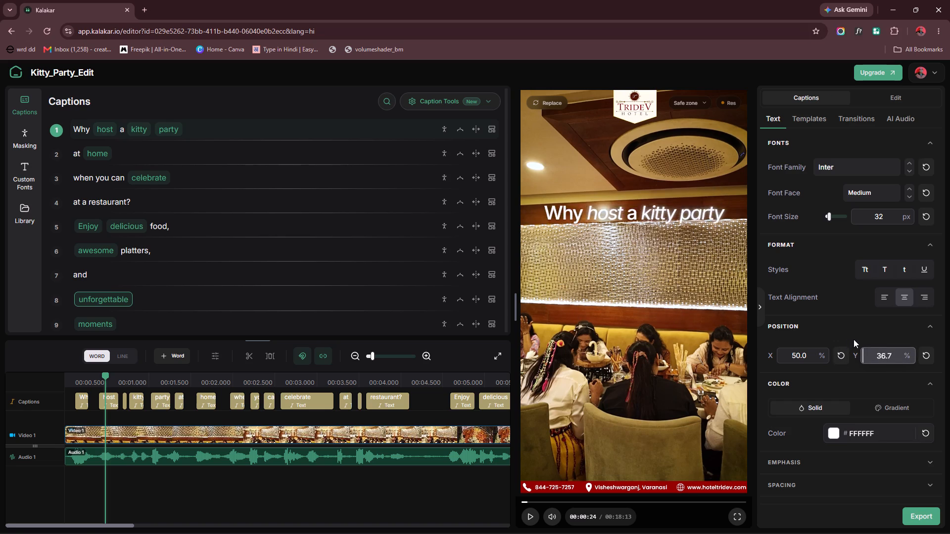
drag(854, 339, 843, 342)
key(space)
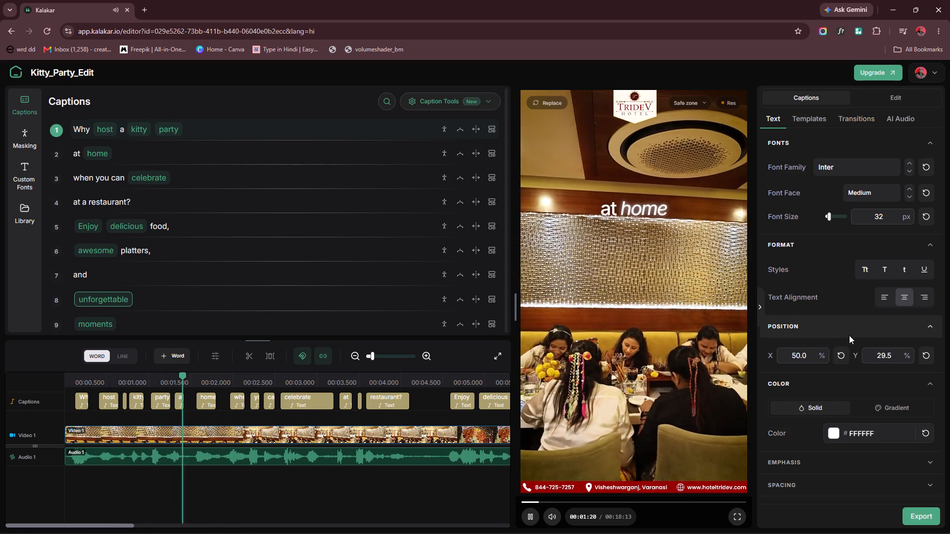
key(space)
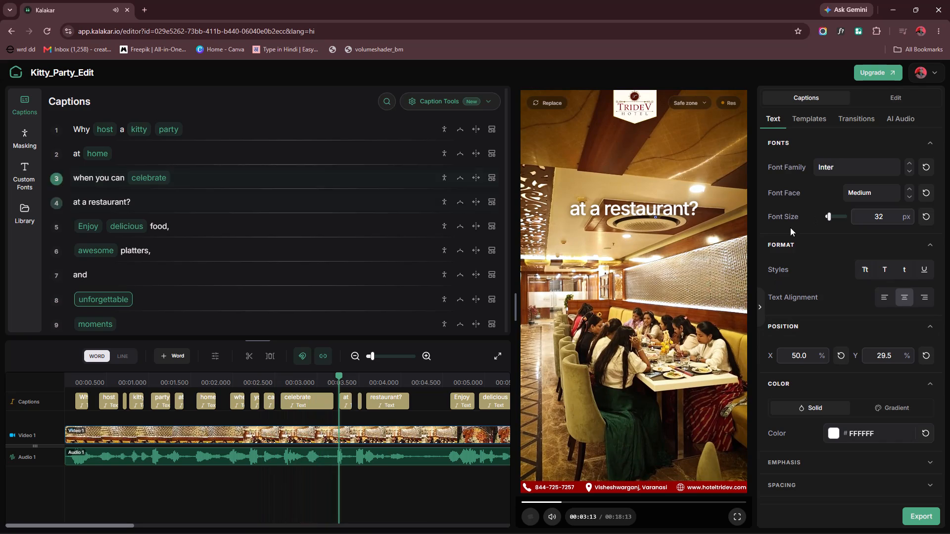
Apply the built-in Delhi template to the captions.
click(799, 120)
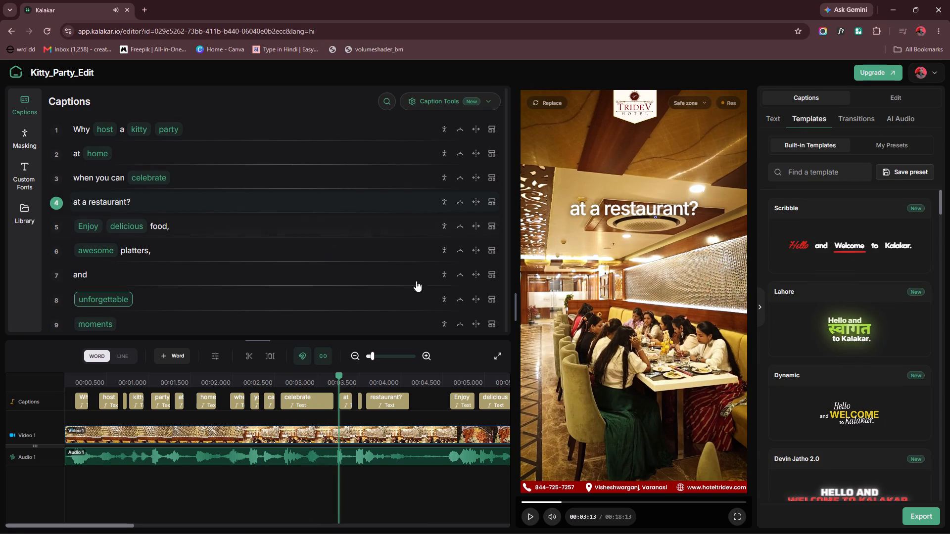
scroll(857, 298, down, 7)
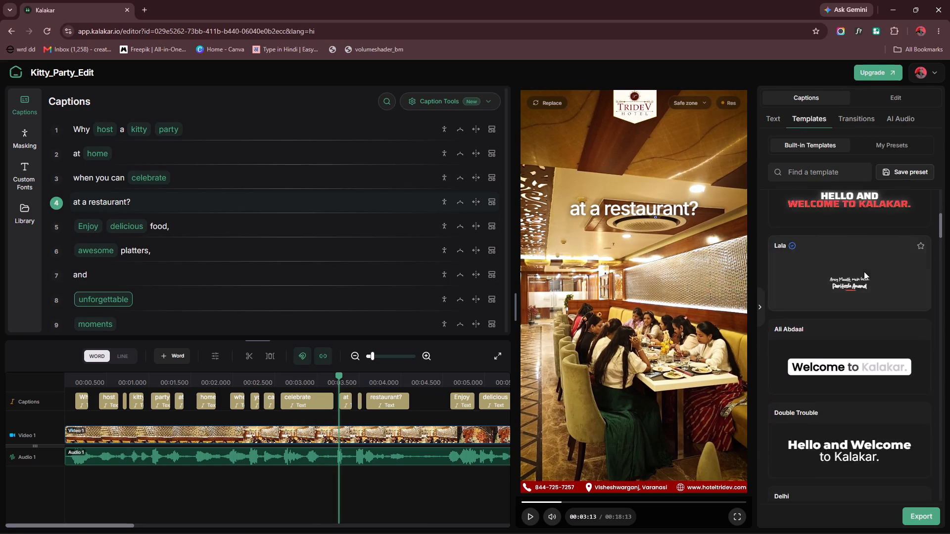
scroll(864, 271, down, 5)
scroll(865, 262, up, 2)
scroll(865, 262, down, 2)
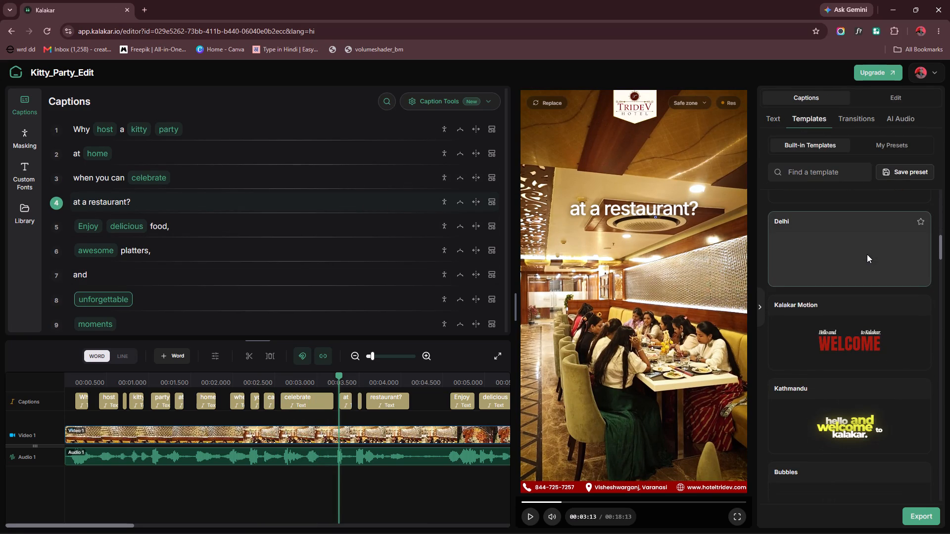
click(867, 254)
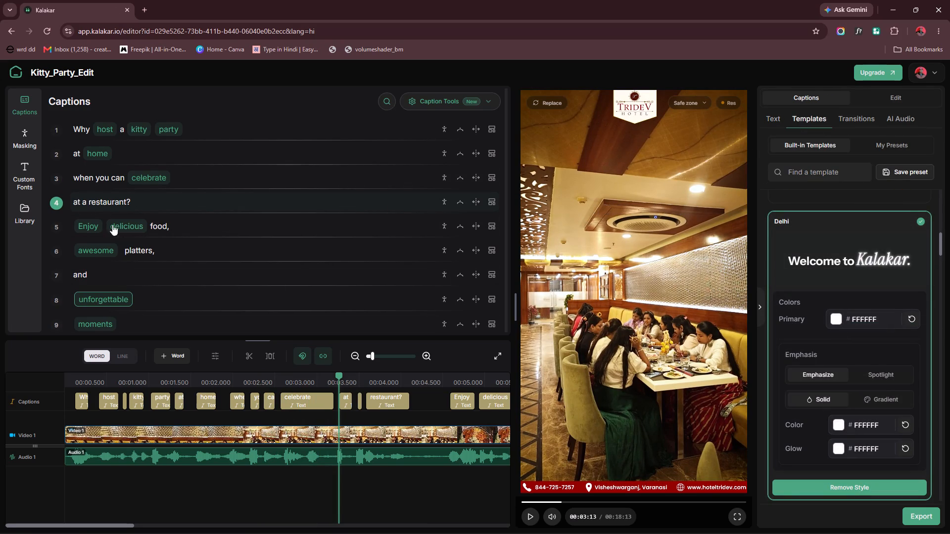
Emphasize the word "restaurant?" in caption 4.
click(110, 204)
click(129, 228)
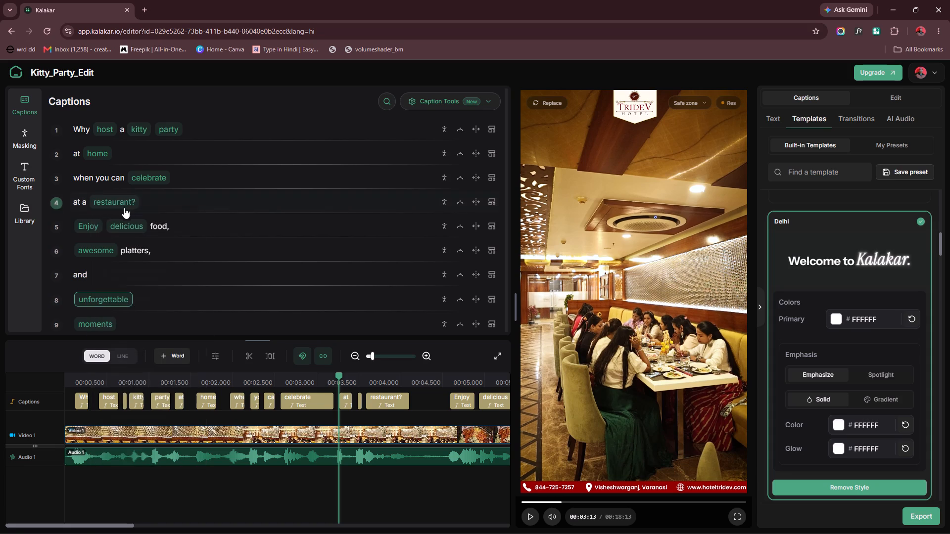
Capitalize the words in caption 1 so they read "Kitty" and "Party".
double_click(135, 128)
click(137, 133)
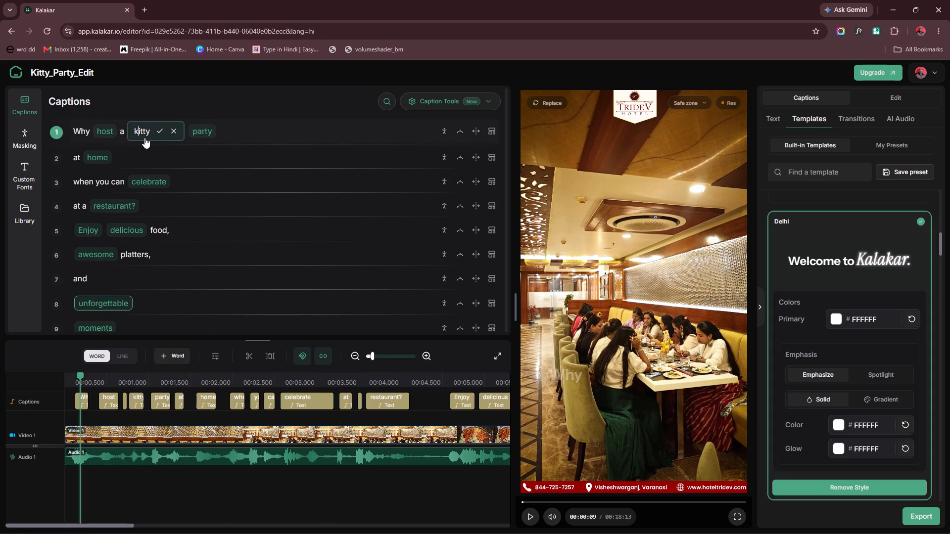
key(BackSpace)
key(shift+k)
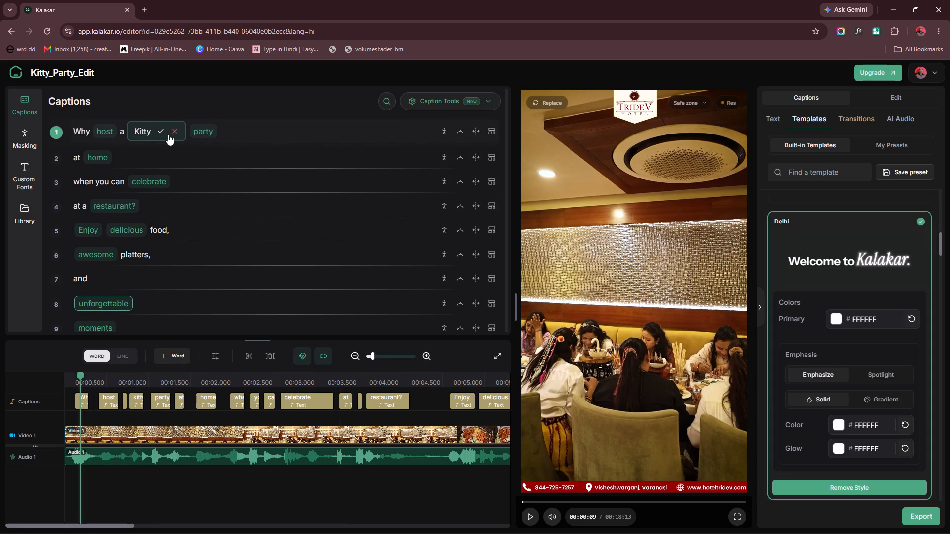
click(162, 132)
double_click(171, 130)
click(167, 133)
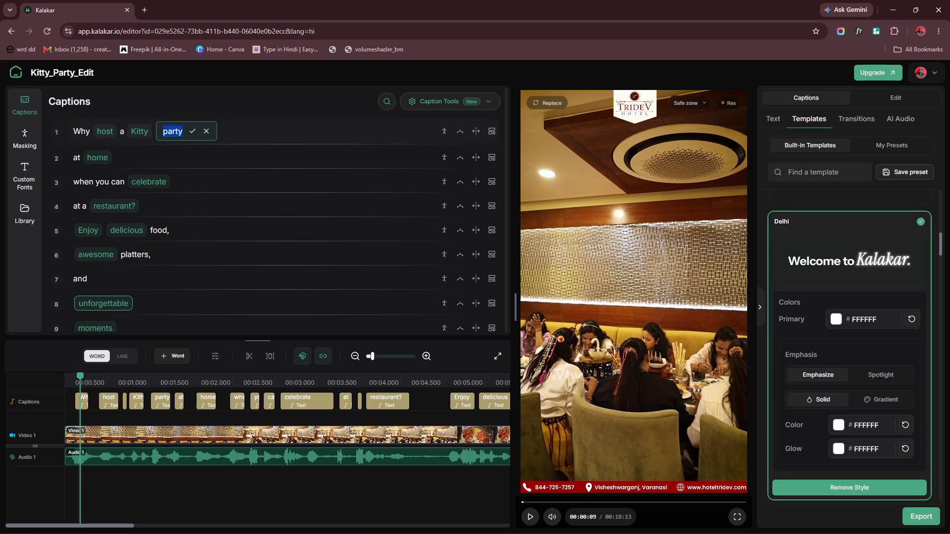
key(BackSpace)
key(shift+p)
click(195, 130)
Capitalize the emphasized word in caption 2 as "Home".
double_click(88, 156)
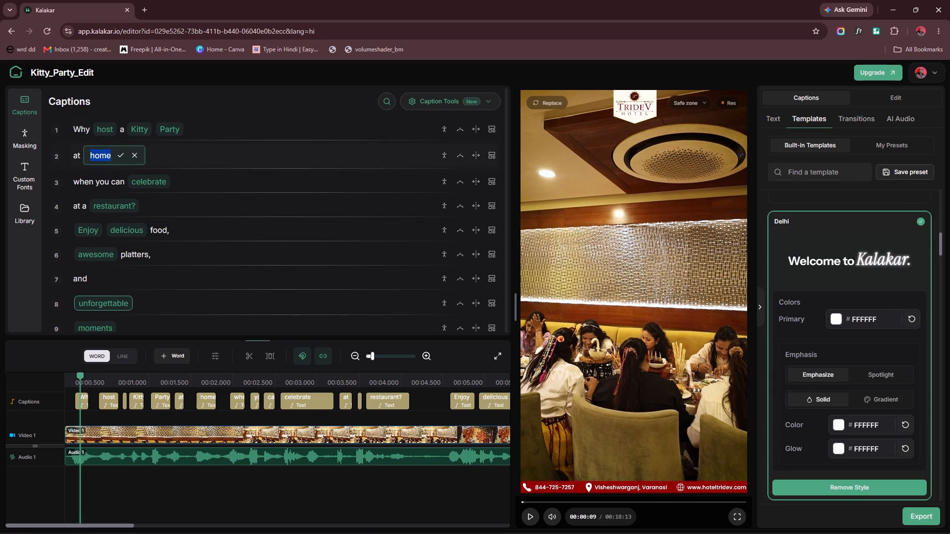
click(94, 157)
key(BackSpace)
key(shift+h)
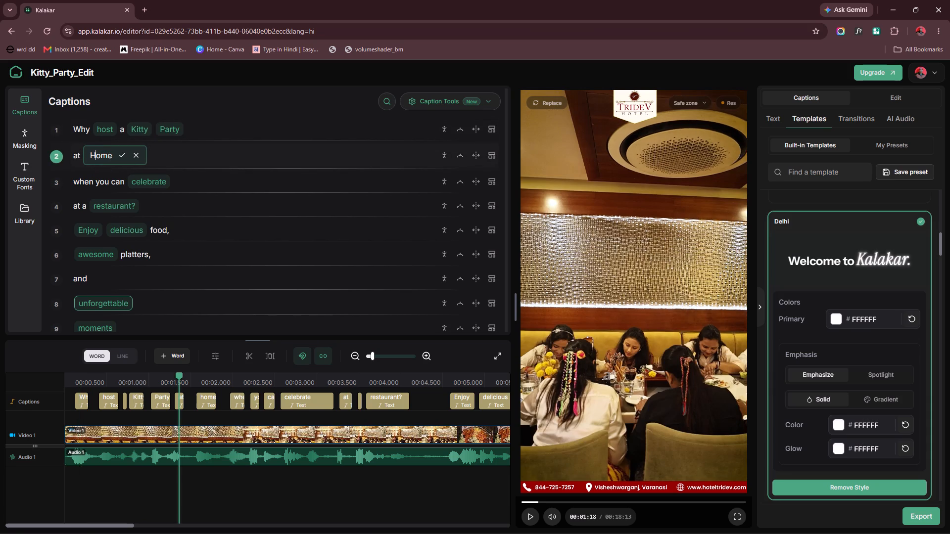
click(126, 157)
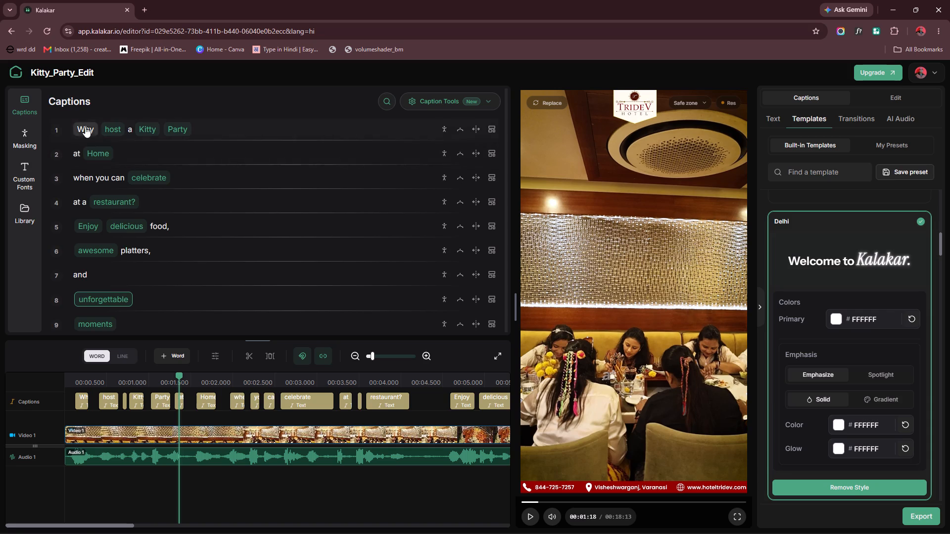
Remove the emphasis from the word "host" in caption 1.
double_click(99, 131)
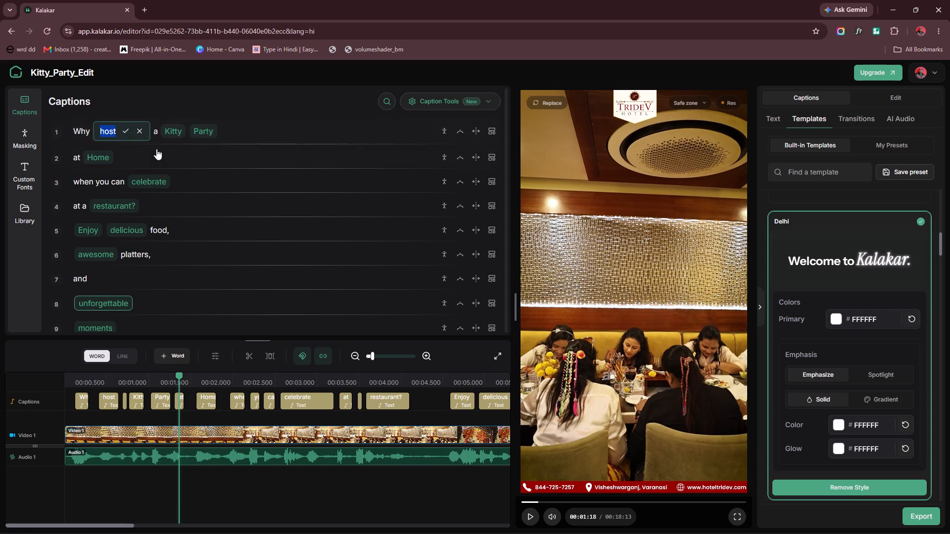
click(137, 130)
click(104, 128)
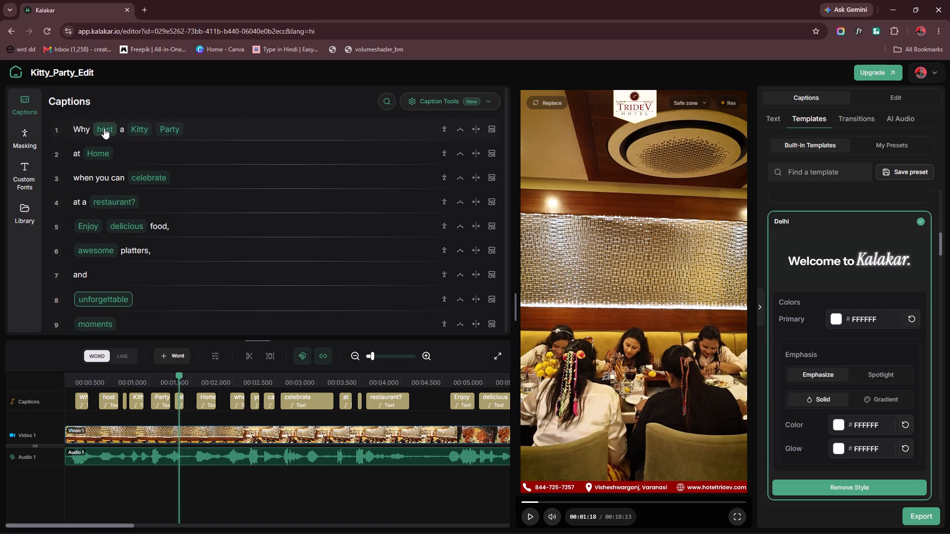
click(128, 153)
click(253, 157)
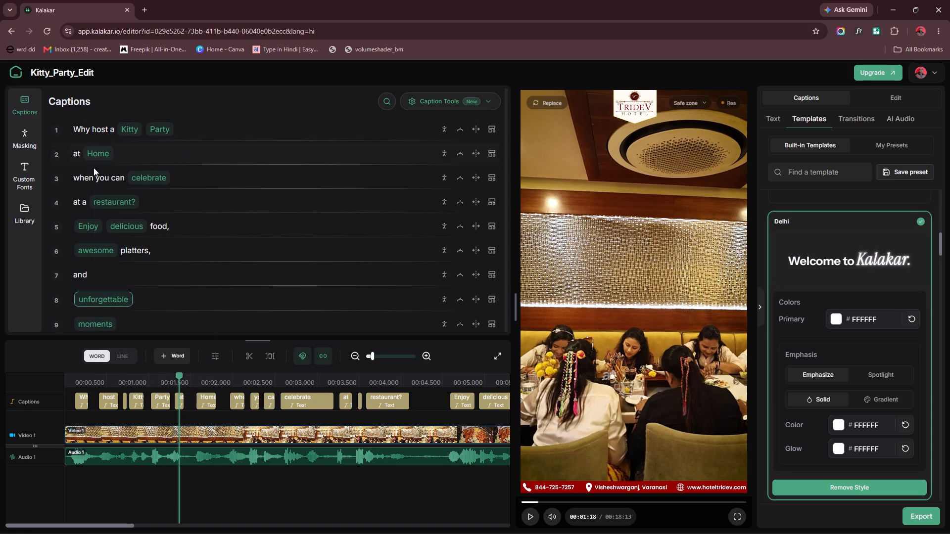
Capitalize the emphasized word in caption 3 as "Celebrate".
double_click(136, 178)
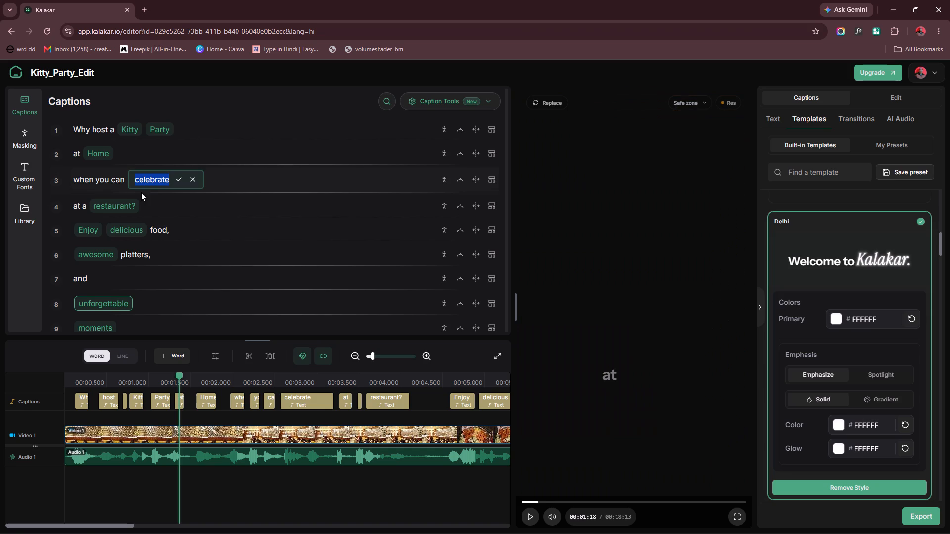
click(138, 181)
key(BackSpace)
key(shift+c)
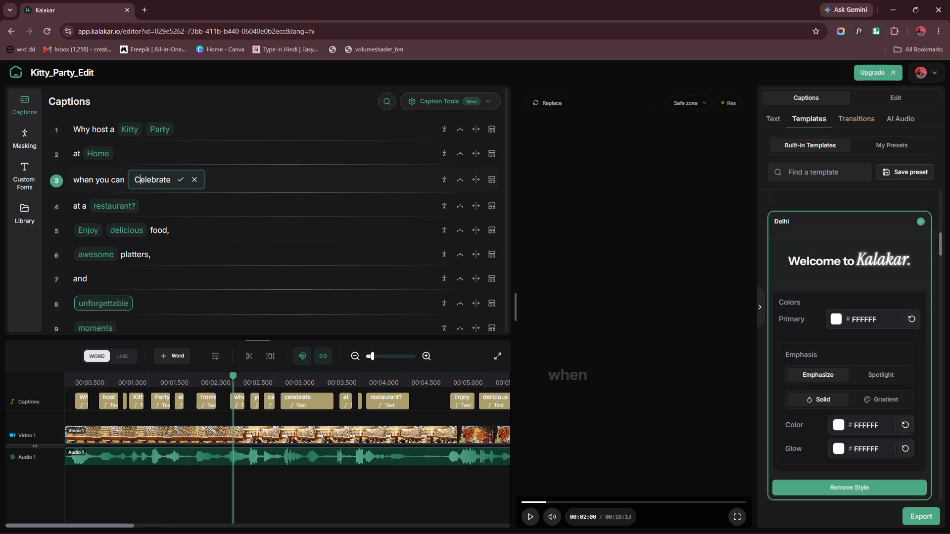
click(182, 178)
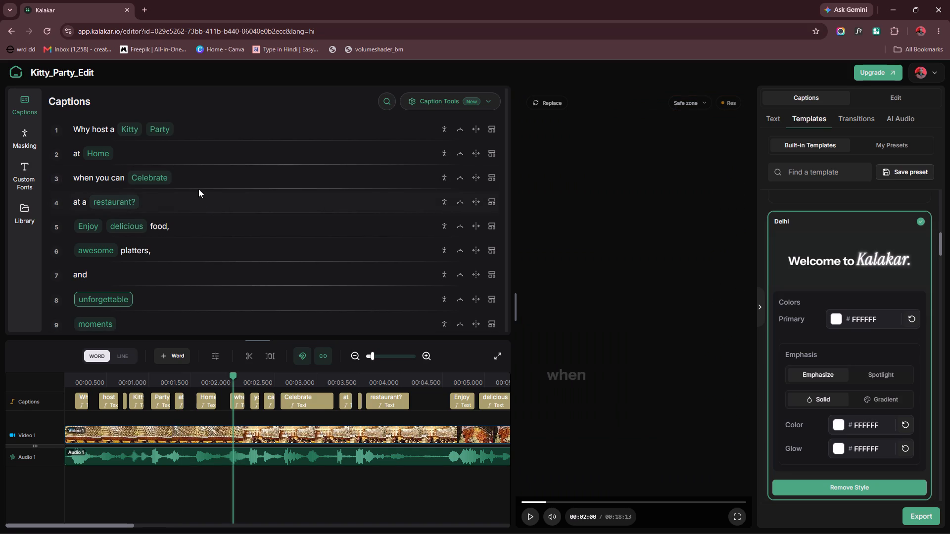
Capitalize the emphasized word in caption 4 as "Restaurant?".
double_click(98, 196)
click(98, 207)
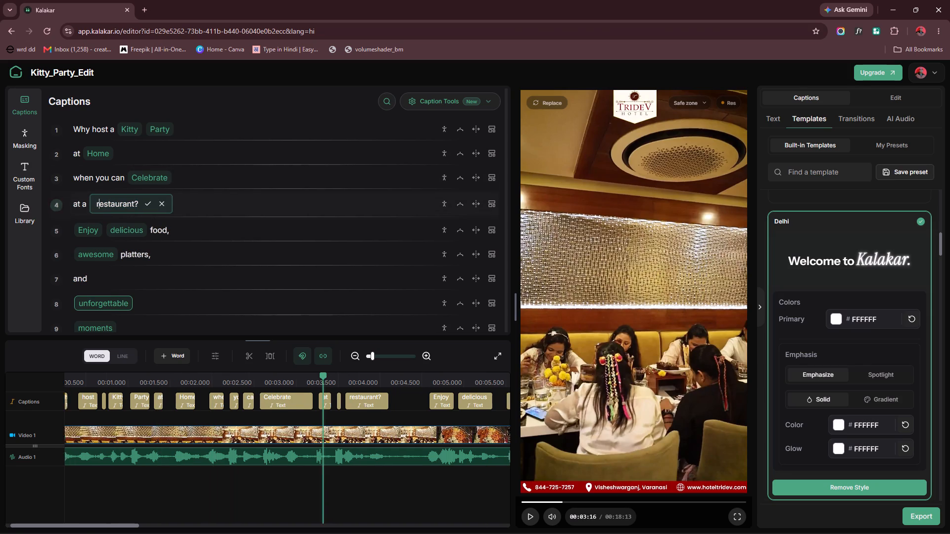
key(BackSpace)
key(shift+r)
click(150, 202)
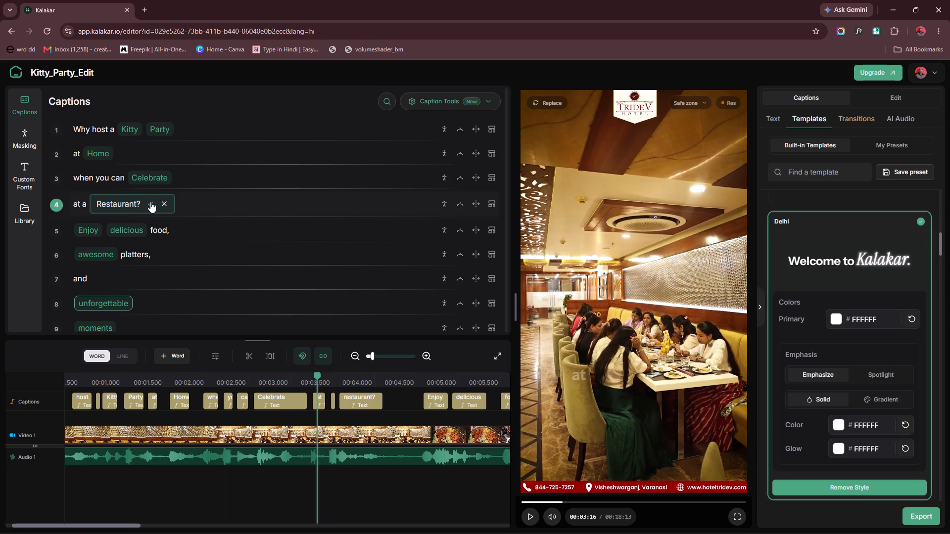
Capitalize the second word in caption 5 as "Delicious".
double_click(109, 226)
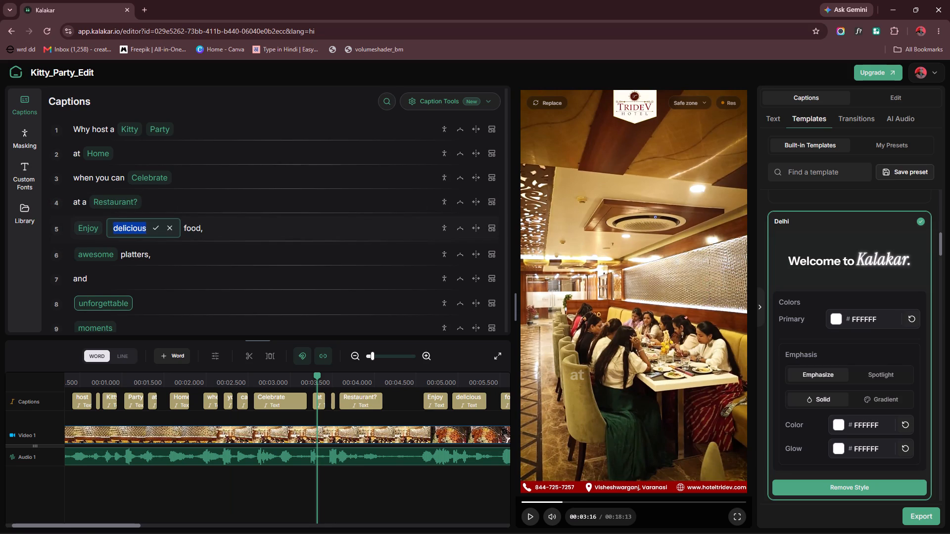
click(118, 227)
key(BackSpace)
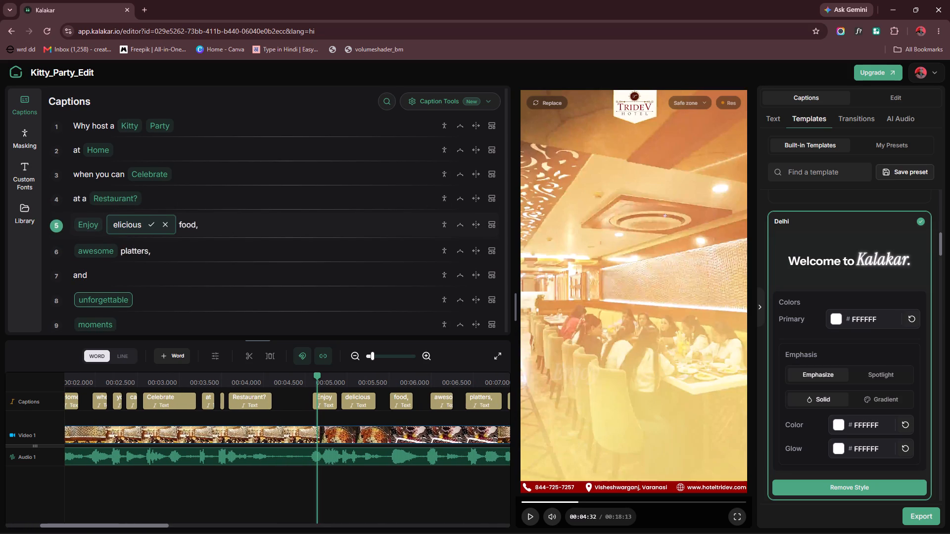
key(shift+d)
click(157, 224)
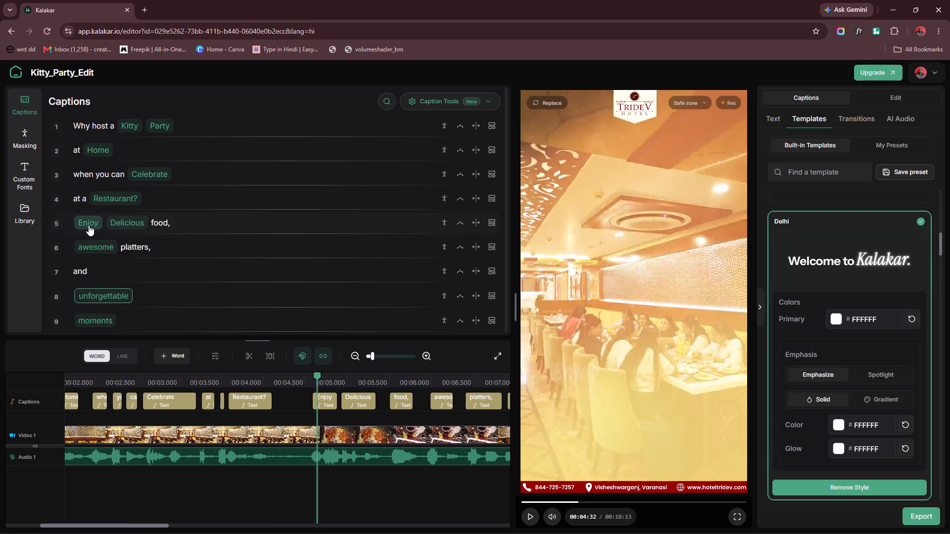
Remove the emphasis from "Enjoy" in caption 5 and "awesome" in caption 6.
click(89, 225)
click(111, 242)
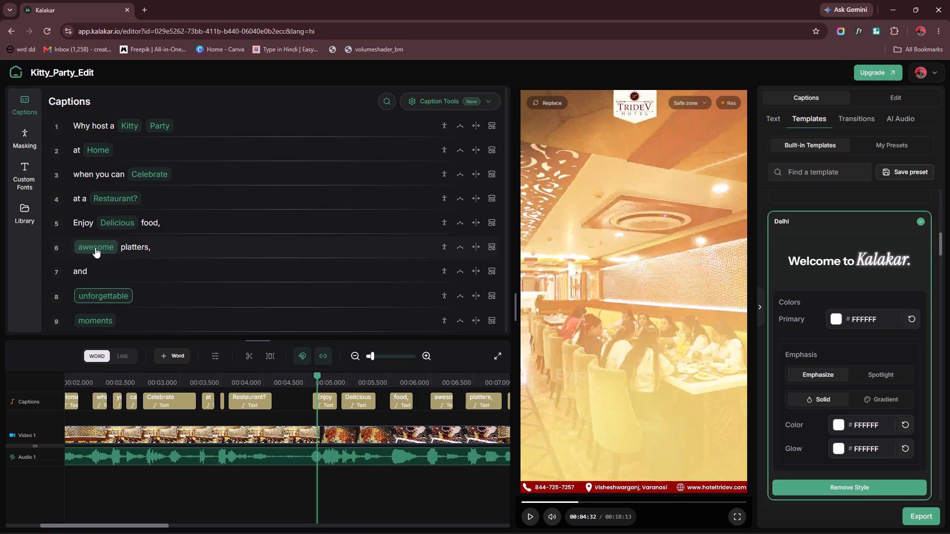
double_click(94, 248)
click(139, 246)
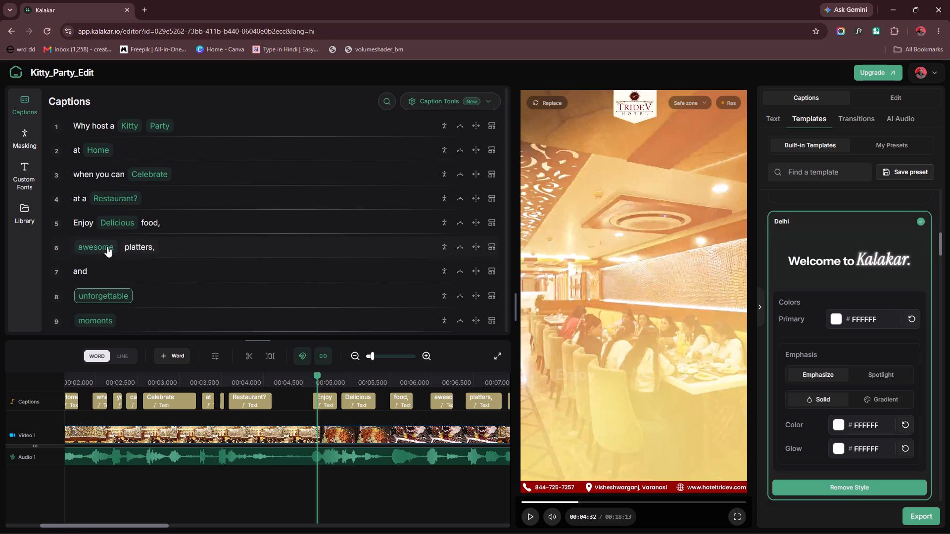
click(100, 244)
click(113, 263)
Capitalize both words of caption 6 so it reads "Awesome Platters,".
double_click(83, 248)
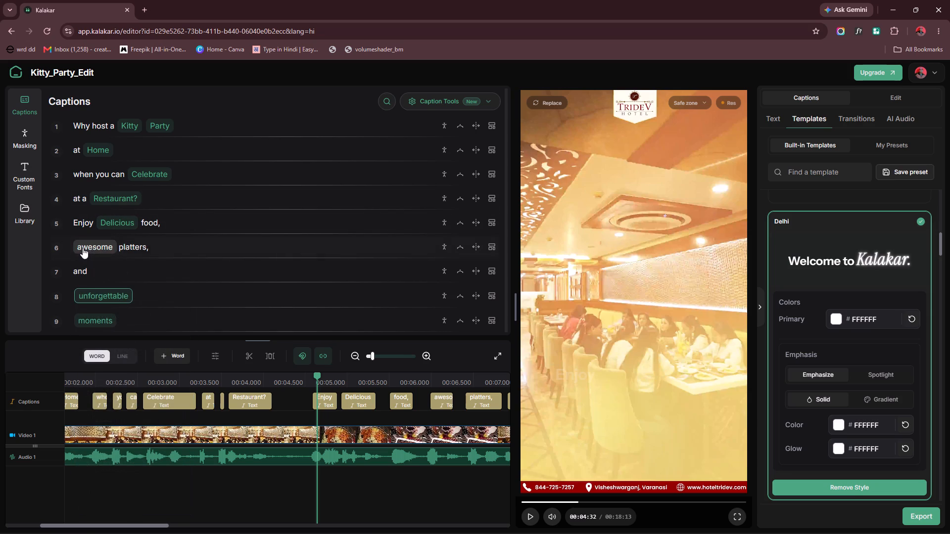
click(84, 251)
key(BackSpace)
key(shift+a)
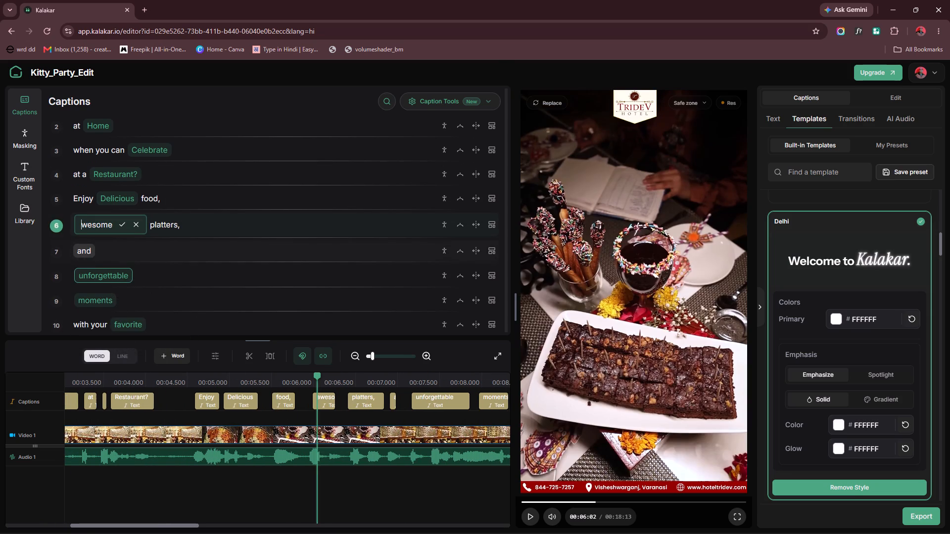
click(126, 224)
double_click(121, 225)
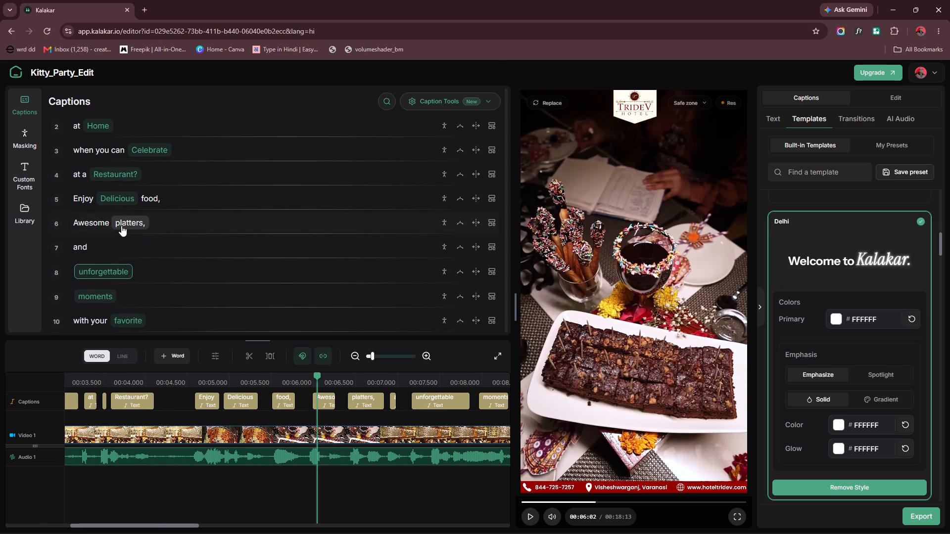
click(123, 226)
key(BackSpace)
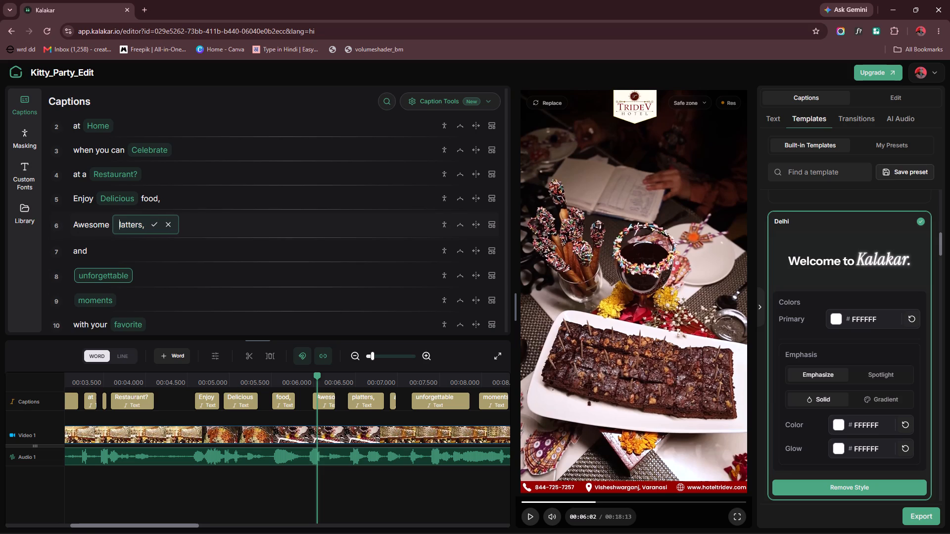
key(shift+p)
click(160, 223)
Emphasize the word "Platters," in caption 6.
click(132, 219)
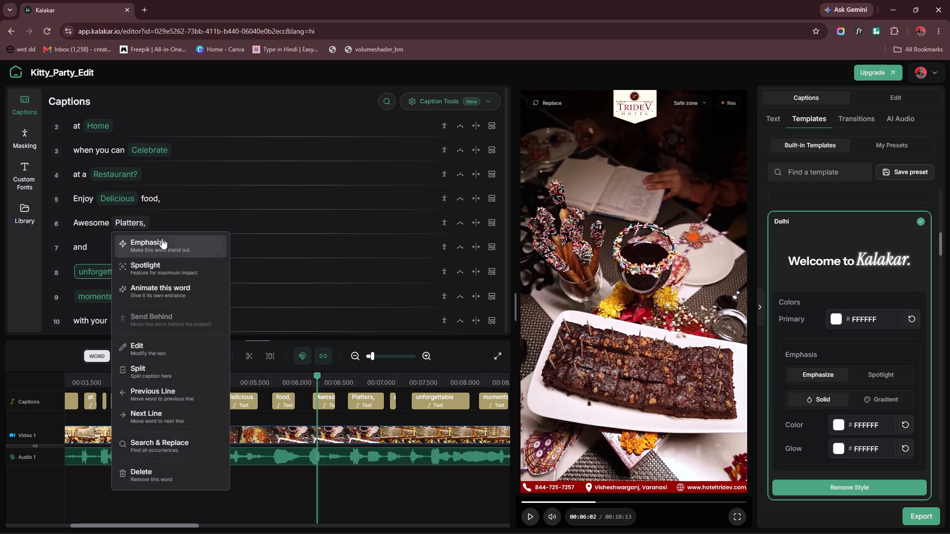
click(162, 238)
Capitalize the word in caption 8 so it reads "Unforgettable".
double_click(86, 275)
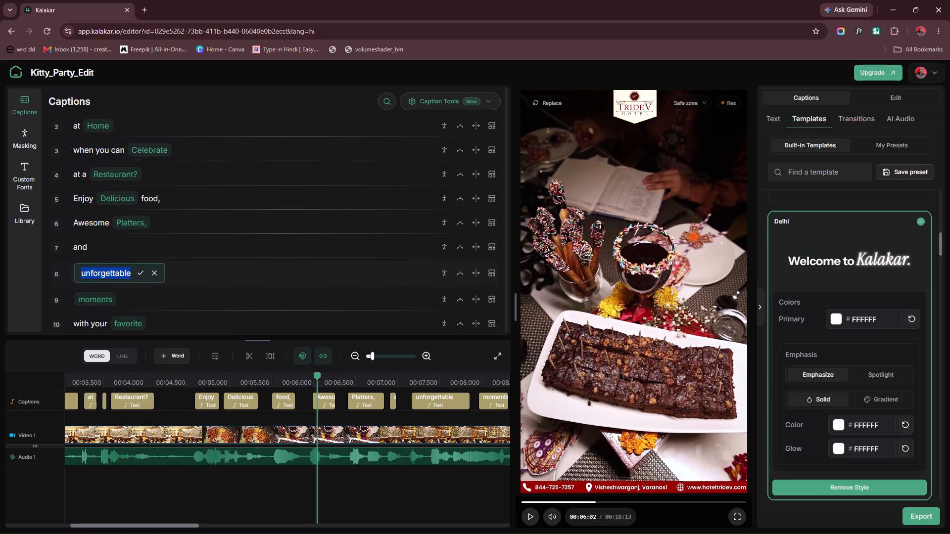
click(87, 270)
key(BackSpace)
key(shift+u)
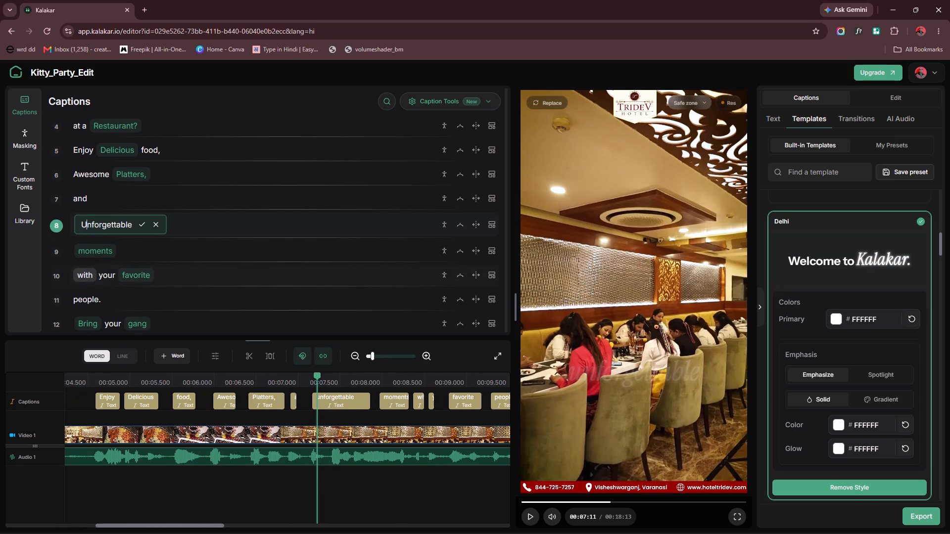
click(141, 224)
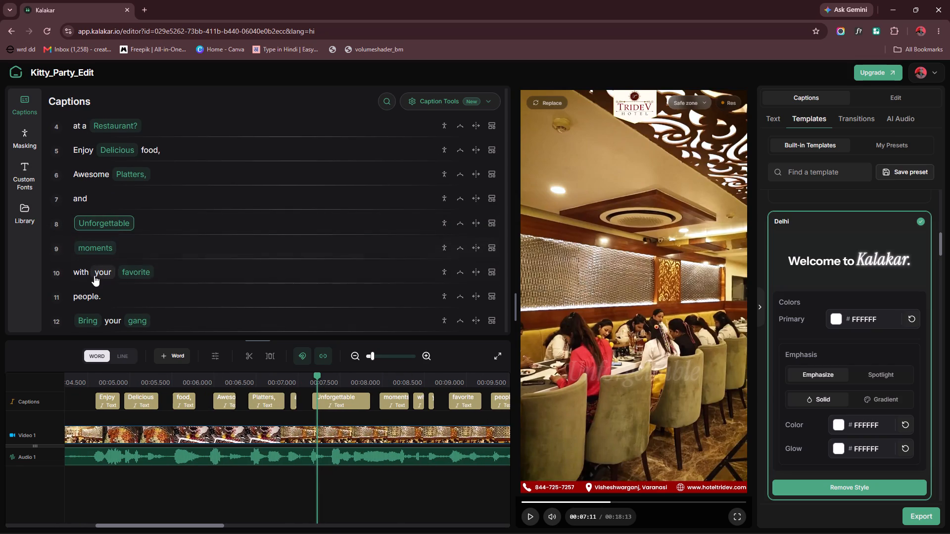
Capitalize the emphasized word in caption 10 as "Favorite".
click(94, 251)
click(225, 242)
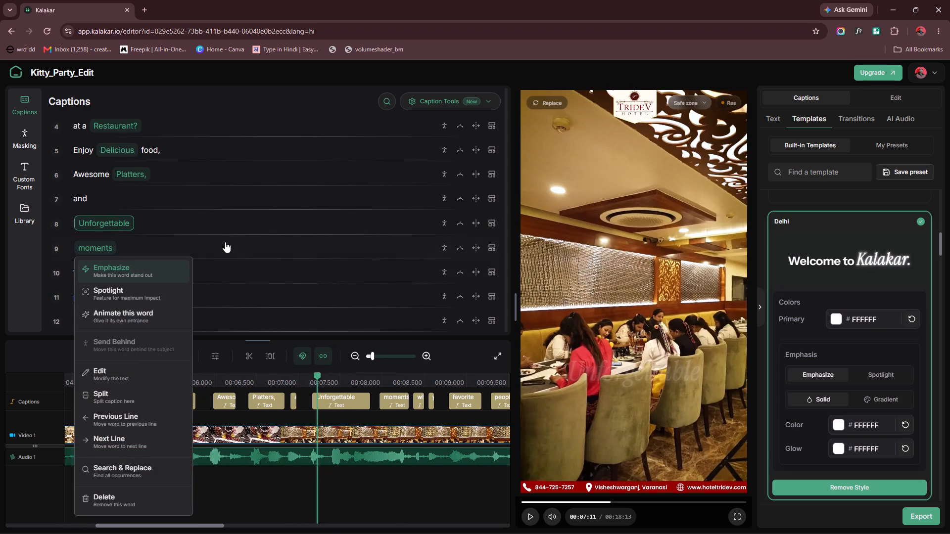
double_click(117, 251)
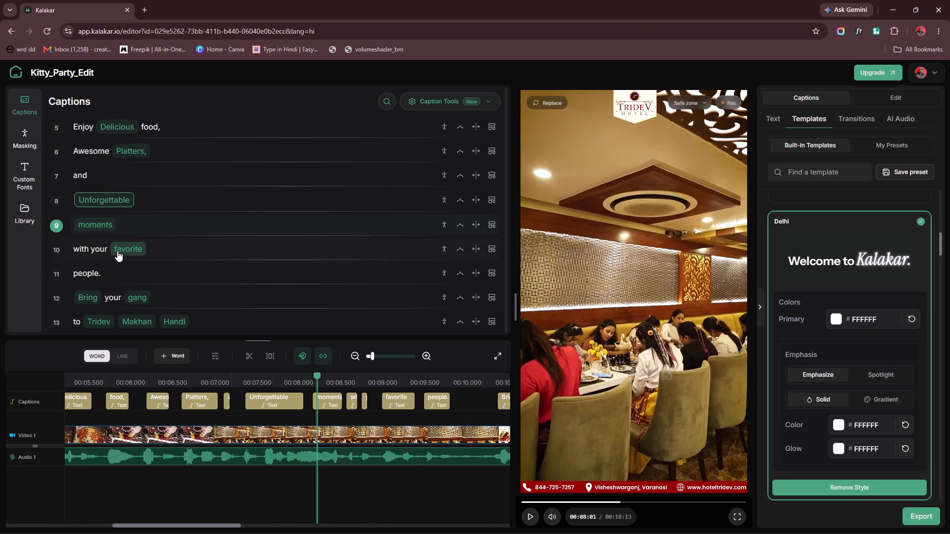
click(119, 252)
key(BackSpace)
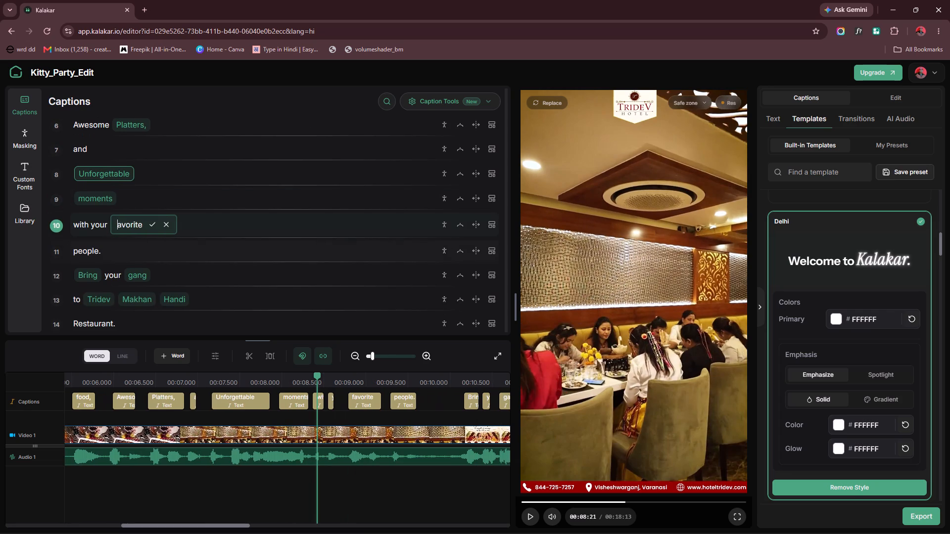
key(shift+f)
click(161, 222)
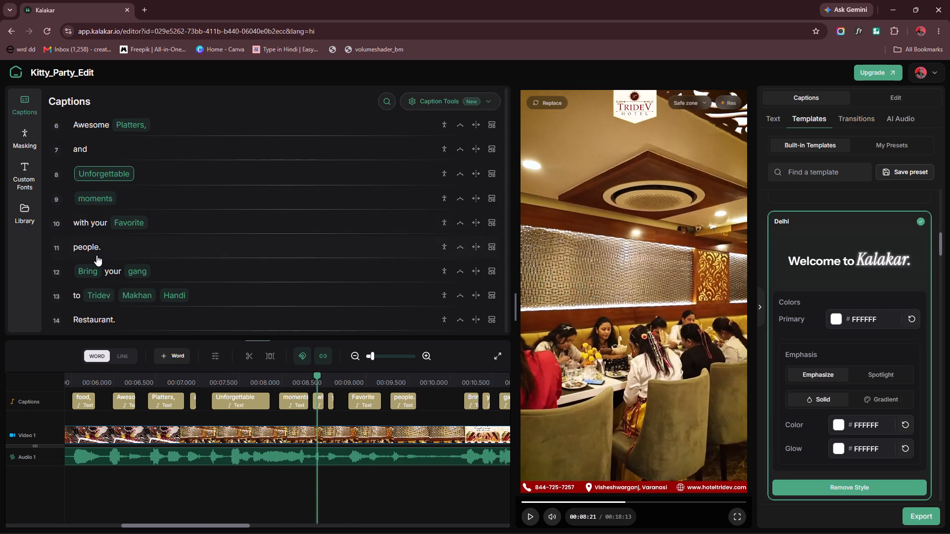
Move the word "people." from caption 11 to the end of the previous line, caption 10.
click(85, 249)
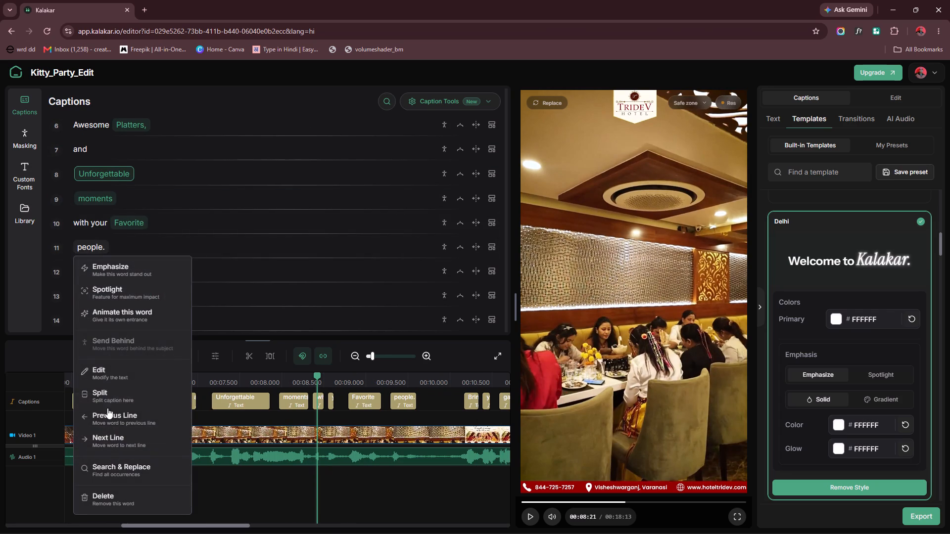
click(104, 415)
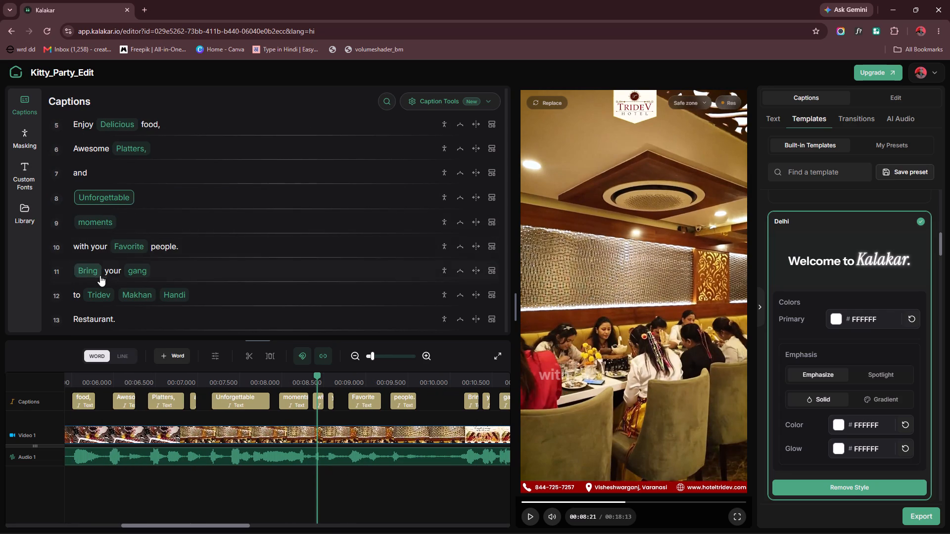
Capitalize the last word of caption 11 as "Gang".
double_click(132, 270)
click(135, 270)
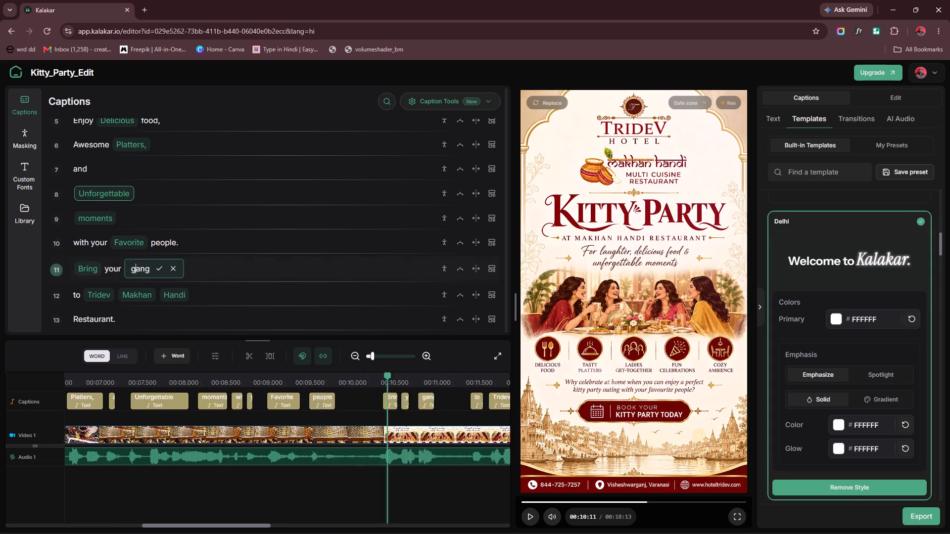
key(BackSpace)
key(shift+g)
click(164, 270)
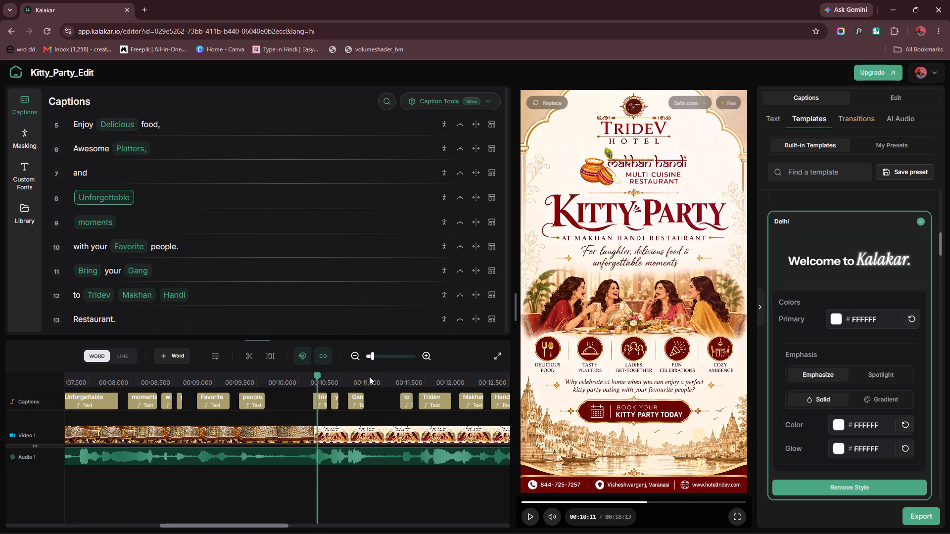
Delete all timeline caption words from "Bring your Gang" through "Restaurant.", covering captions 11 to 13.
click(371, 356)
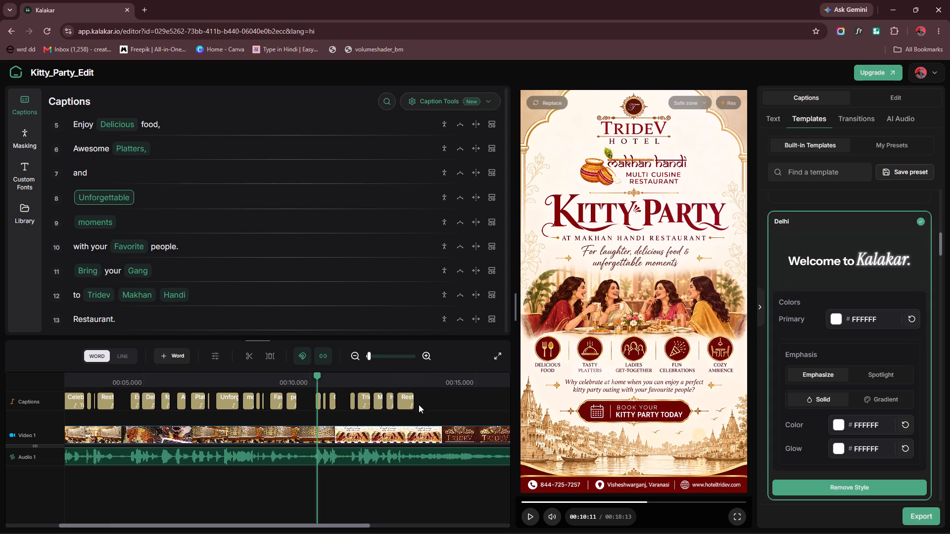
drag(430, 396, 312, 417)
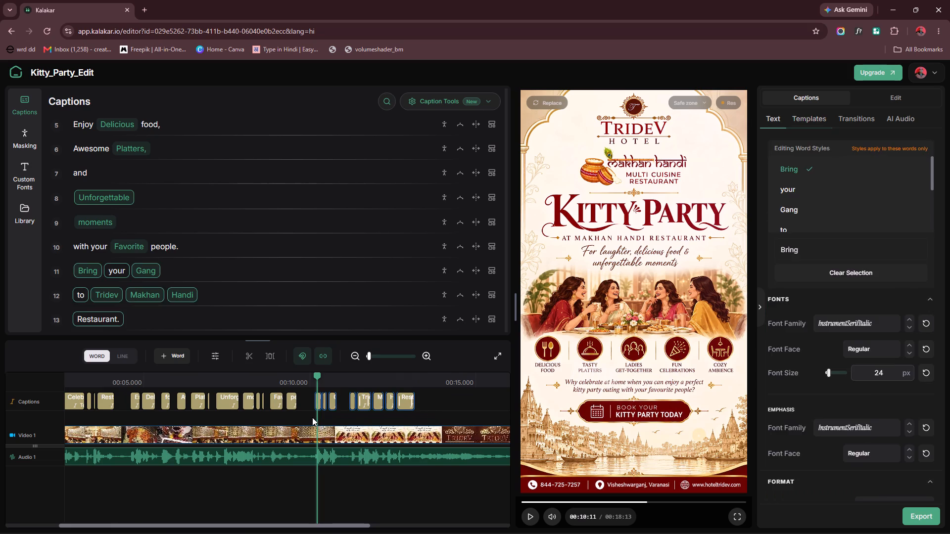
key(Delete)
Delete the original reel footage clip from the Video 1 track.
click(207, 433)
key(Delete)
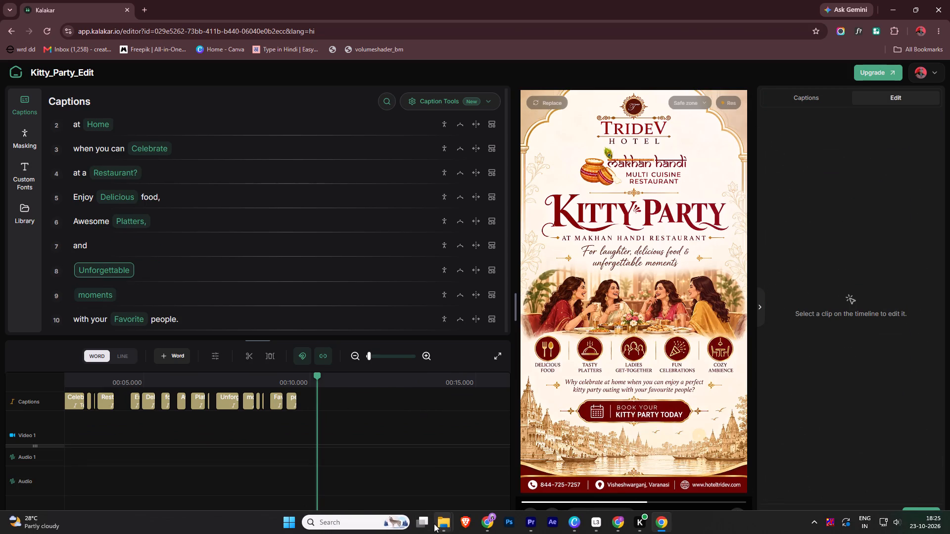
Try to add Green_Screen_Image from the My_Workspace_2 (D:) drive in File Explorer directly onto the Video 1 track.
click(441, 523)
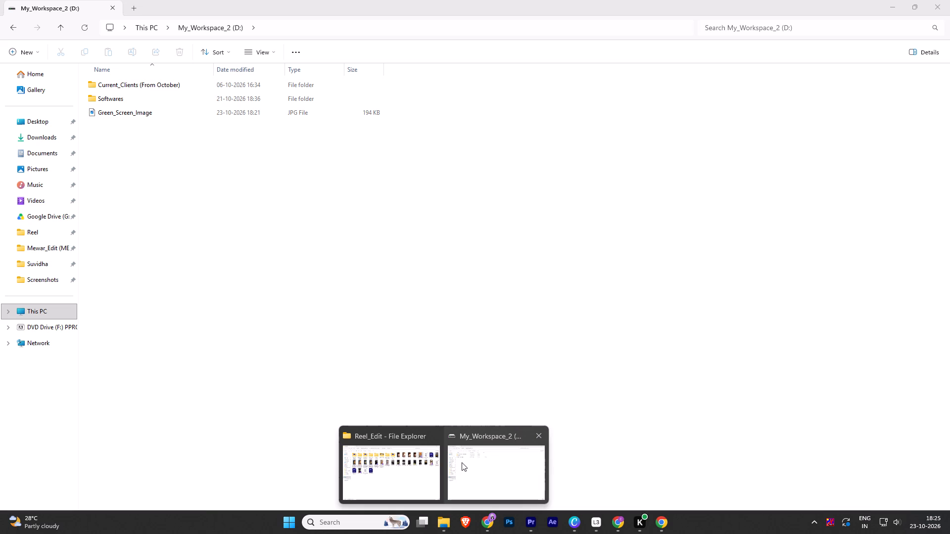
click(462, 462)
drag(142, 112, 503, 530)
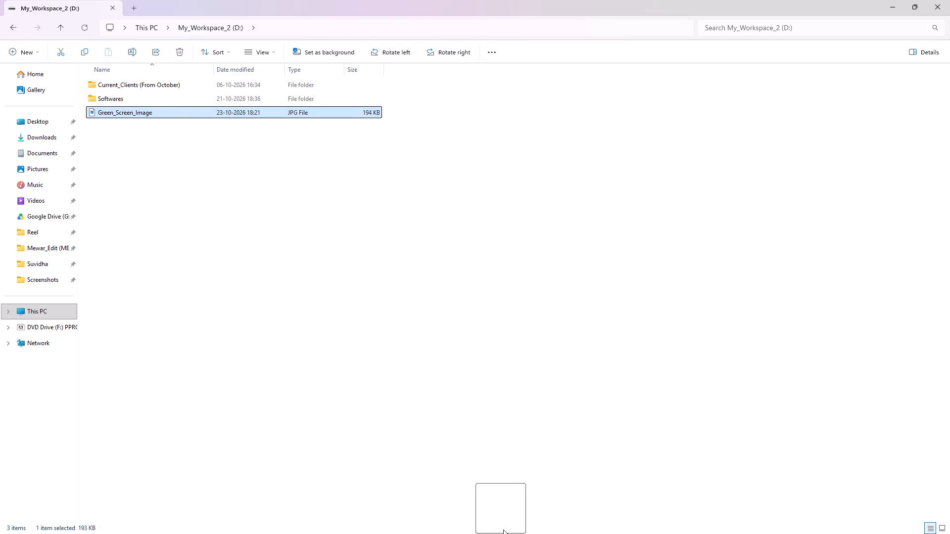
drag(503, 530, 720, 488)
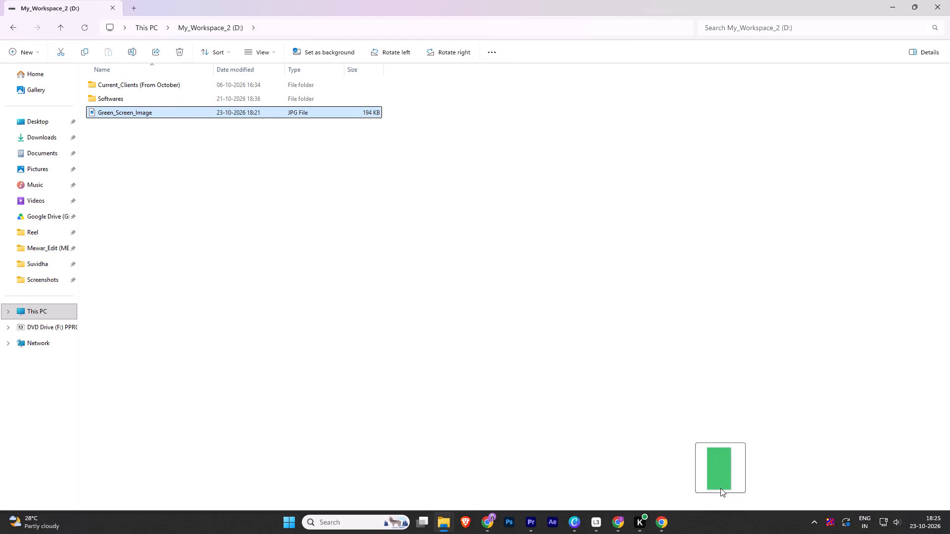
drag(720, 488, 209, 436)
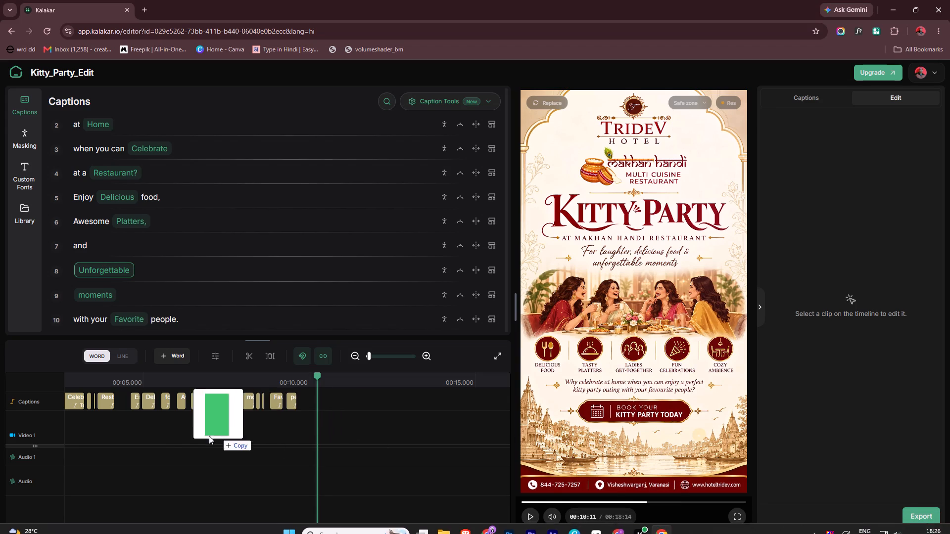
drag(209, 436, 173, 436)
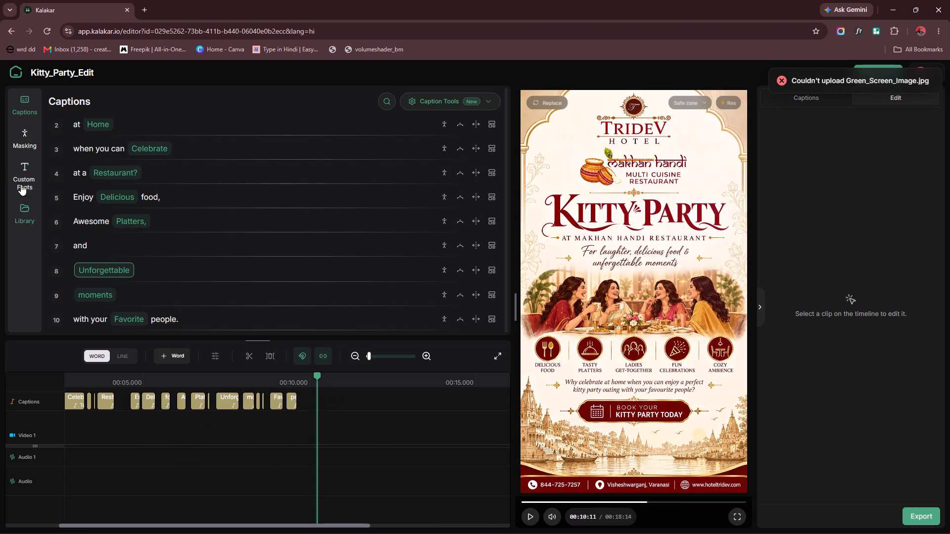
Upload Green_Screen_Image from the My_Workspace_2 (D:) drive into the project's media library.
click(26, 217)
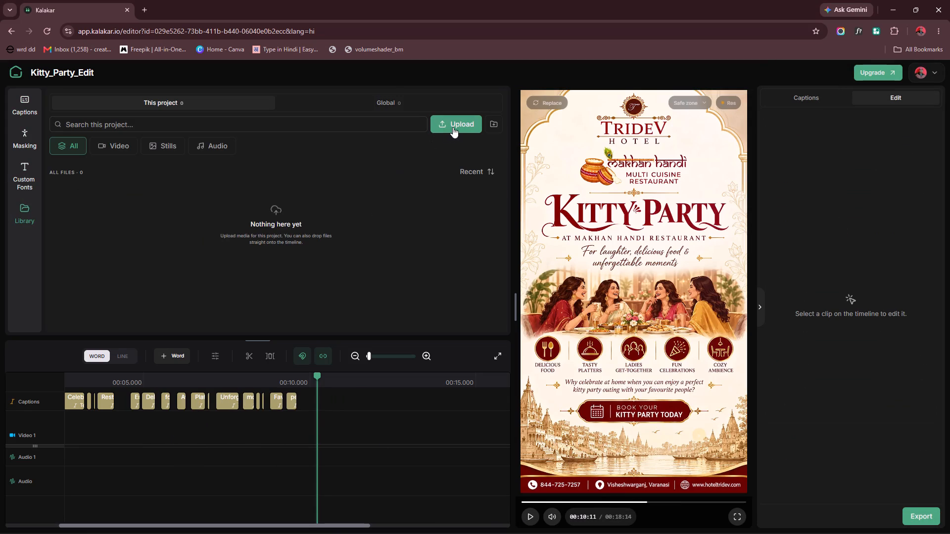
click(443, 522)
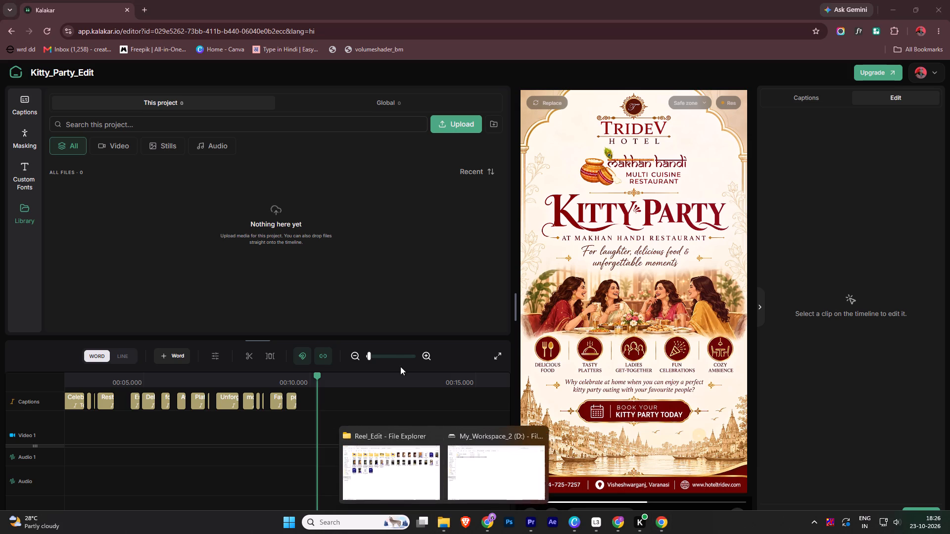
click(466, 457)
drag(155, 115, 713, 533)
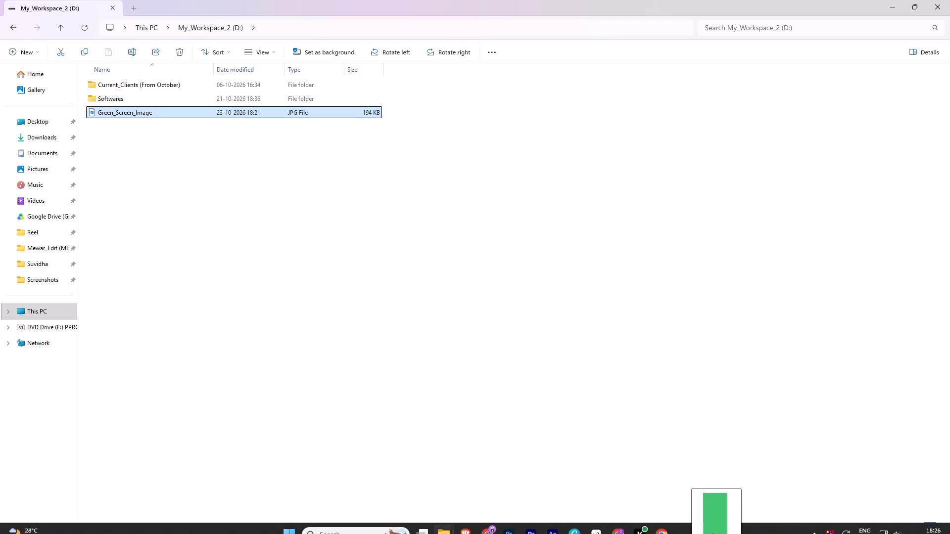
drag(713, 533, 247, 248)
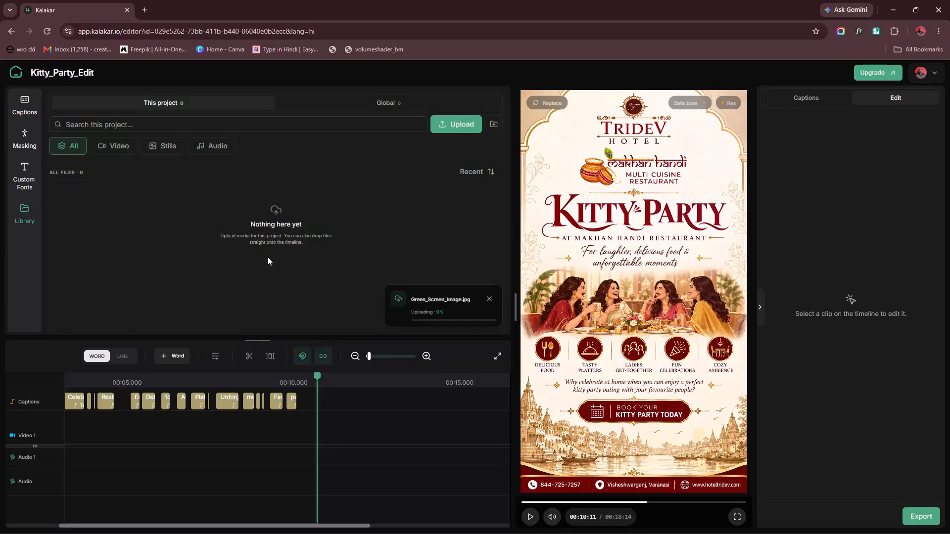
Place the green screen image at the start of the Video 1 track and extend it to the end of the last caption.
drag(316, 372, 63, 405)
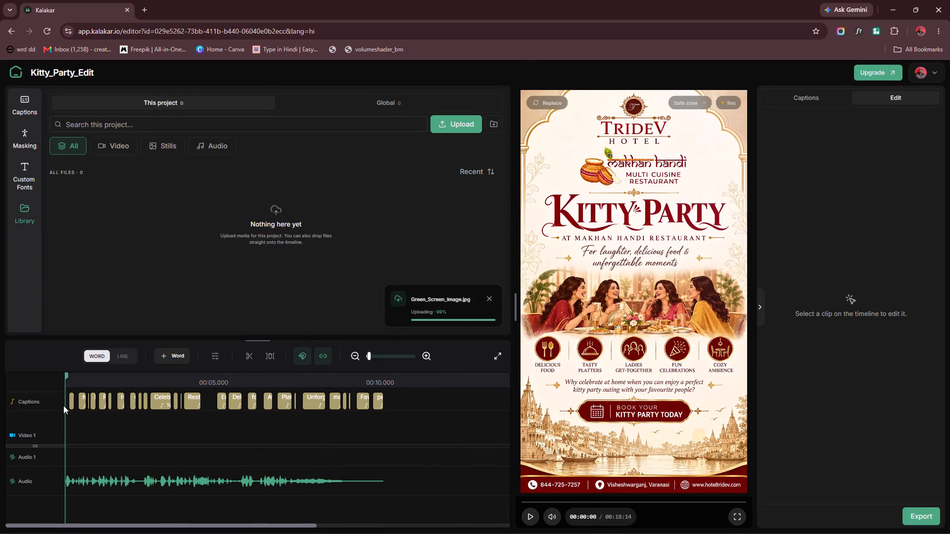
drag(63, 405, 0, 383)
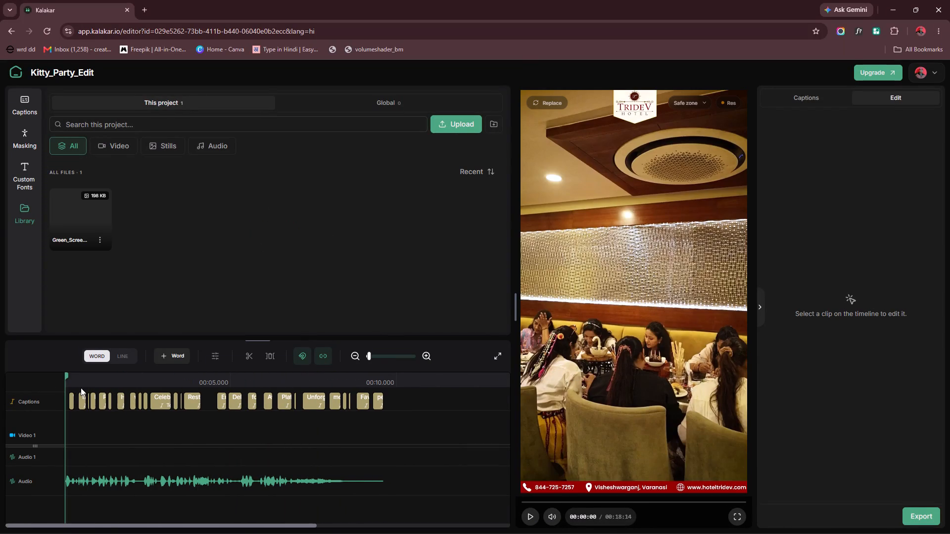
drag(79, 220, 90, 429)
drag(229, 431, 292, 426)
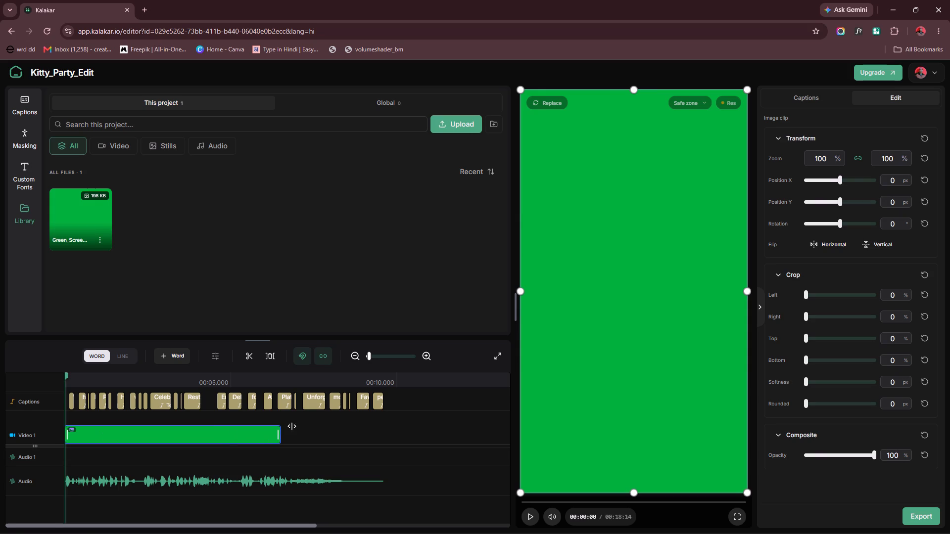
drag(292, 426, 384, 430)
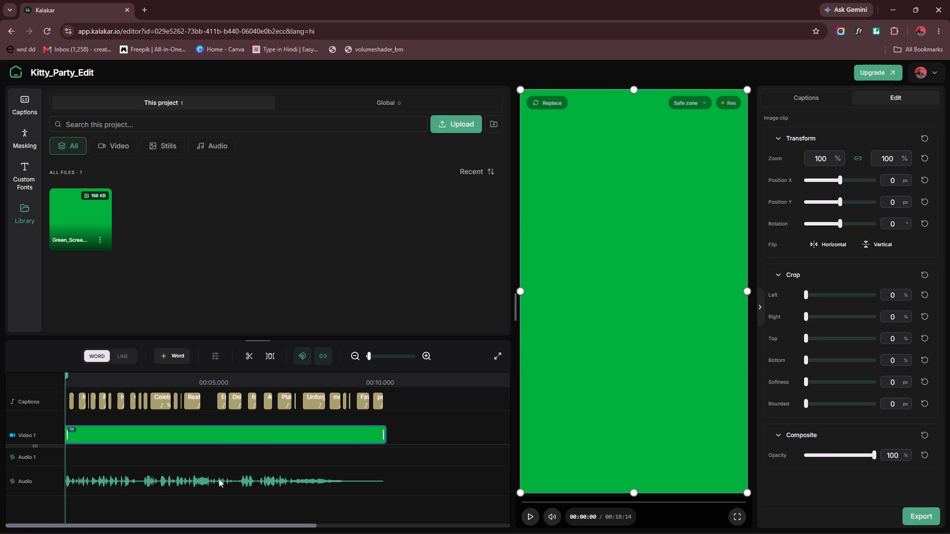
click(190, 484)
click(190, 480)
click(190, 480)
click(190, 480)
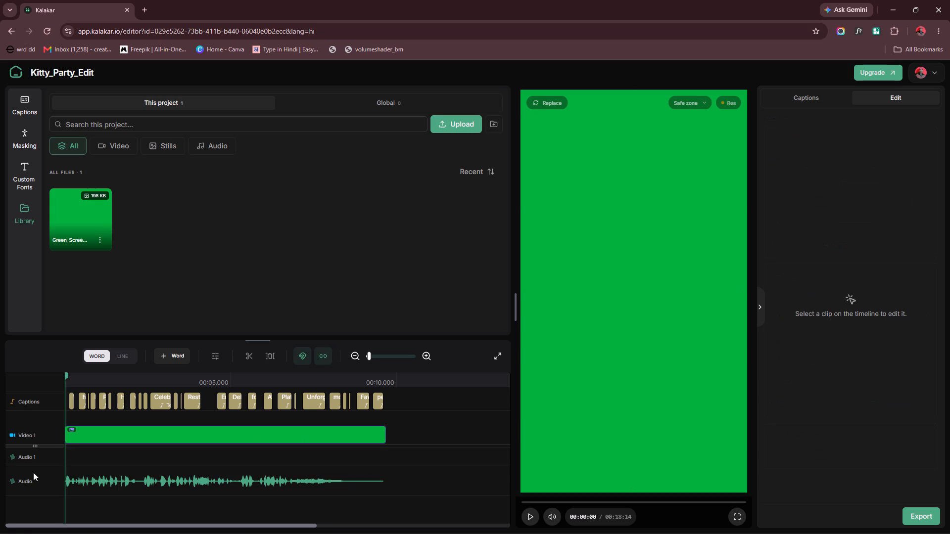
Play the timeline from the start to check the captions over the green background.
click(36, 475)
key(space)
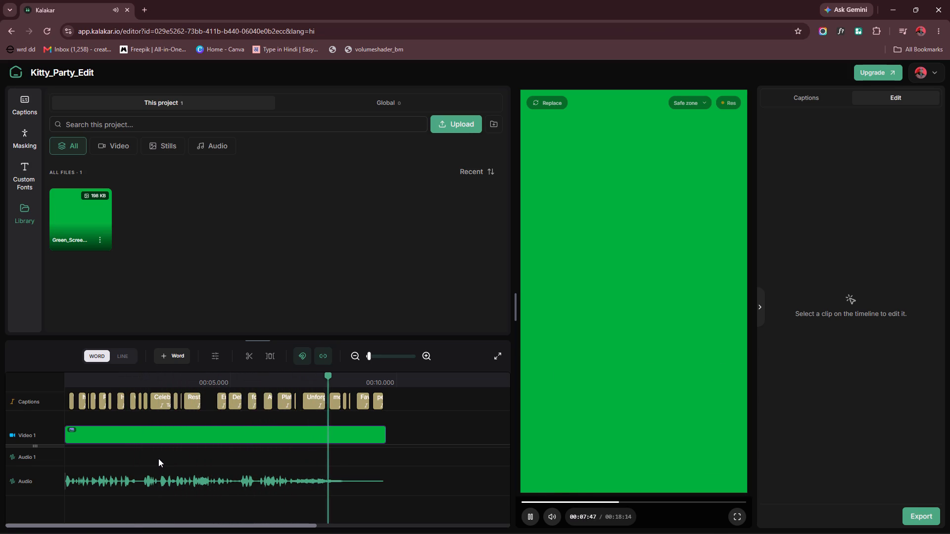
key(space)
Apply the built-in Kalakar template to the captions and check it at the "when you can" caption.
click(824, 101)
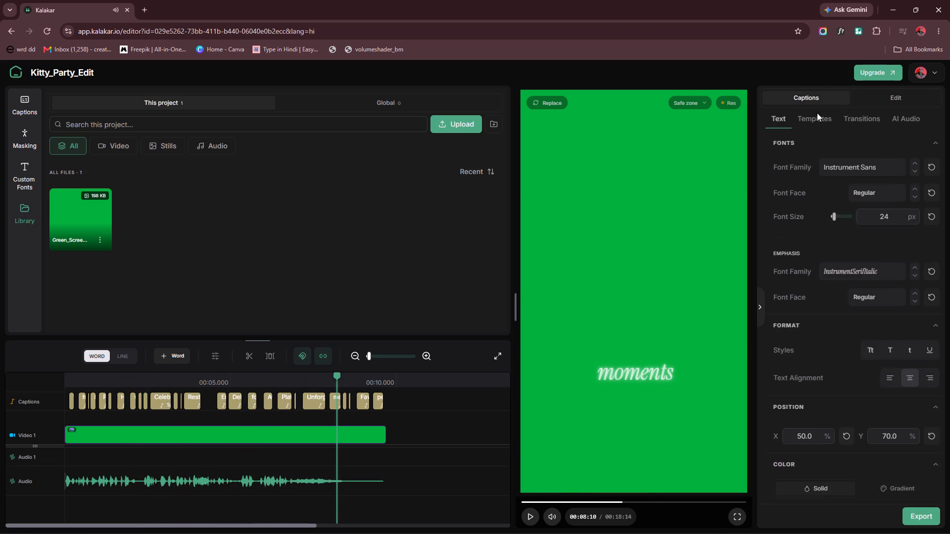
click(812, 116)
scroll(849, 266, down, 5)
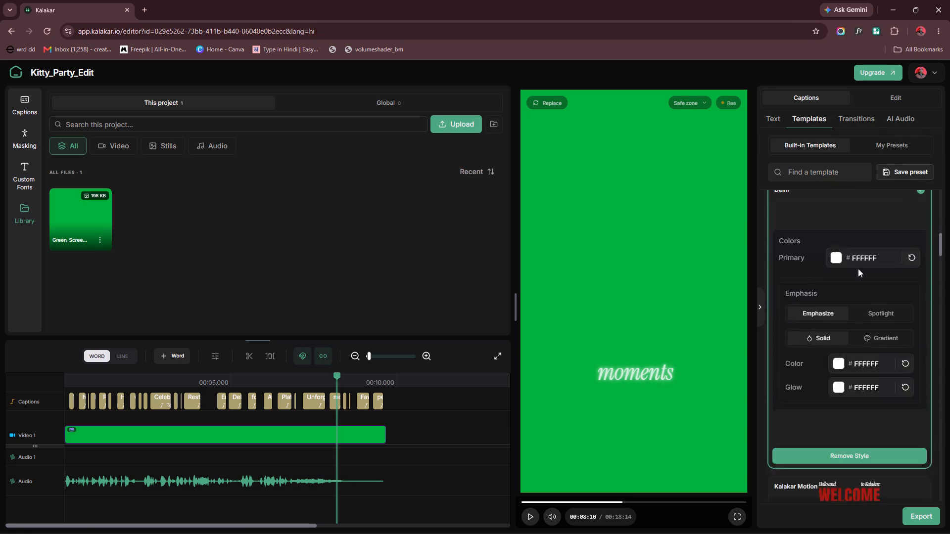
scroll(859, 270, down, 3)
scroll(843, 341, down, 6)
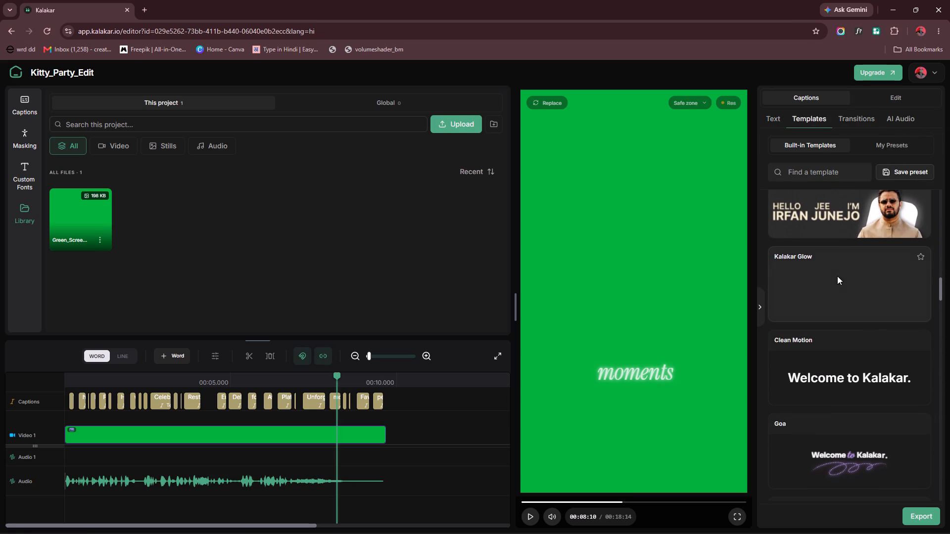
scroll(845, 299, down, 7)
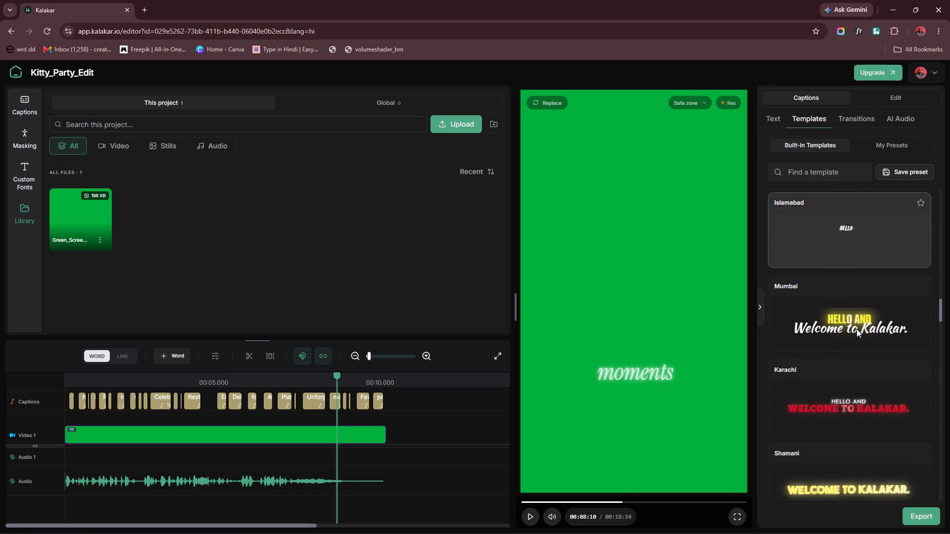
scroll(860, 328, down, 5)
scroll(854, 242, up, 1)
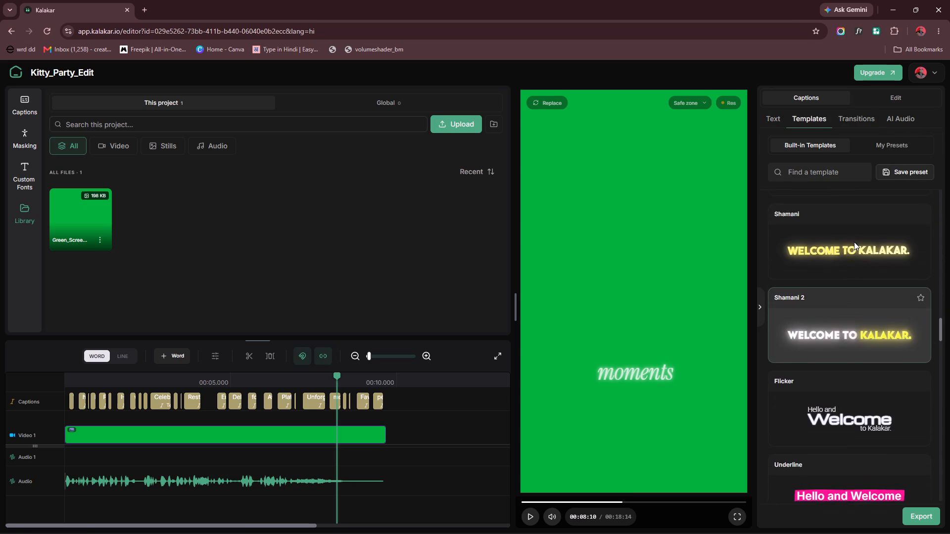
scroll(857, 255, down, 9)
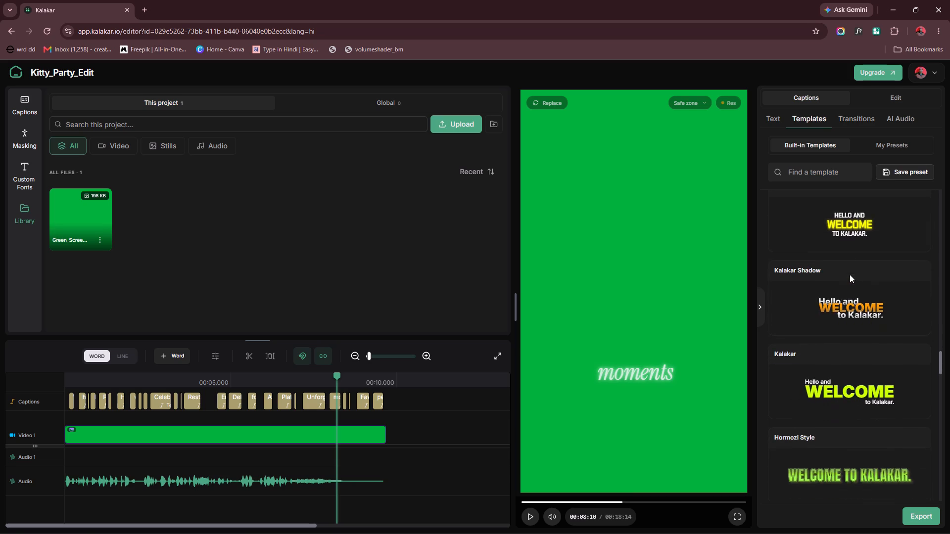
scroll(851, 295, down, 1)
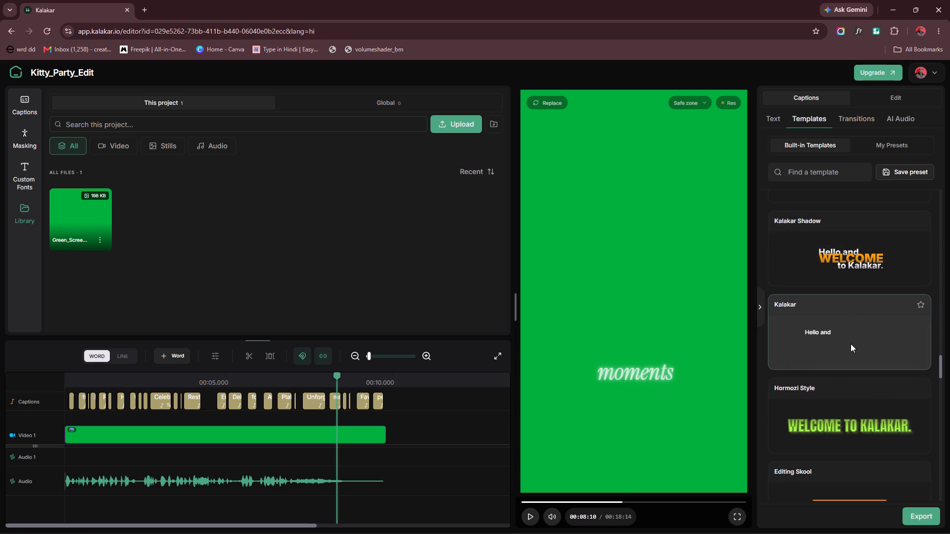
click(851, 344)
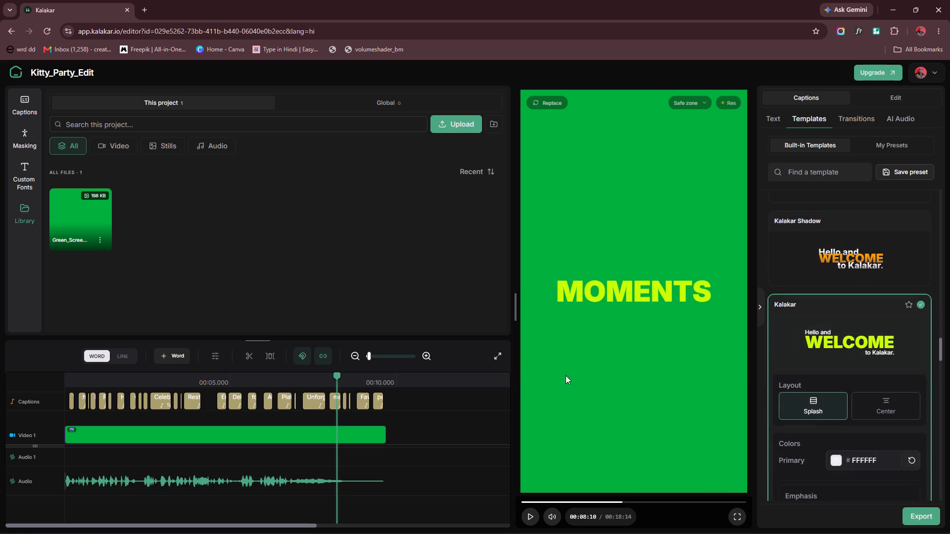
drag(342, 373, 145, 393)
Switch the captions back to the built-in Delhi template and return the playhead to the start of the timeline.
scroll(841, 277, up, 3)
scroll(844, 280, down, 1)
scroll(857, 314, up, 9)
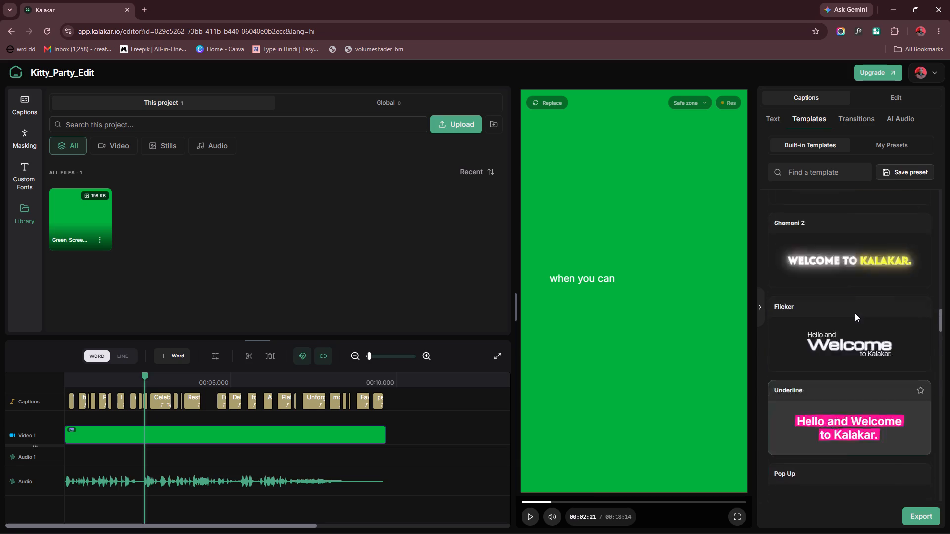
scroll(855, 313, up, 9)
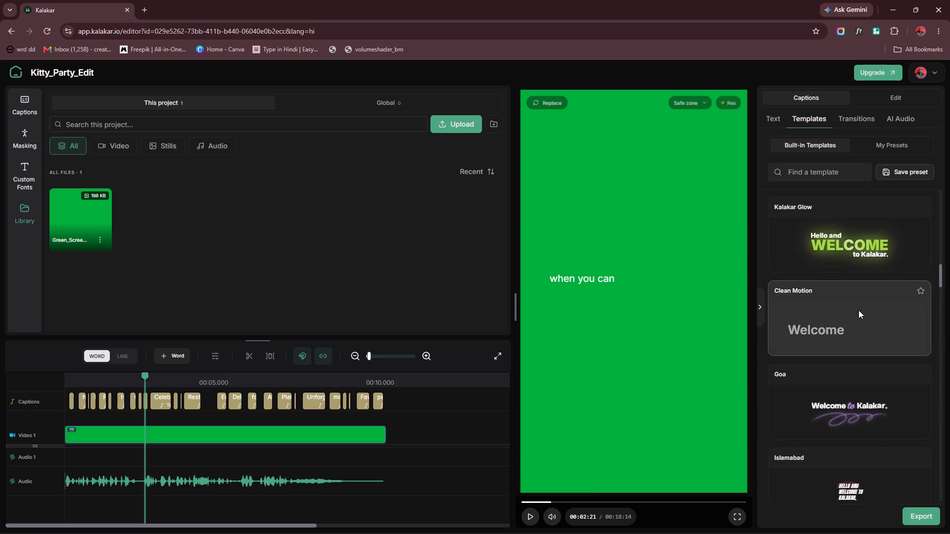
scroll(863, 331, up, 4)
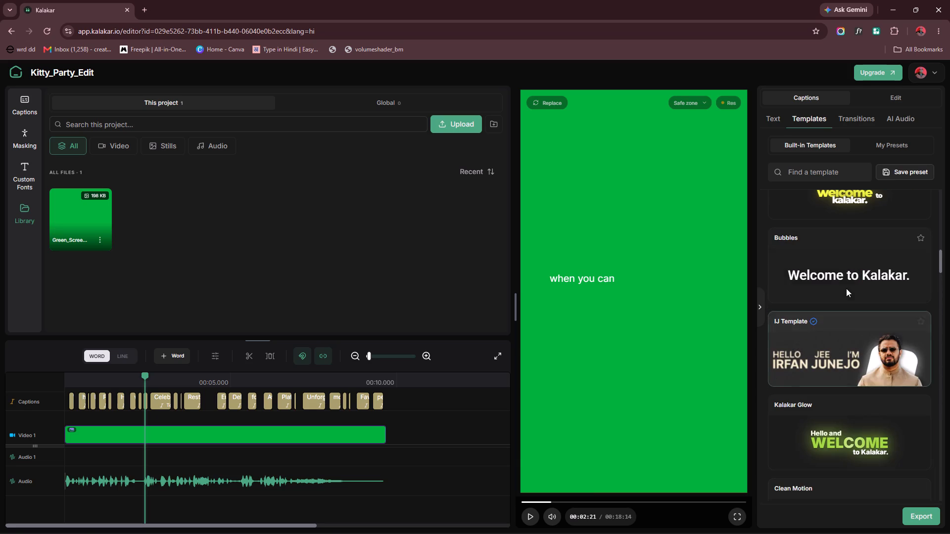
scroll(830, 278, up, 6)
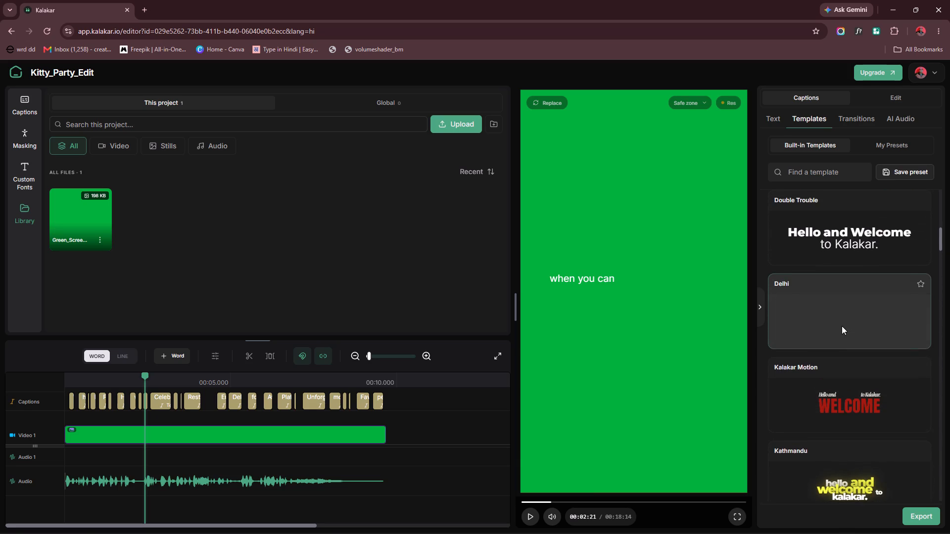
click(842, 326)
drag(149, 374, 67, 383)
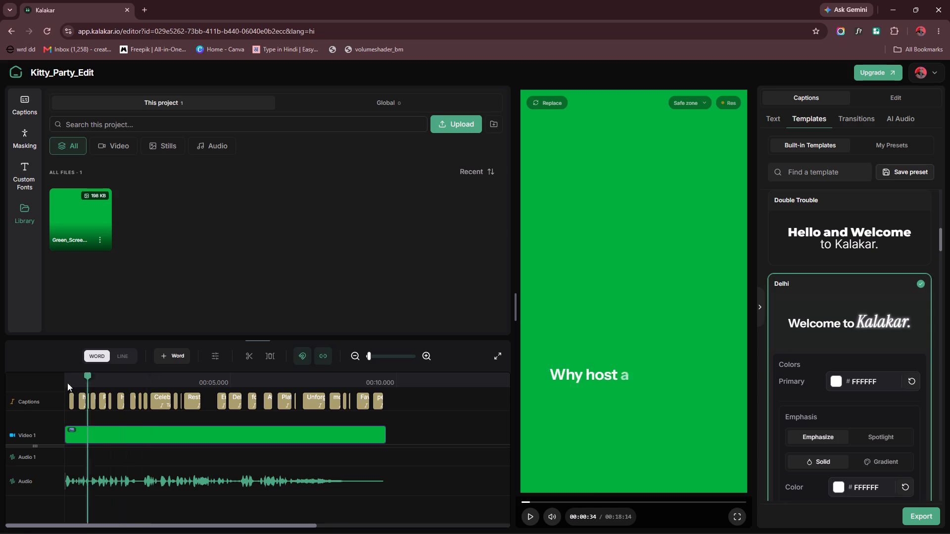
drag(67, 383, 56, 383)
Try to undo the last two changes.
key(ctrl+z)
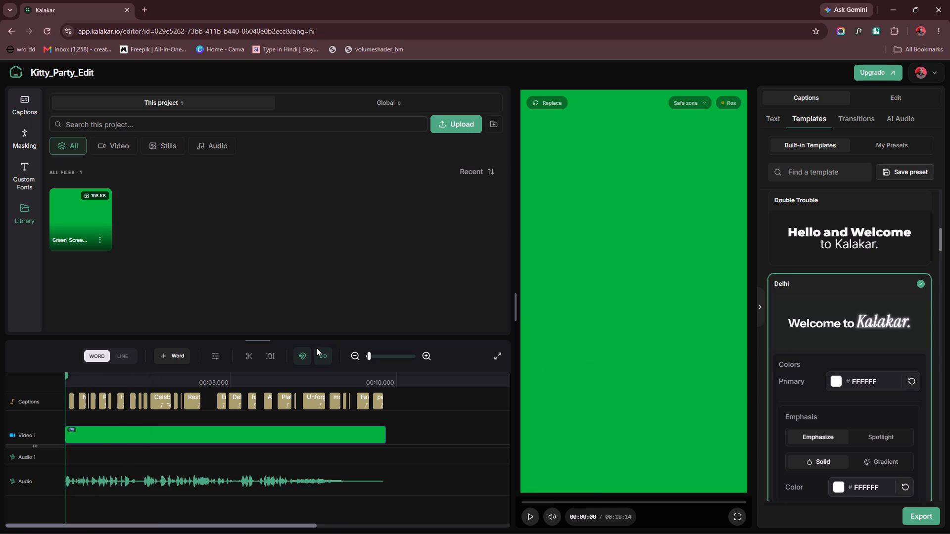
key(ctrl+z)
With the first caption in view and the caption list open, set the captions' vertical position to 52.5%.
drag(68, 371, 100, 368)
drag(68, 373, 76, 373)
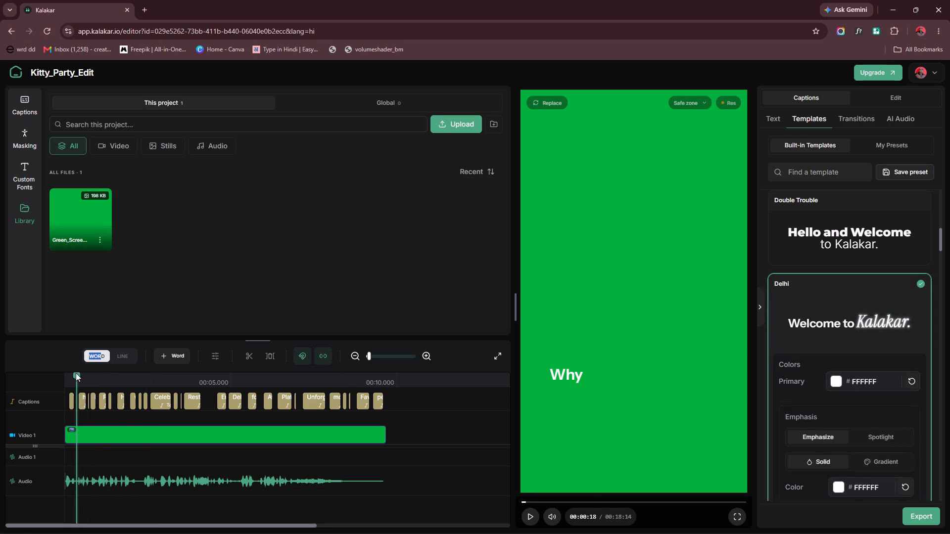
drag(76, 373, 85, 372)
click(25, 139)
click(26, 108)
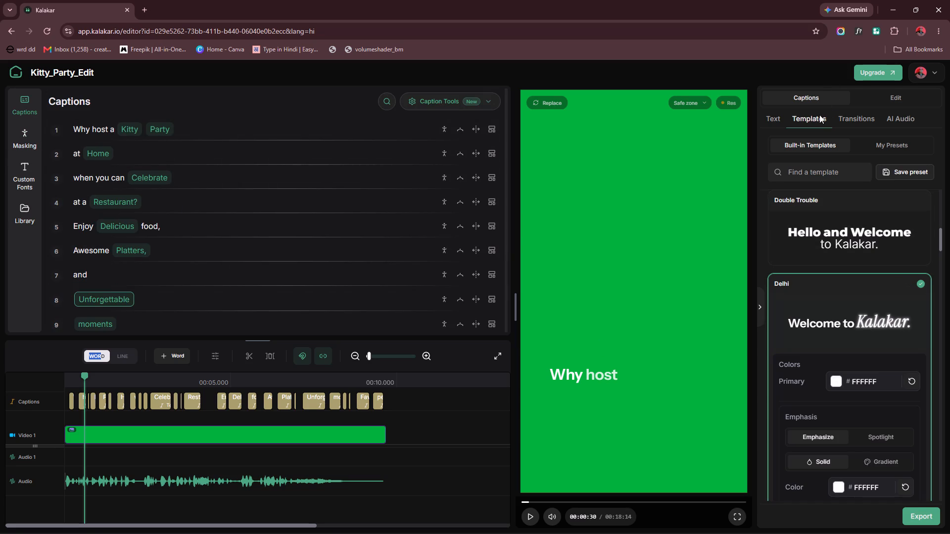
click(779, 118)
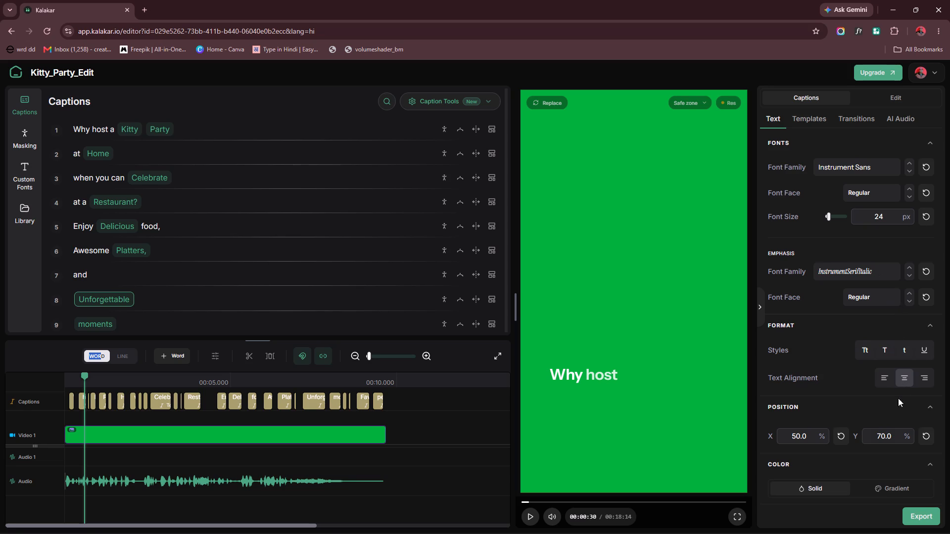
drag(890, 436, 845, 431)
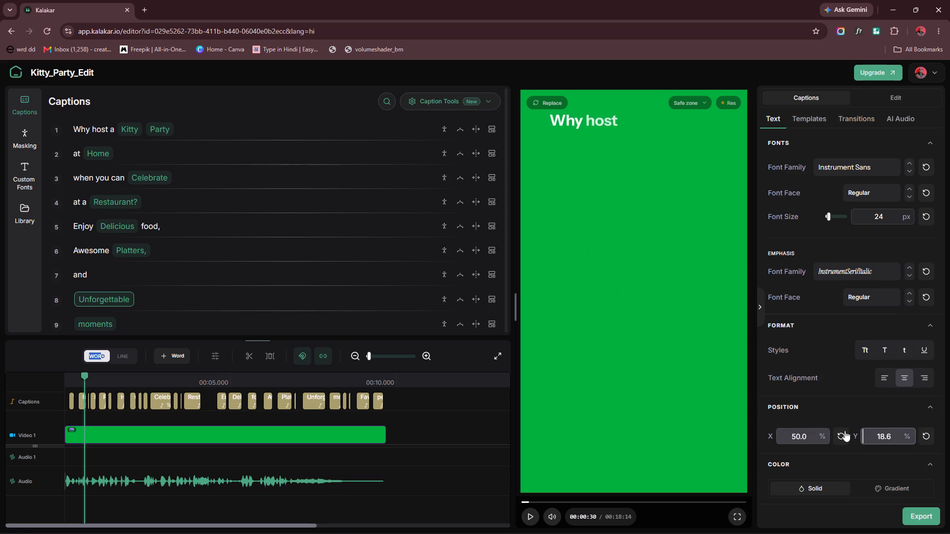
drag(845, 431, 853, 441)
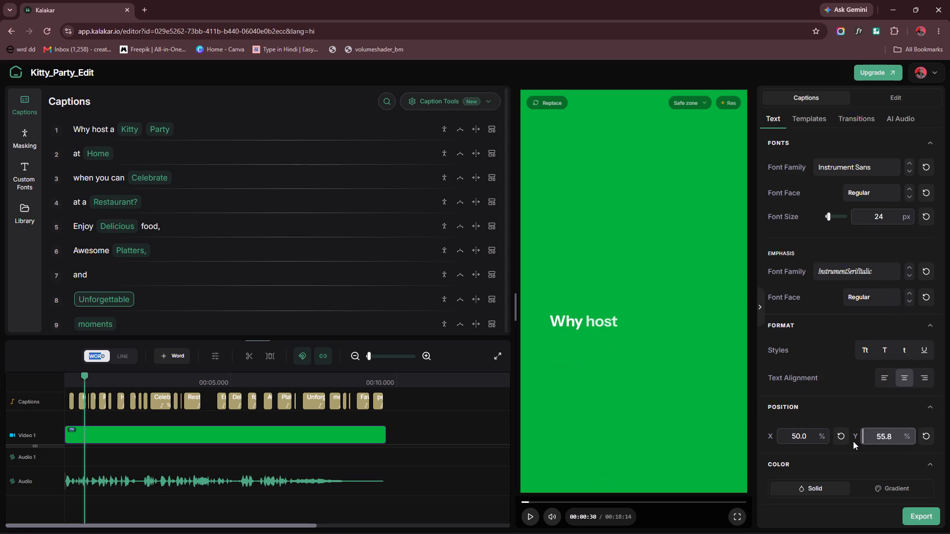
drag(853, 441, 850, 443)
Play the captions at their new position and check them briefly against the safe zone overlay.
key(space)
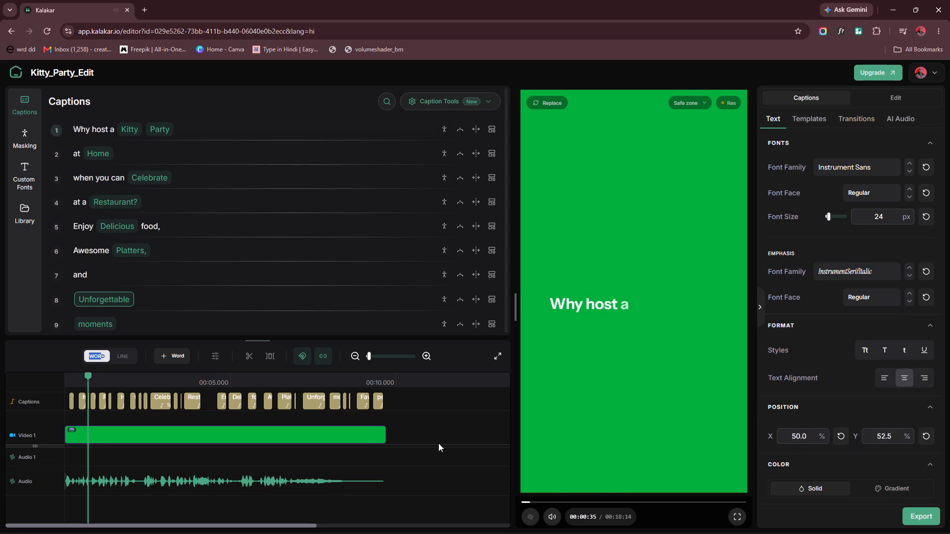
key(space)
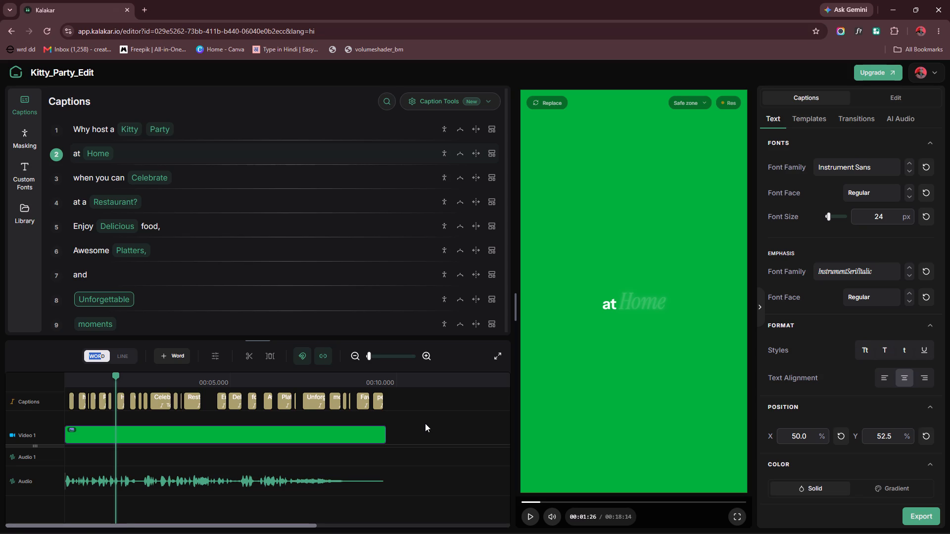
click(684, 101)
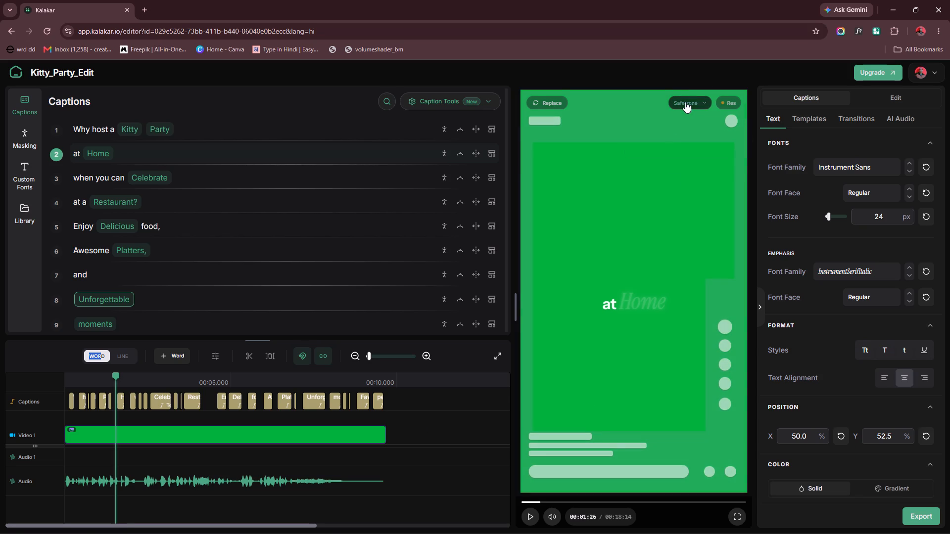
click(683, 99)
key(space)
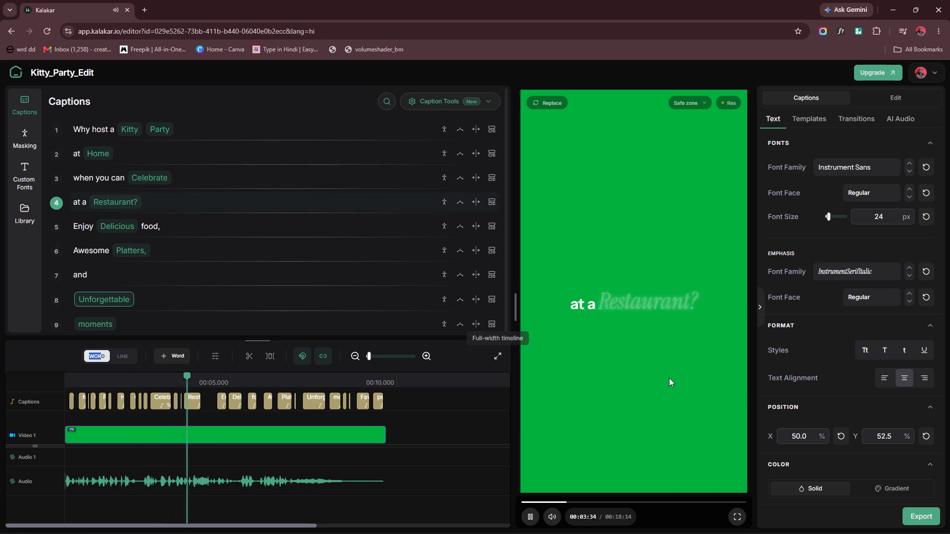
key(space)
Set the captions' vertical position to 50.0%.
click(888, 437)
drag(888, 437, 876, 441)
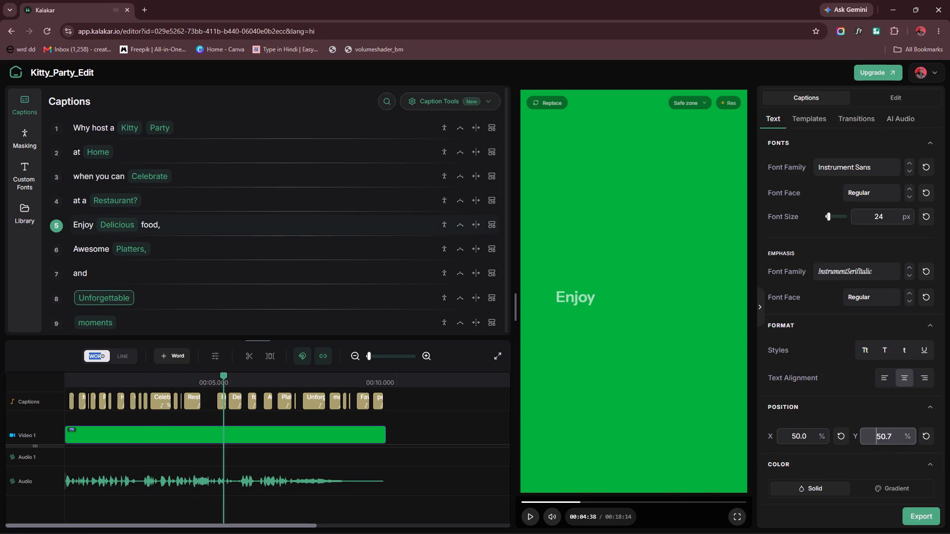
drag(876, 441, 873, 440)
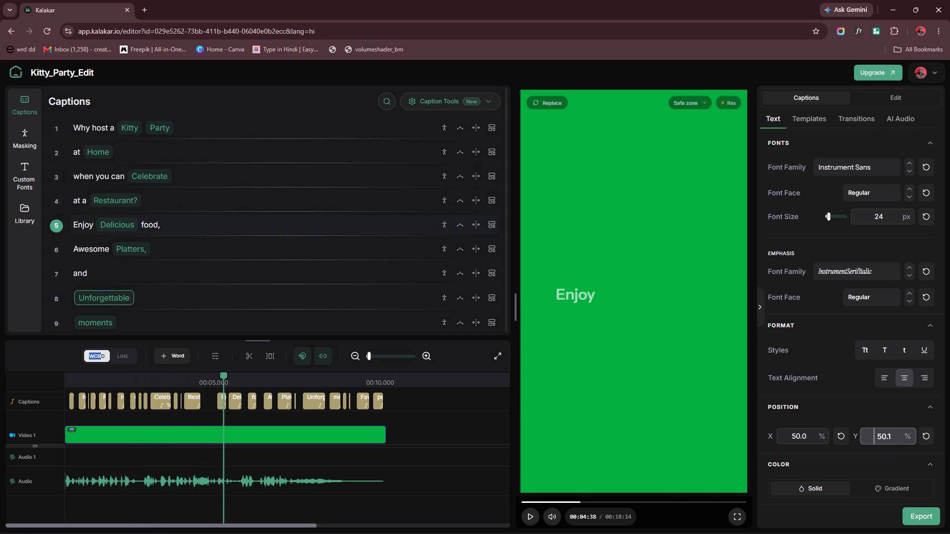
drag(873, 440, 874, 439)
drag(874, 439, 874, 440)
Play the remaining captions and examine the timeline around the last caption and the end of the green screen clip.
key(space)
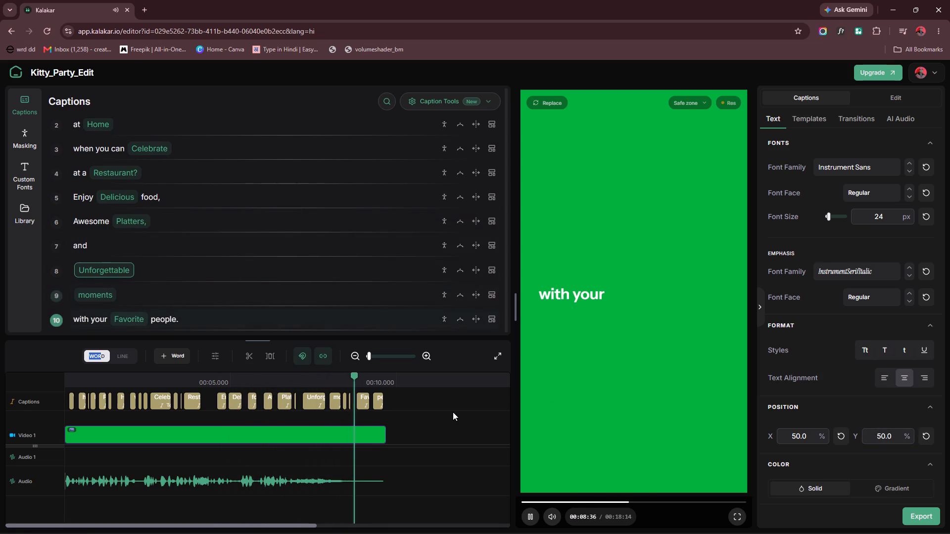
key(space)
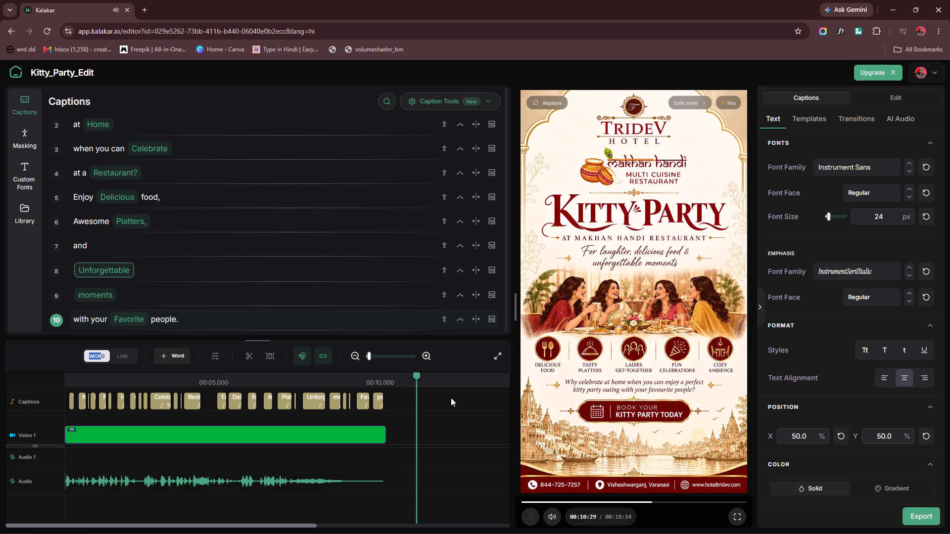
click(413, 374)
ctrl+scroll(443, 414, up, 8)
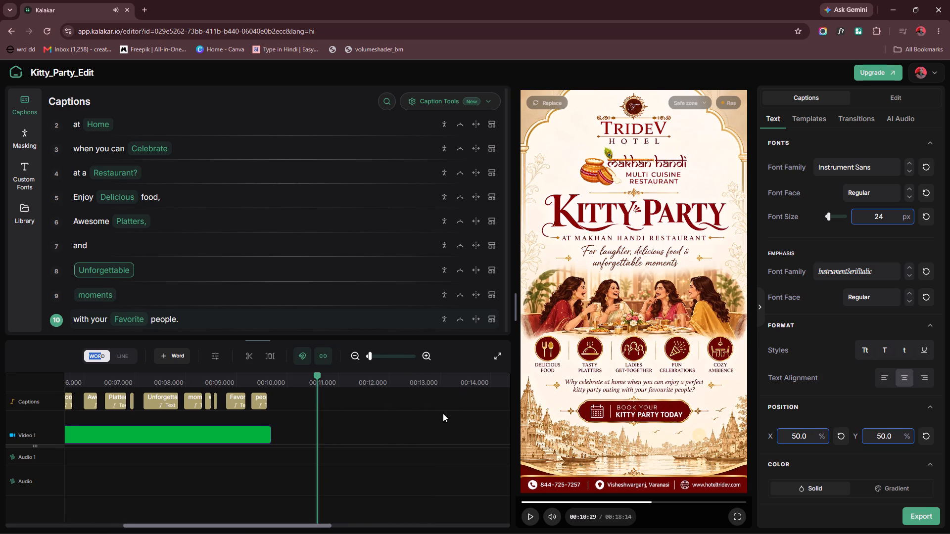
ctrl+scroll(443, 413, up, 1)
ctrl+scroll(443, 413, down, 17)
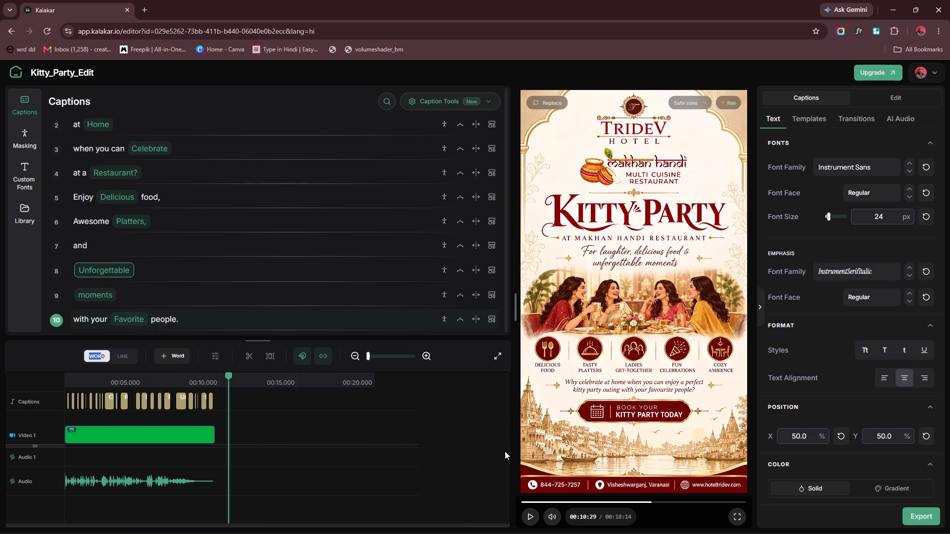
drag(651, 502, 625, 501)
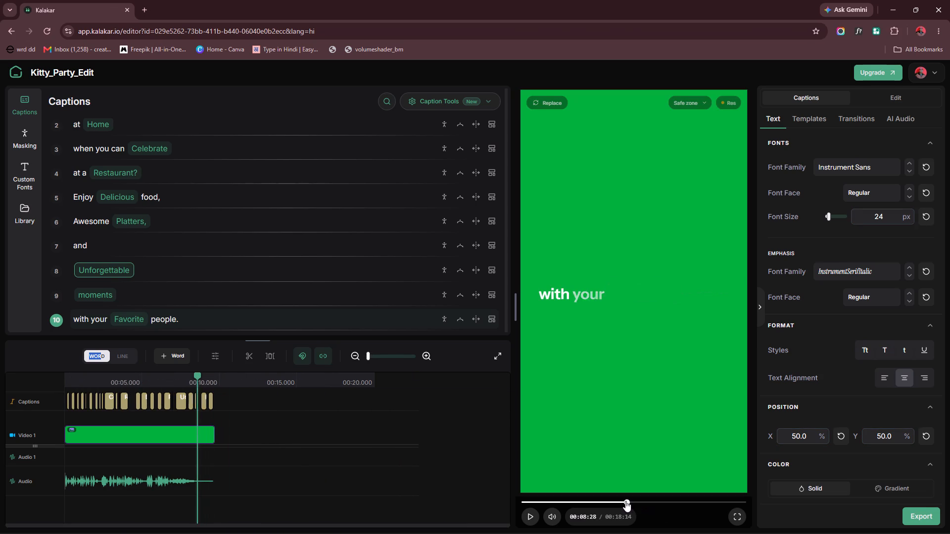
drag(625, 501, 653, 504)
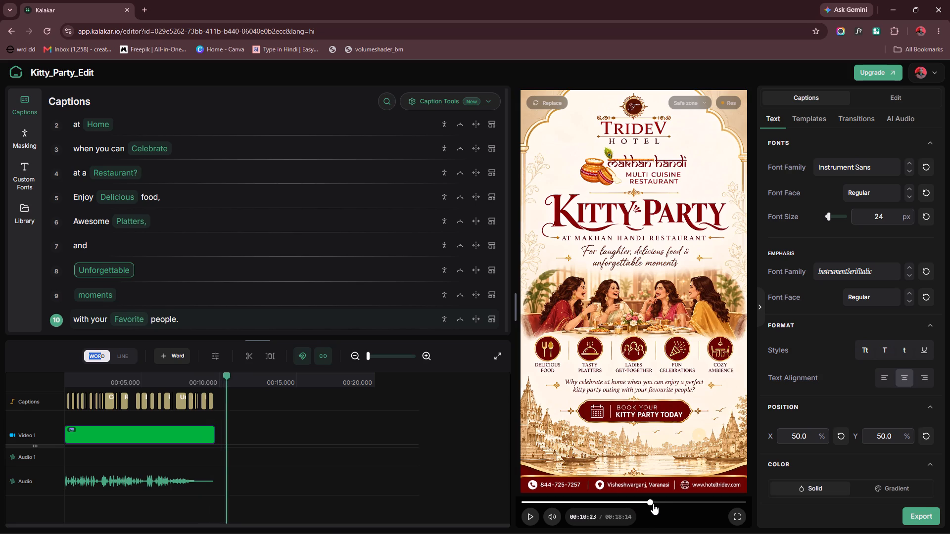
drag(653, 504, 626, 501)
click(375, 379)
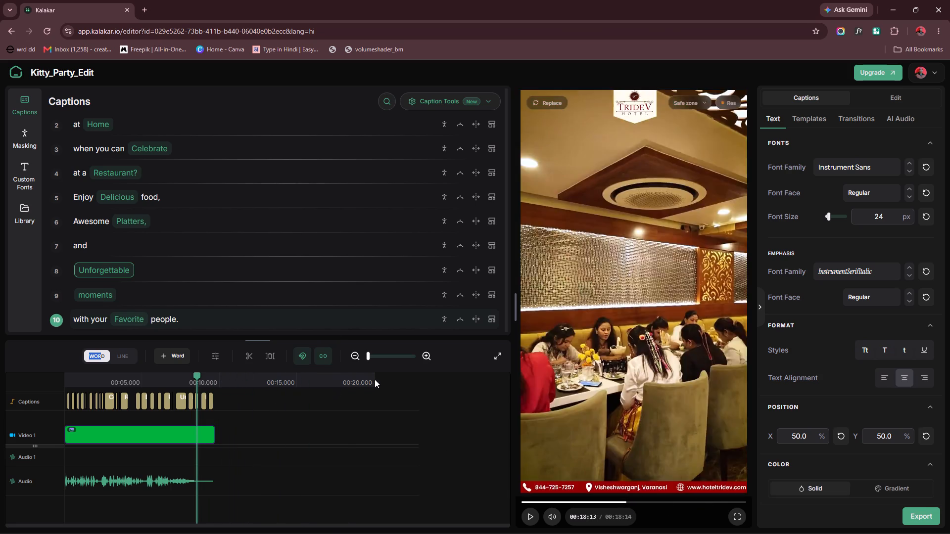
drag(351, 372, 219, 373)
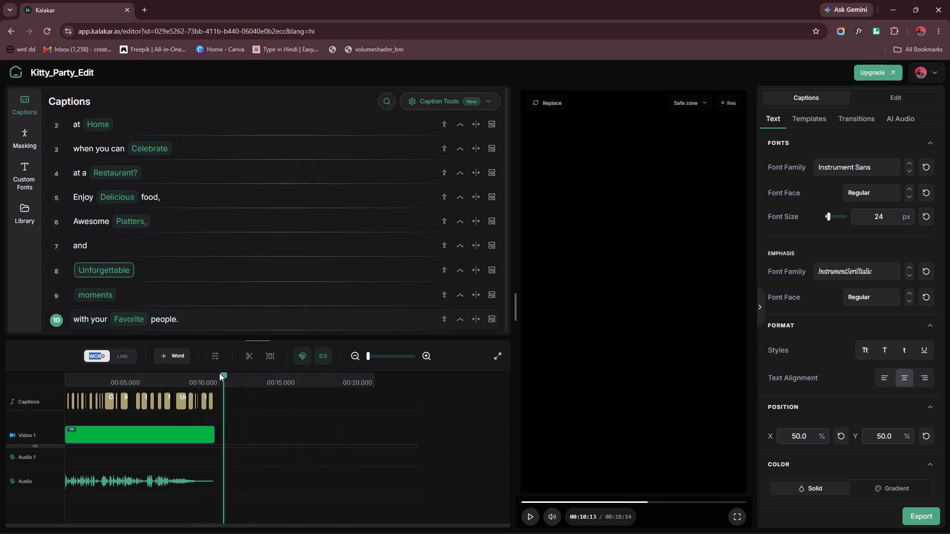
drag(219, 373, 211, 372)
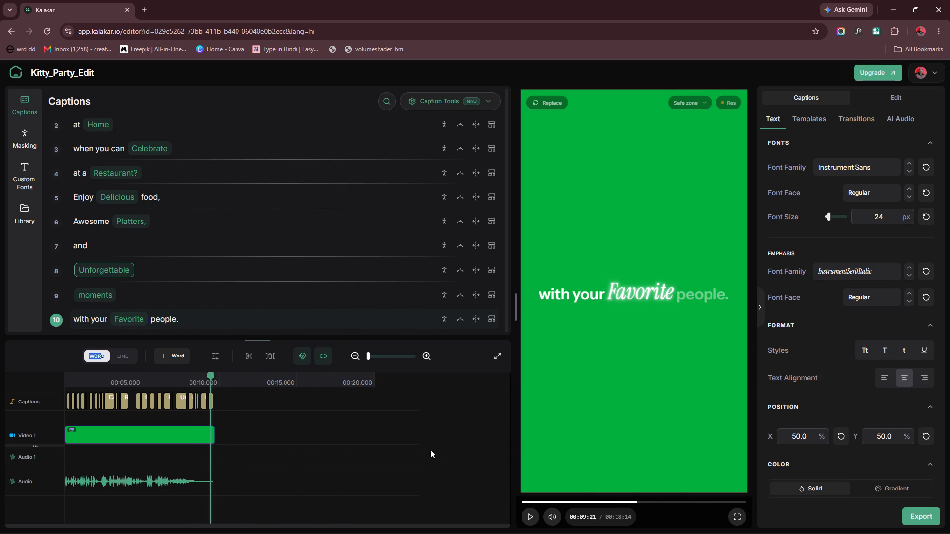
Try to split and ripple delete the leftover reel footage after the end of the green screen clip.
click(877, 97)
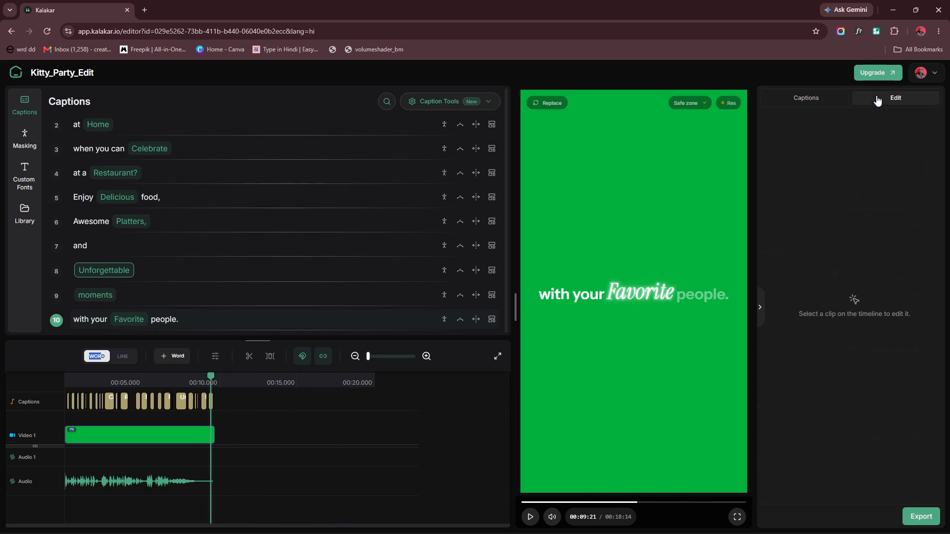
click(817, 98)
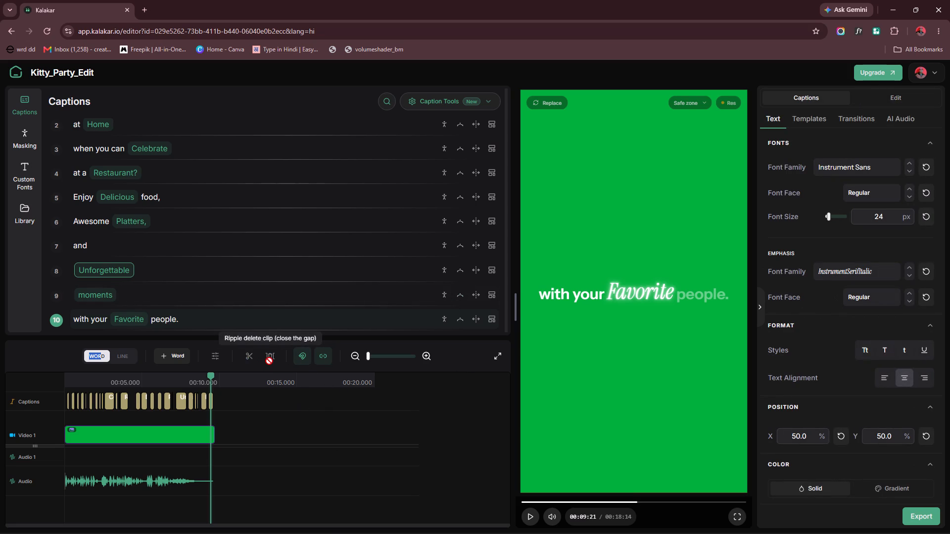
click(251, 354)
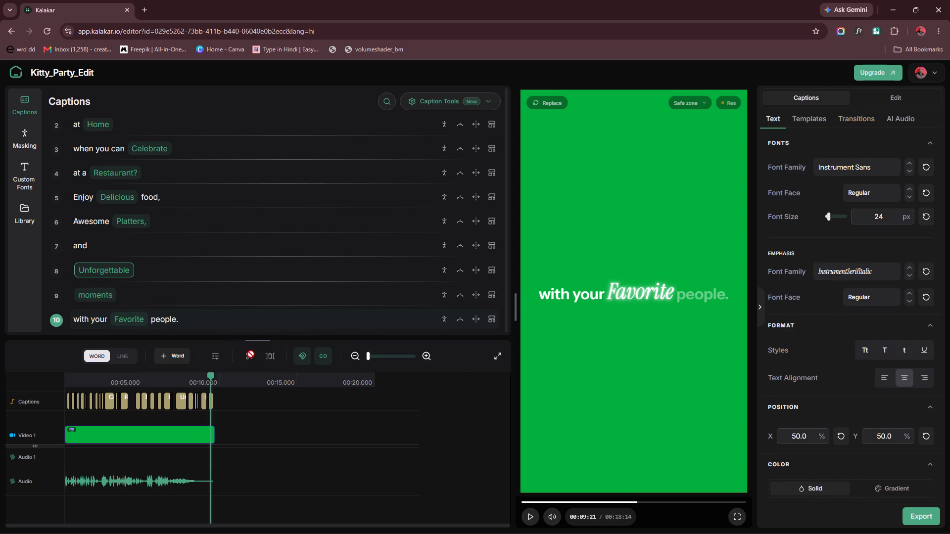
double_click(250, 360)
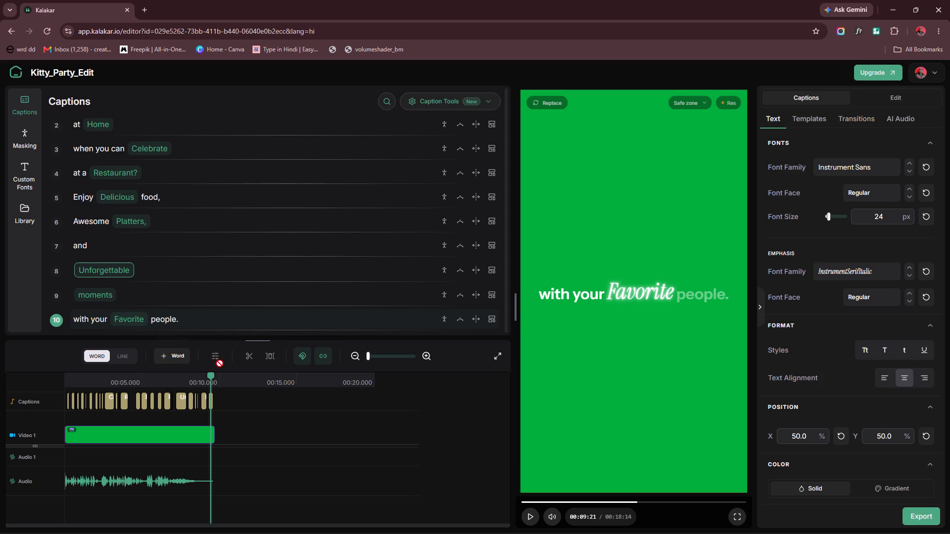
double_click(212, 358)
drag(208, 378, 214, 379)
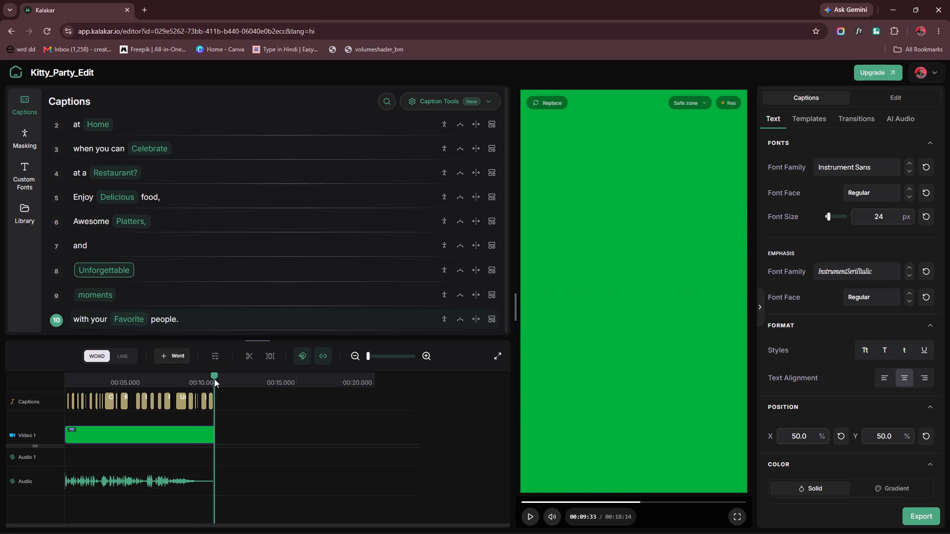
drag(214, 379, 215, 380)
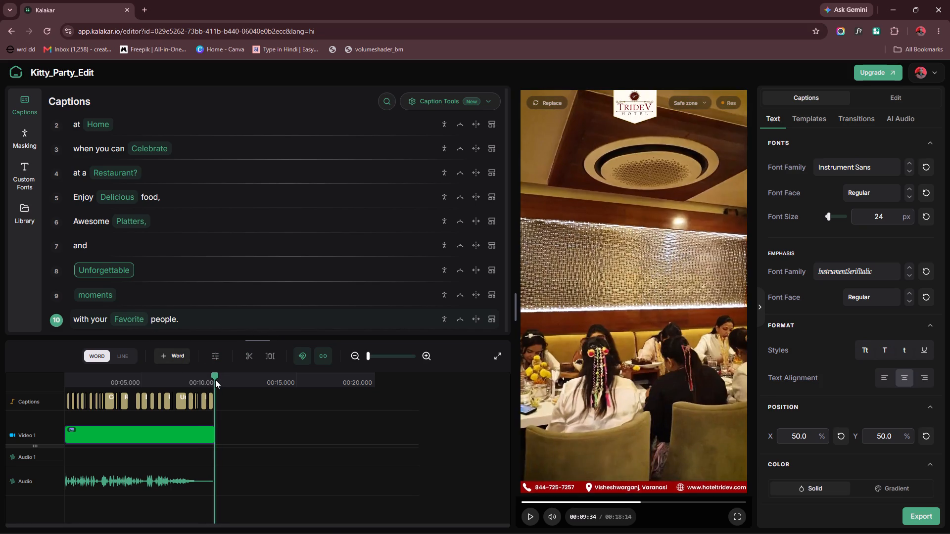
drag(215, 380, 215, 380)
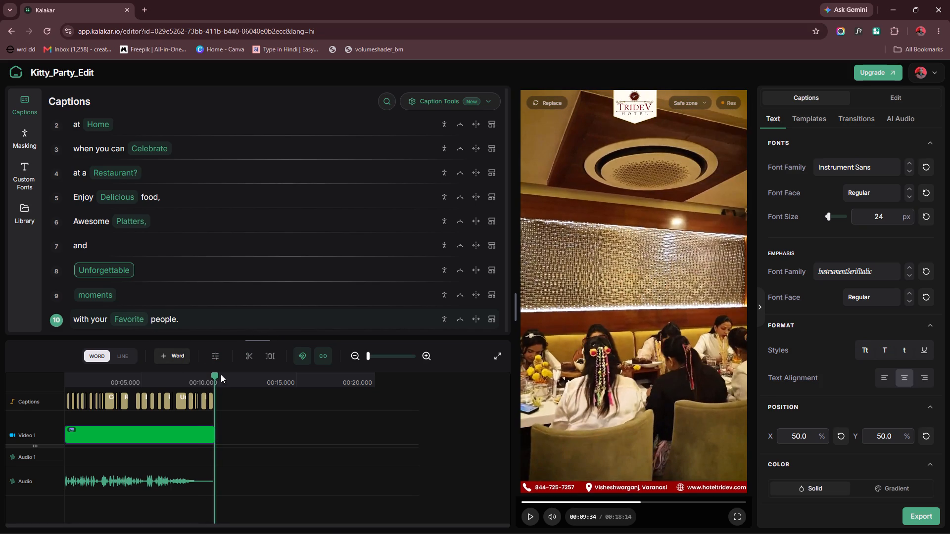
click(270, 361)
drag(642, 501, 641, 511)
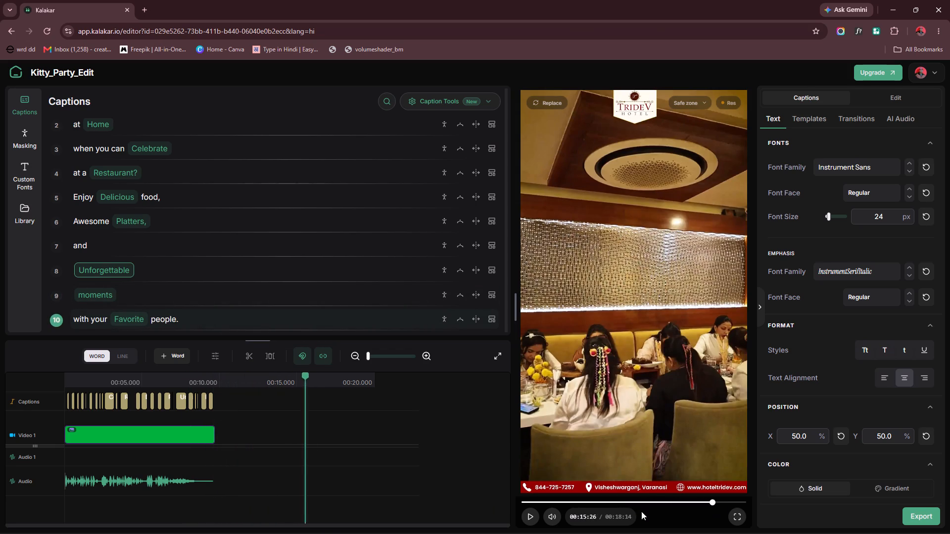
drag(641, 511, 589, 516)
Export the captioned green screen project as Video at 1080P resolution and start the render.
click(930, 516)
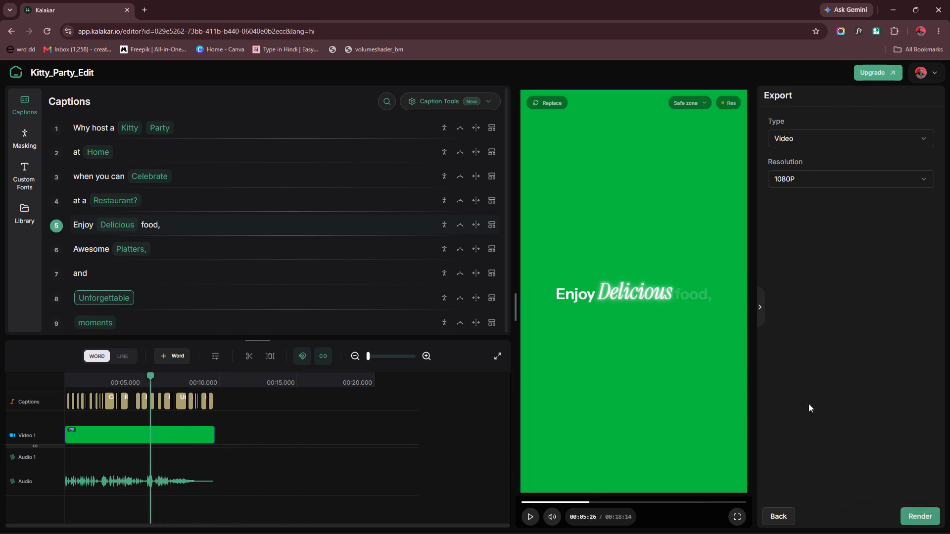
click(819, 186)
click(809, 233)
click(828, 294)
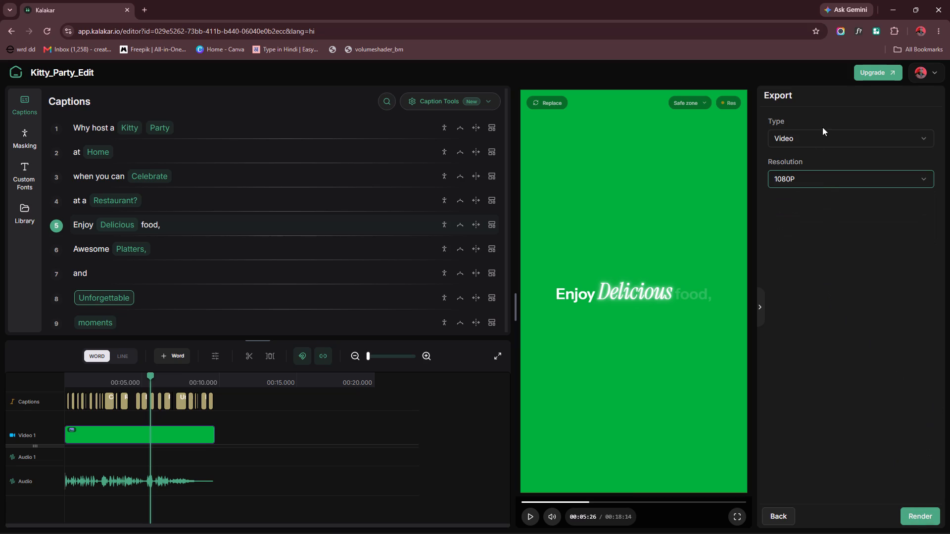
click(825, 177)
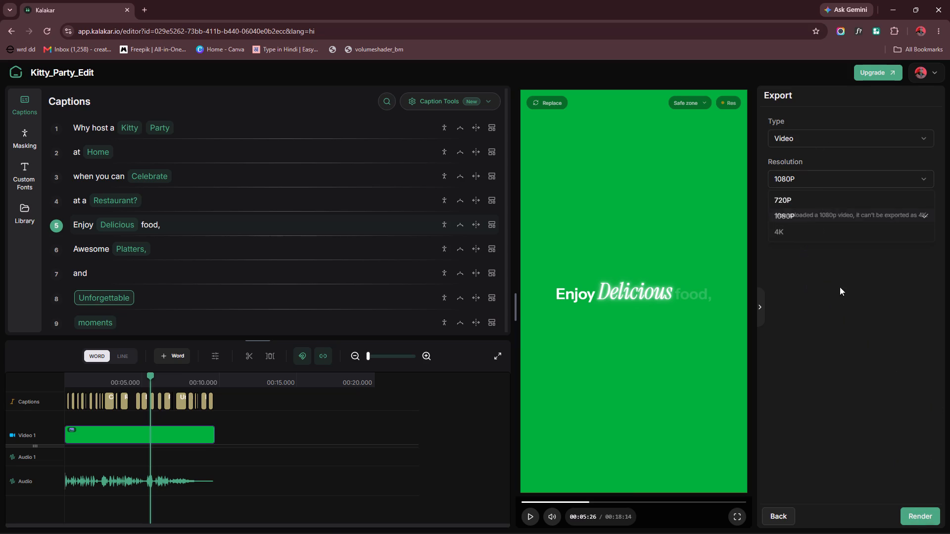
click(840, 288)
click(921, 520)
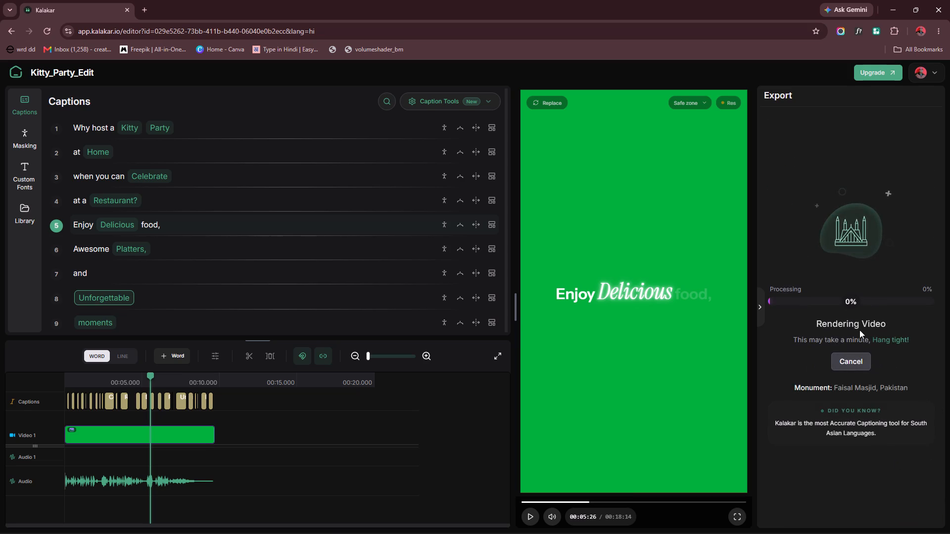
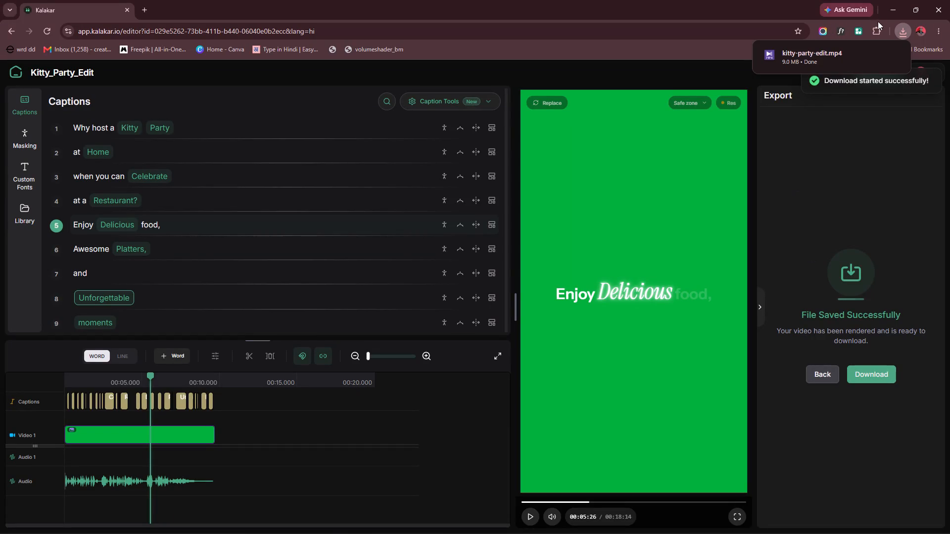
Open the downloaded kitty-party-edit video from the Downloads folder, skim ahead to about 10 seconds, and close the player.
click(876, 53)
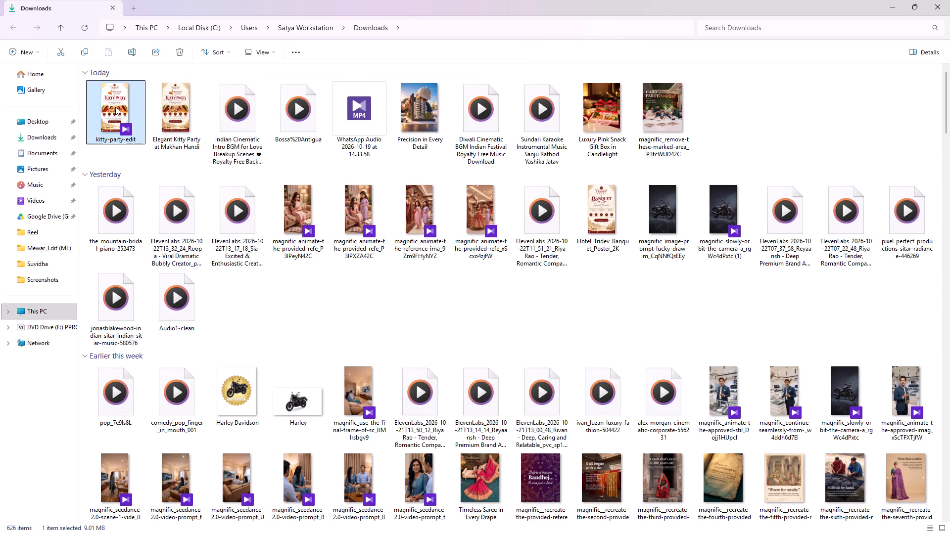
double_click(113, 102)
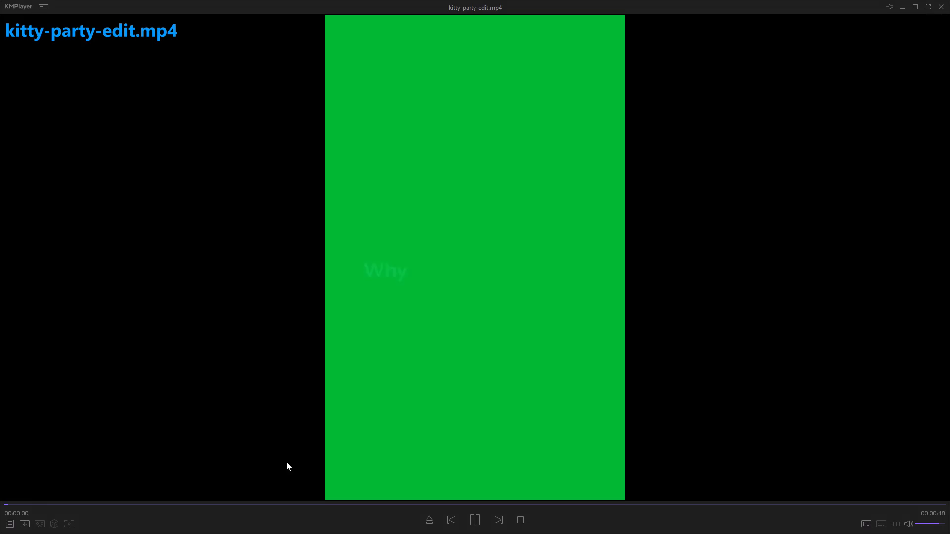
drag(424, 503, 538, 509)
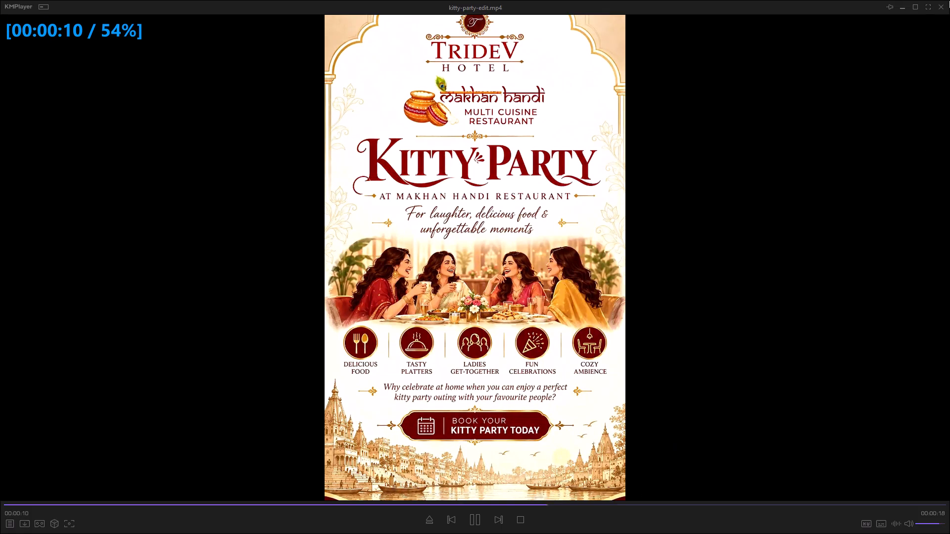
click(940, 6)
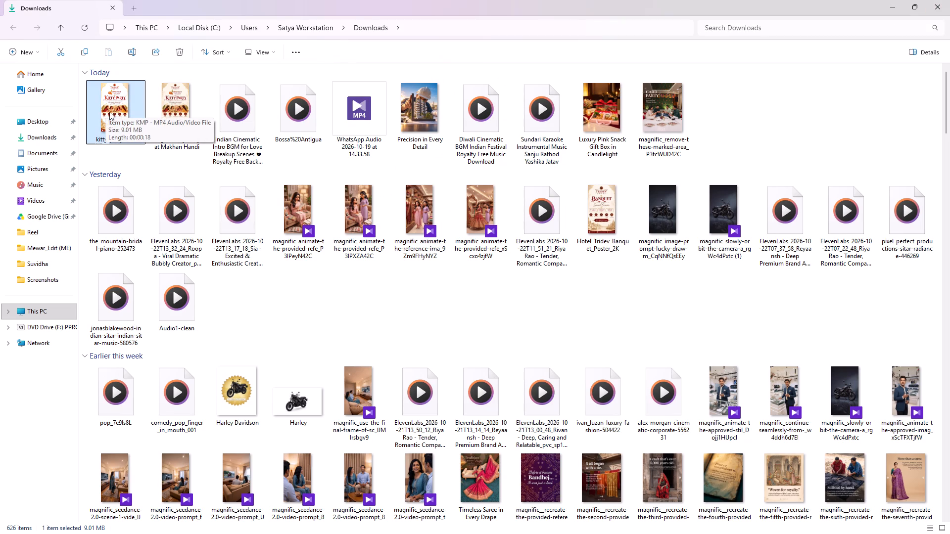
Move the kitty-party-edit video from Downloads into the Hotel_Tridev project's Reel_Edit folder.
key(ctrl+x)
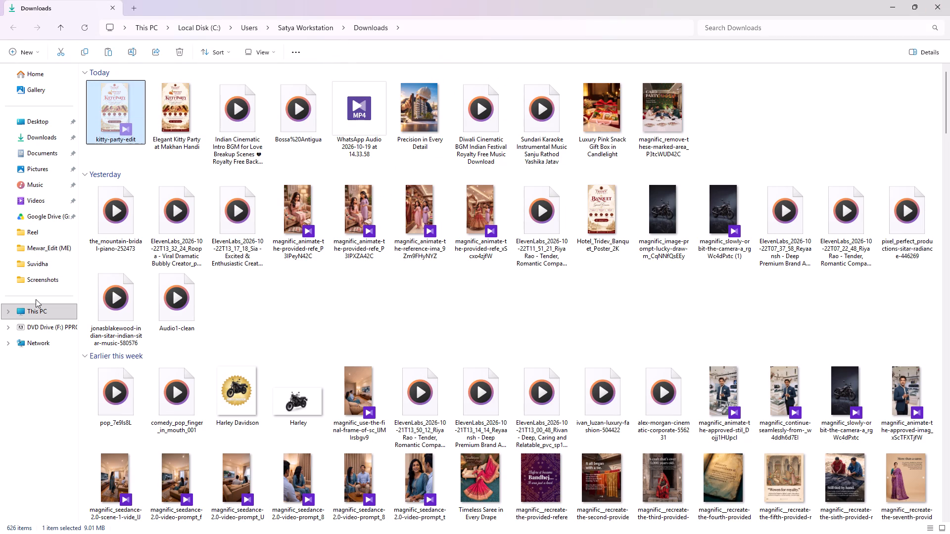
click(45, 310)
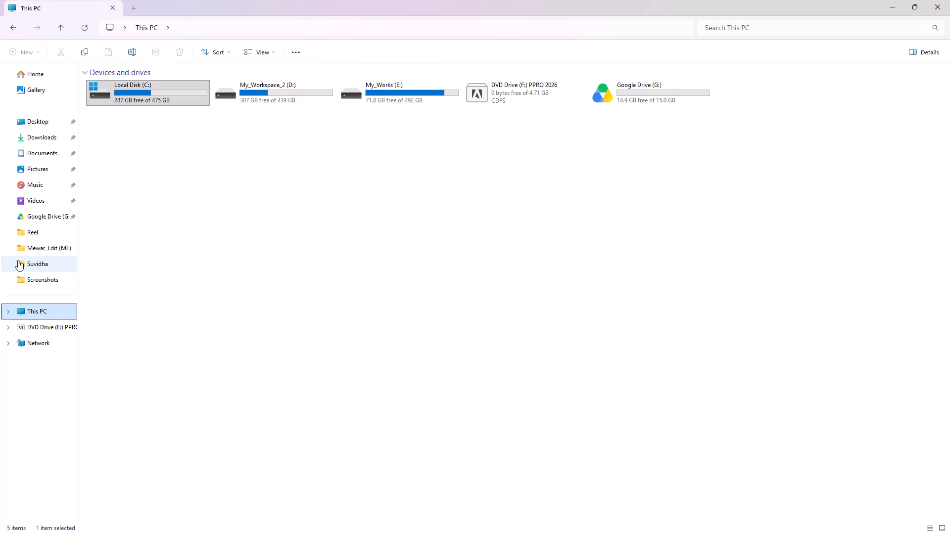
click(32, 249)
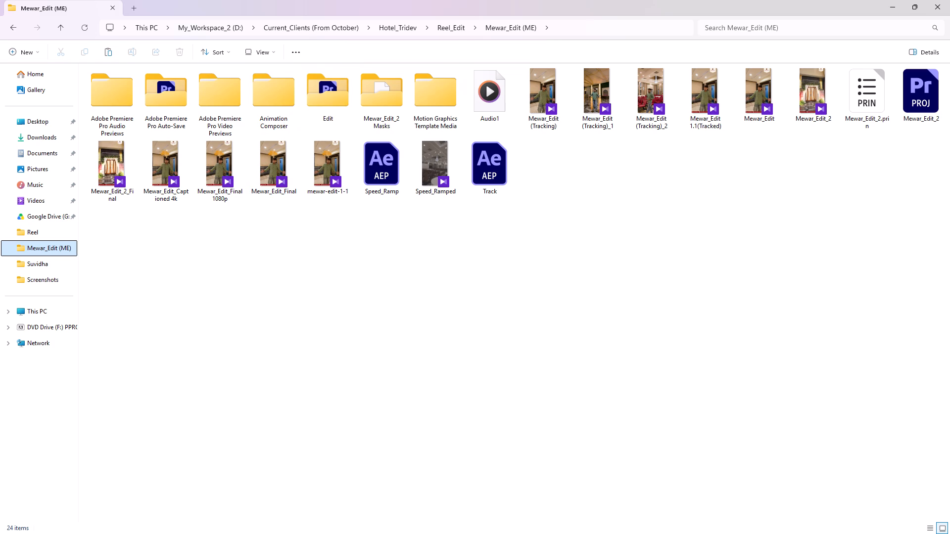
click(57, 25)
click(555, 262)
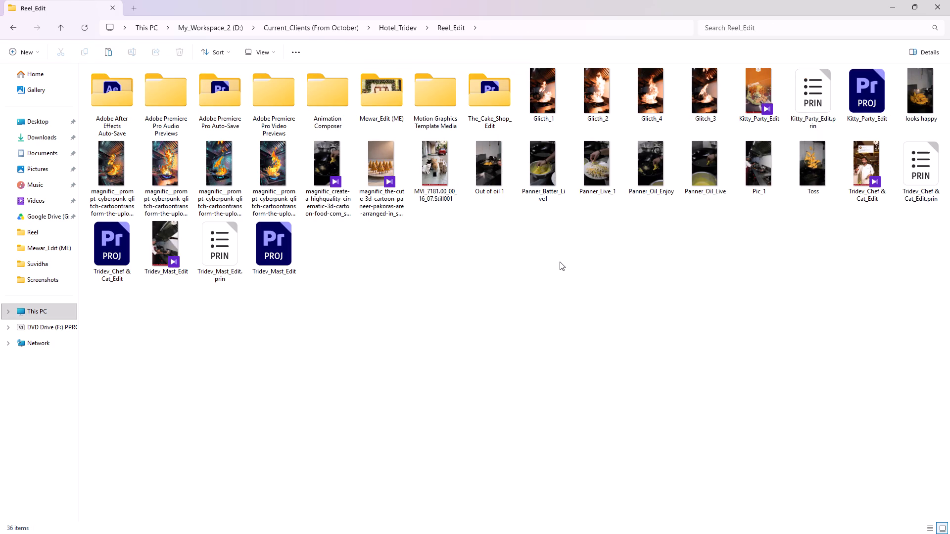
key(ctrl+v)
click(565, 264)
Bring kitty-party-edit from the Reel_Edit folder into the Premiere timeline on track V2, starting at about 28 seconds.
drag(318, 240, 674, 533)
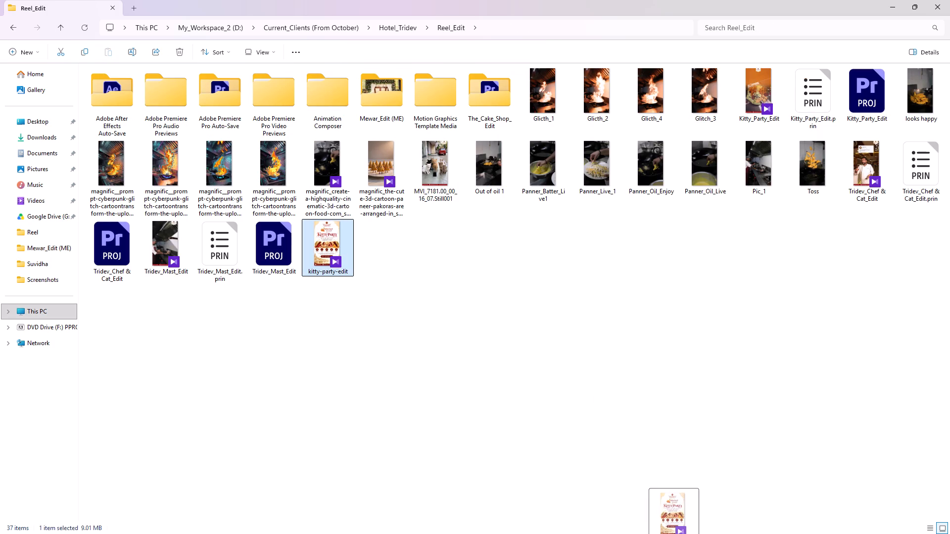
drag(674, 533, 529, 523)
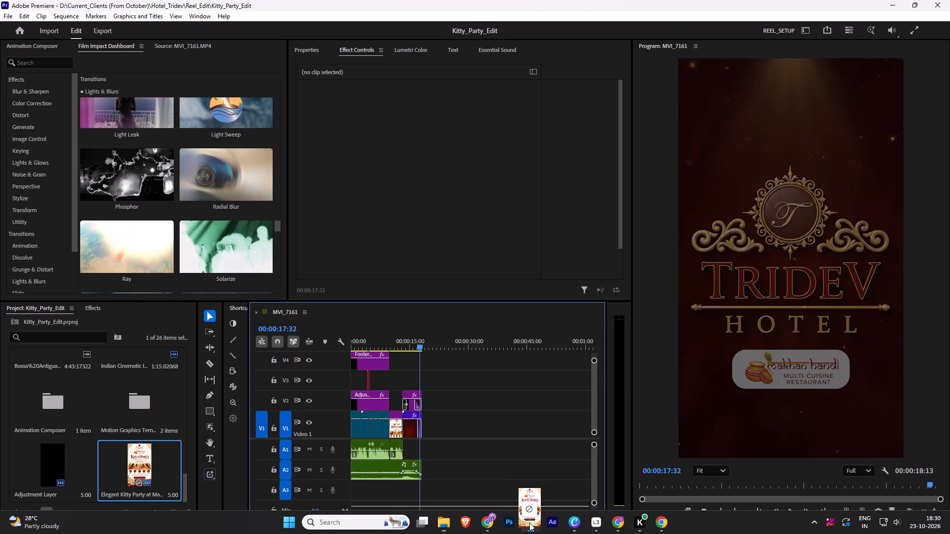
drag(529, 523, 460, 407)
Trim the end of the kitty-party-edit.mp4 clip to 00:00:37:23, just after the "with your Favorite people." caption disappears.
drag(475, 341, 492, 341)
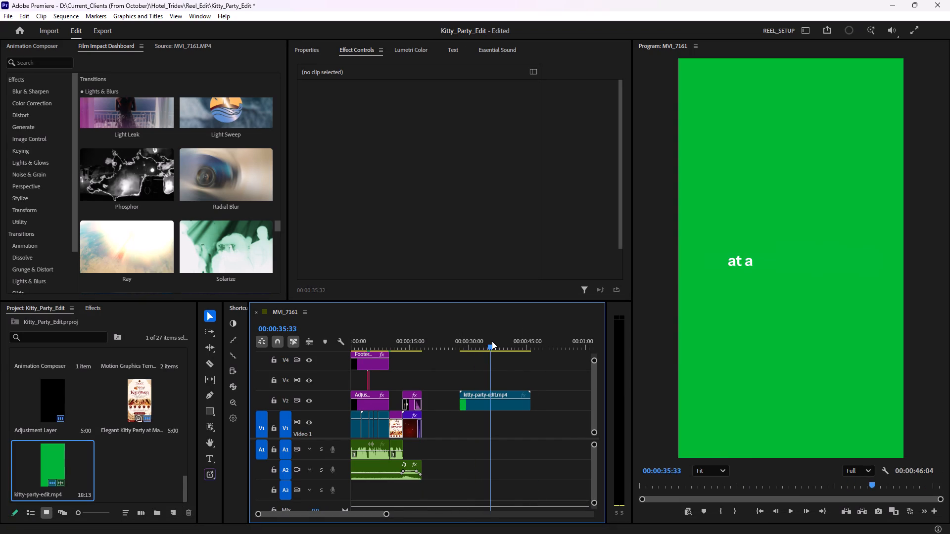
drag(492, 341, 498, 341)
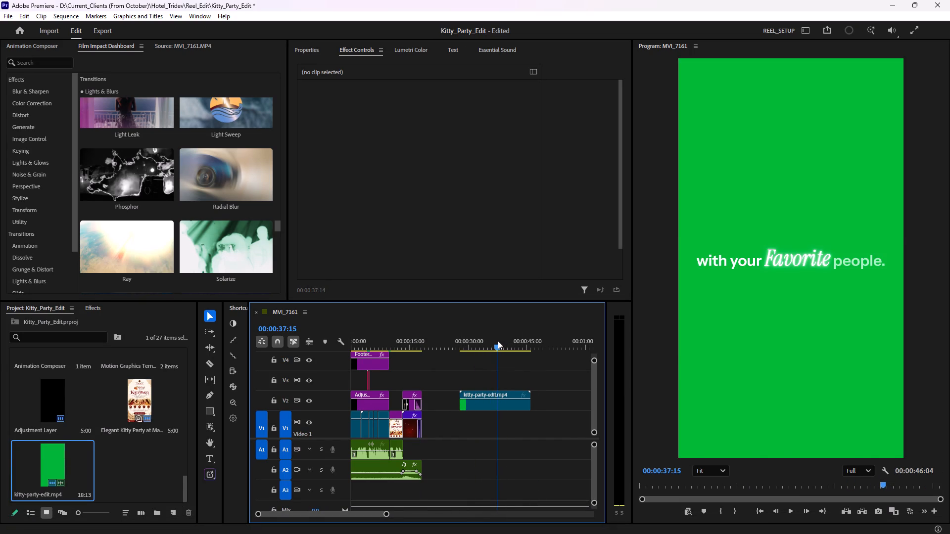
drag(498, 341, 487, 342)
key(space)
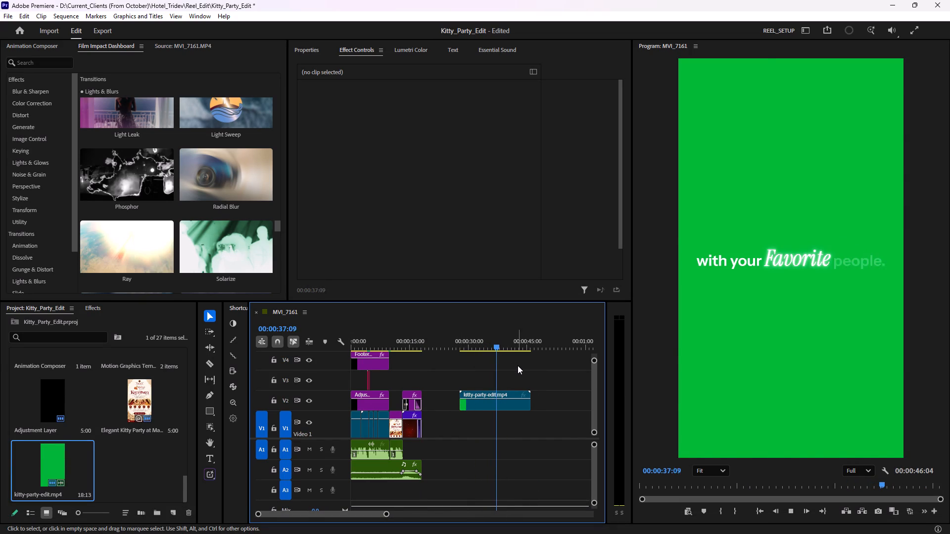
key(space)
click(499, 344)
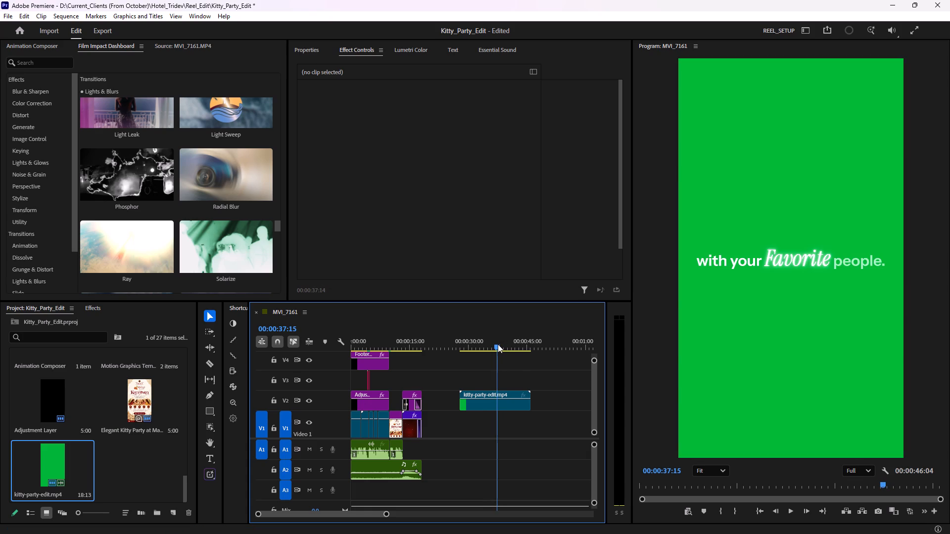
drag(386, 514, 312, 516)
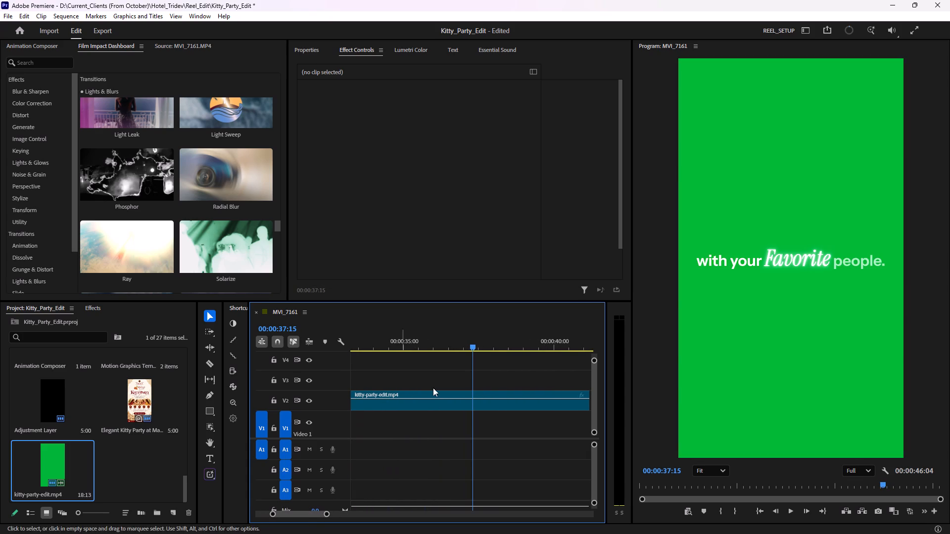
drag(470, 344, 477, 343)
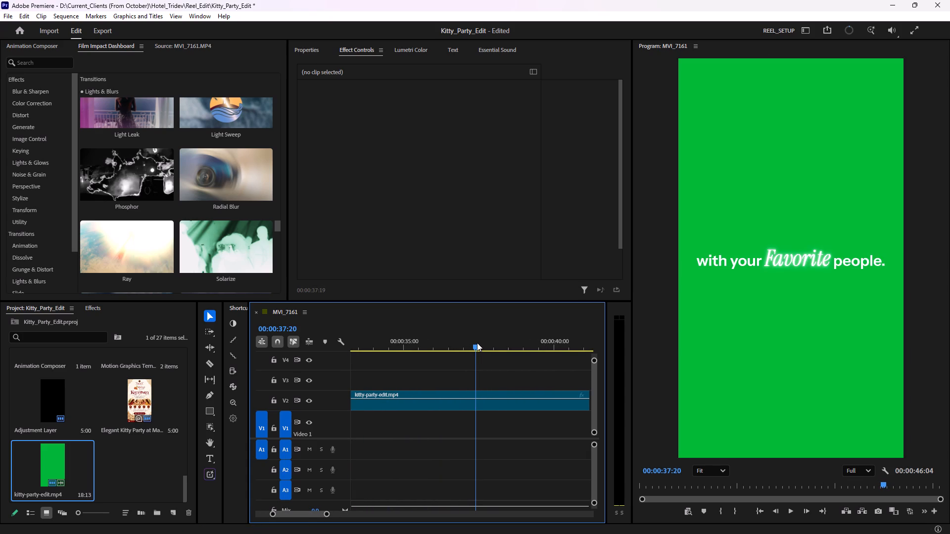
drag(477, 343, 479, 341)
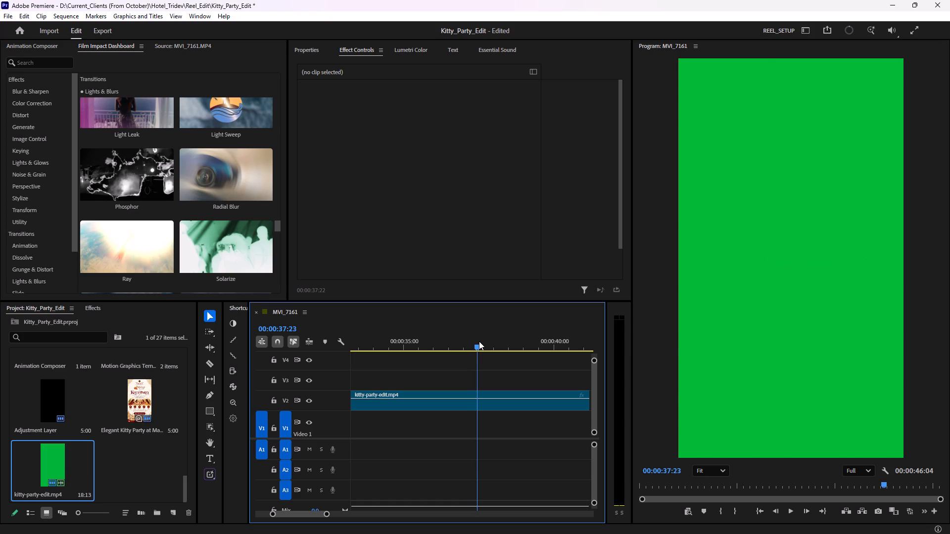
drag(479, 341, 479, 343)
drag(328, 515, 368, 511)
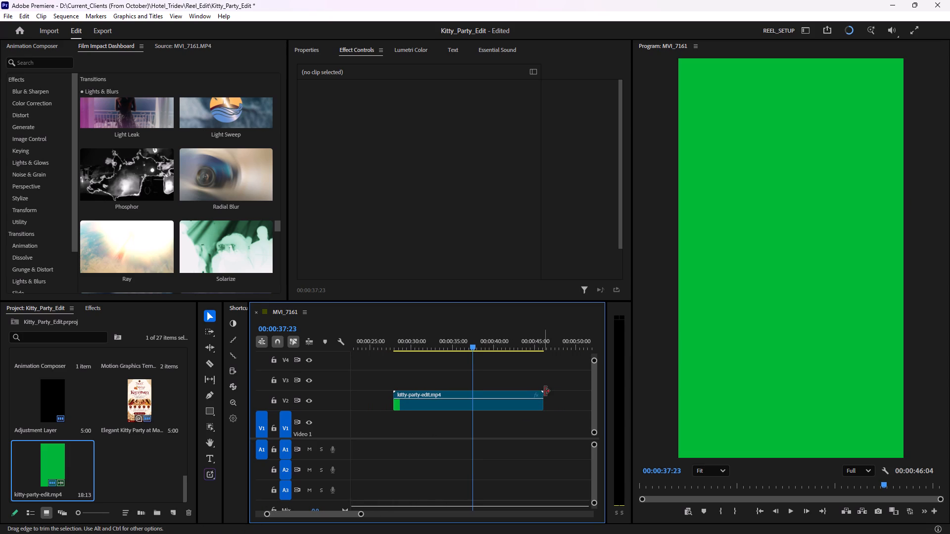
drag(543, 391, 473, 400)
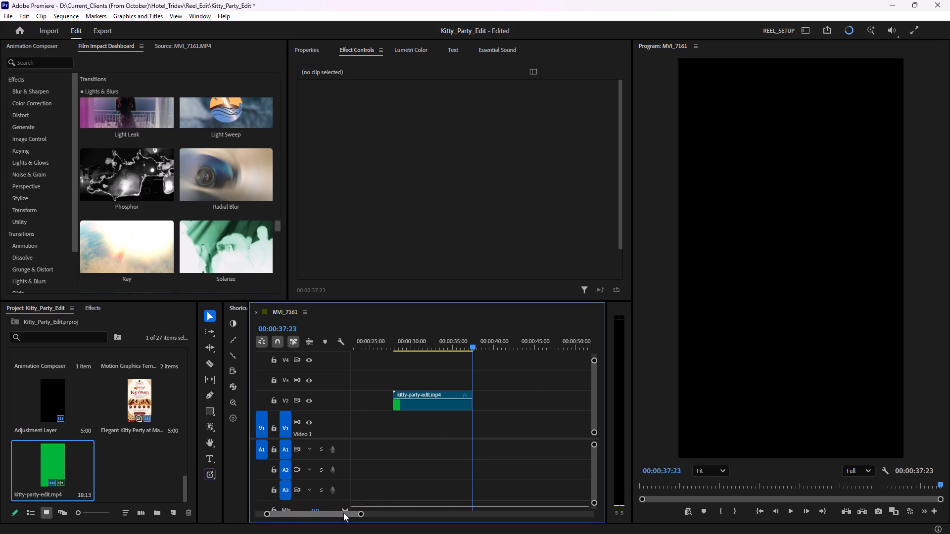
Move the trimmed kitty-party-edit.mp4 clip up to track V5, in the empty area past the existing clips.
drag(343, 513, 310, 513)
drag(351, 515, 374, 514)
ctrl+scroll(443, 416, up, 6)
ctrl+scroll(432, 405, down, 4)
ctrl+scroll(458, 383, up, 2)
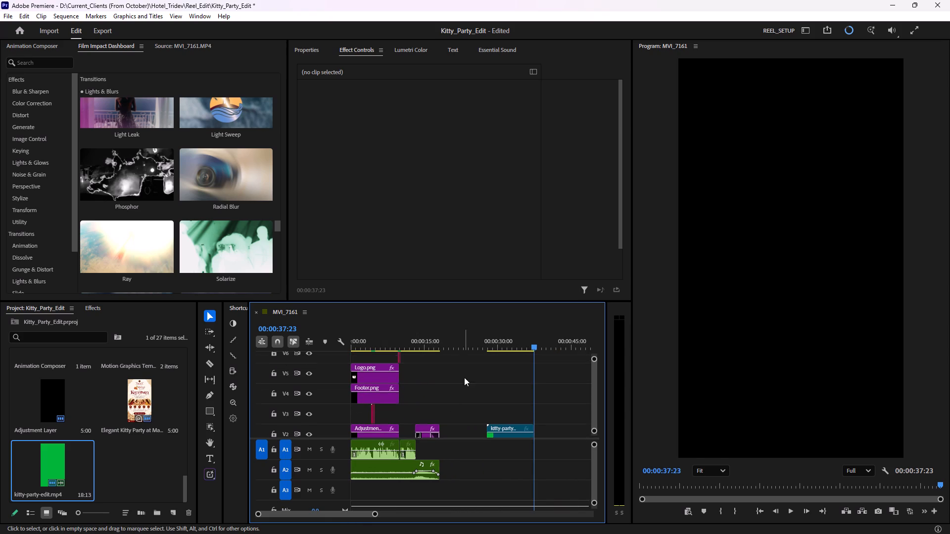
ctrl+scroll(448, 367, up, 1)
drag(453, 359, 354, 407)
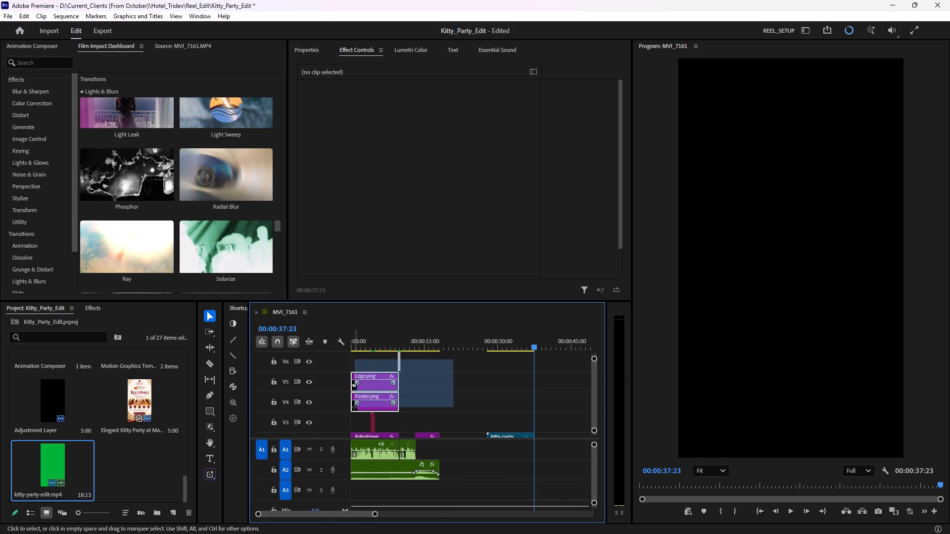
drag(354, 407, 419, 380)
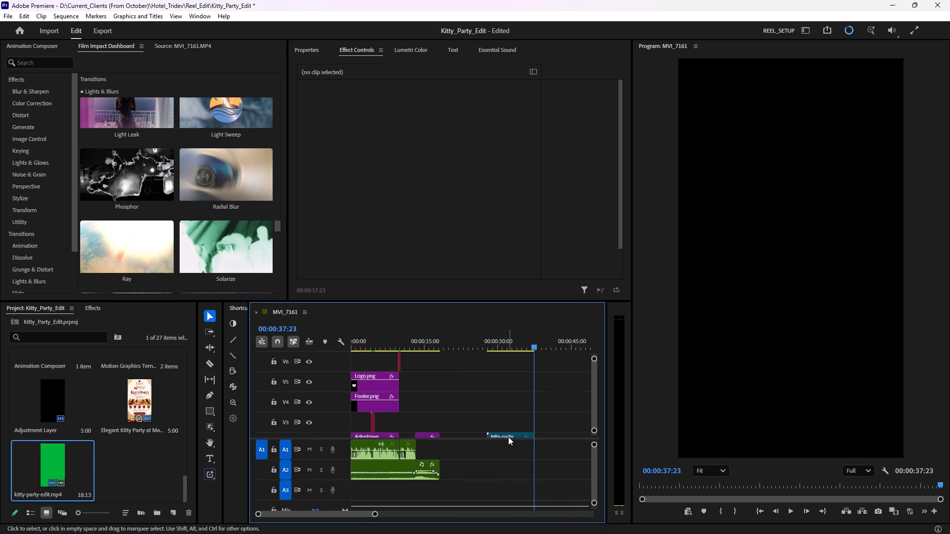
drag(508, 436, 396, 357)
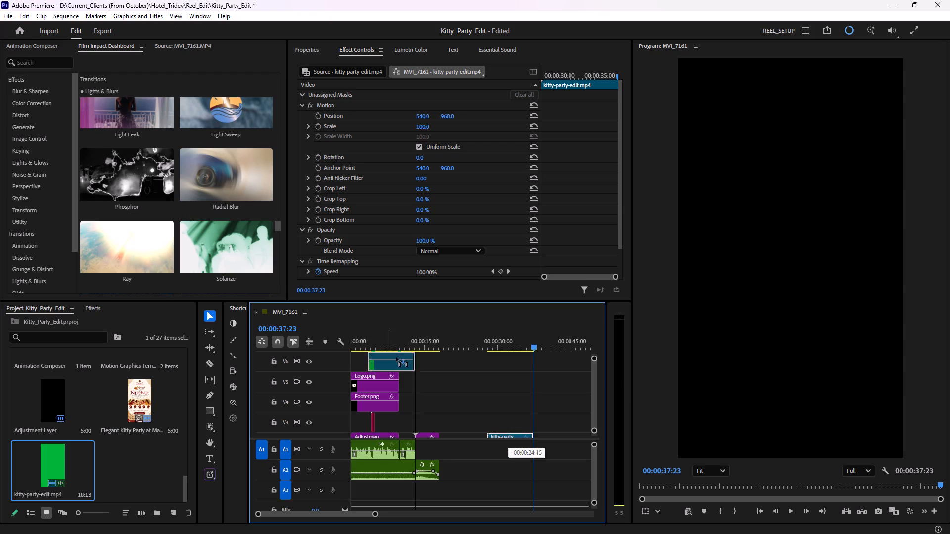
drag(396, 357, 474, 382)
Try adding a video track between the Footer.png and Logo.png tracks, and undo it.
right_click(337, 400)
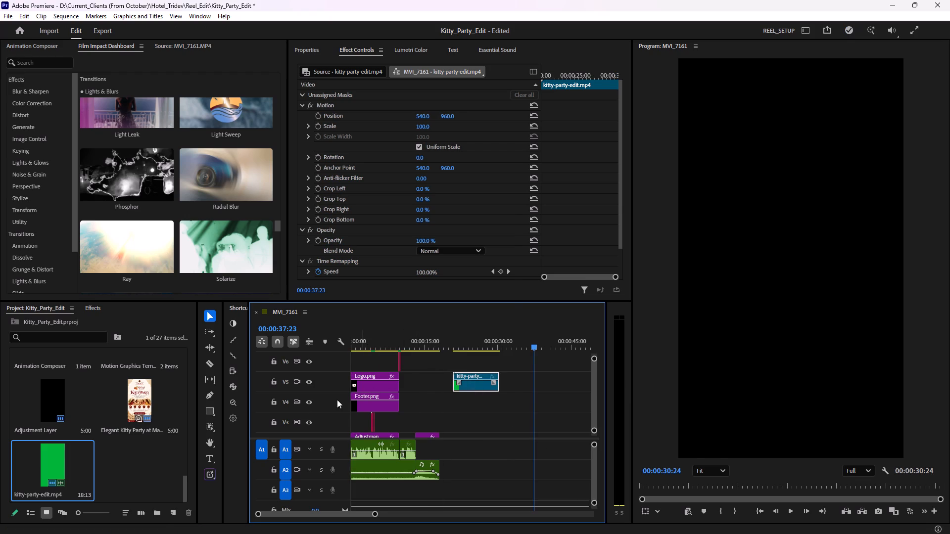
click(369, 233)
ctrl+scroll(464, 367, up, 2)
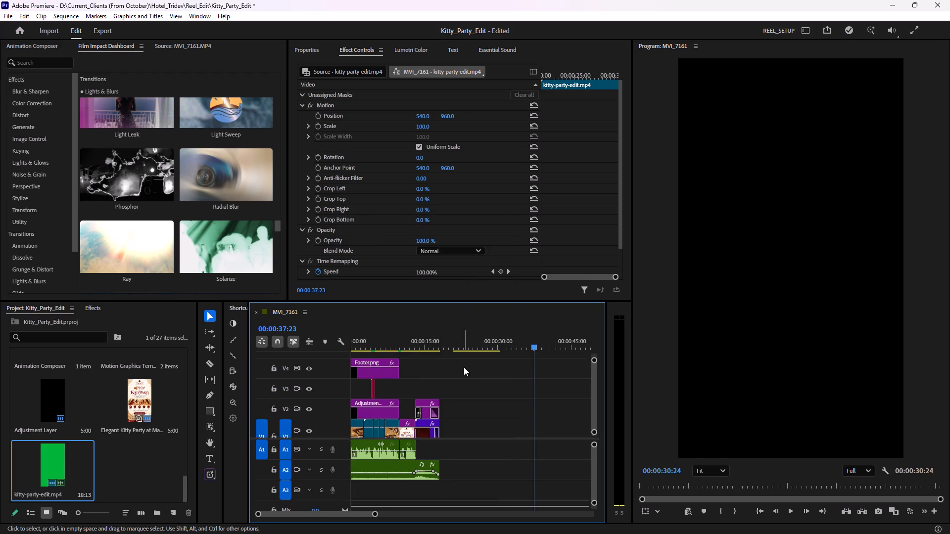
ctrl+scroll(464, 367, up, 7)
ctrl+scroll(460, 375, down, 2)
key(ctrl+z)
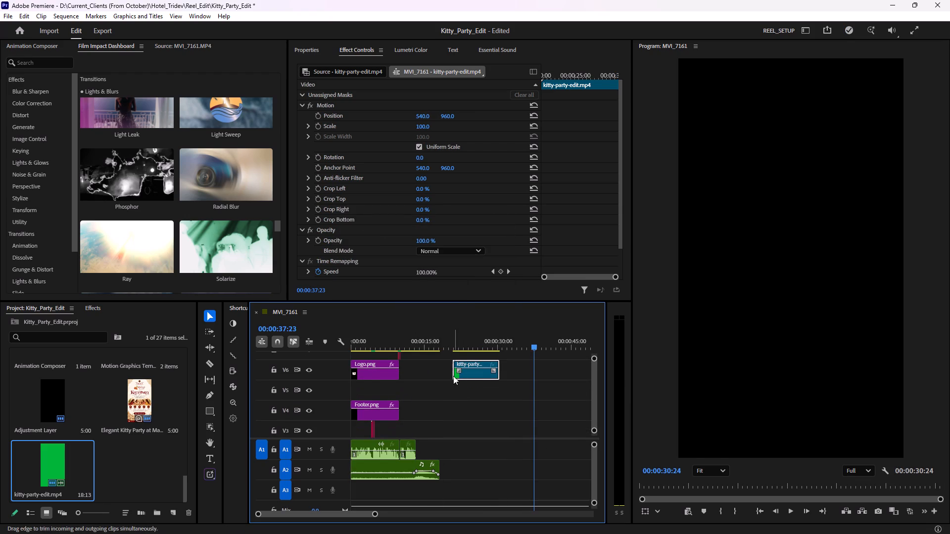
Add an empty video track directly above V3, below the Footer.png track.
scroll(408, 369, up, 2)
ctrl+scroll(447, 370, up, 4)
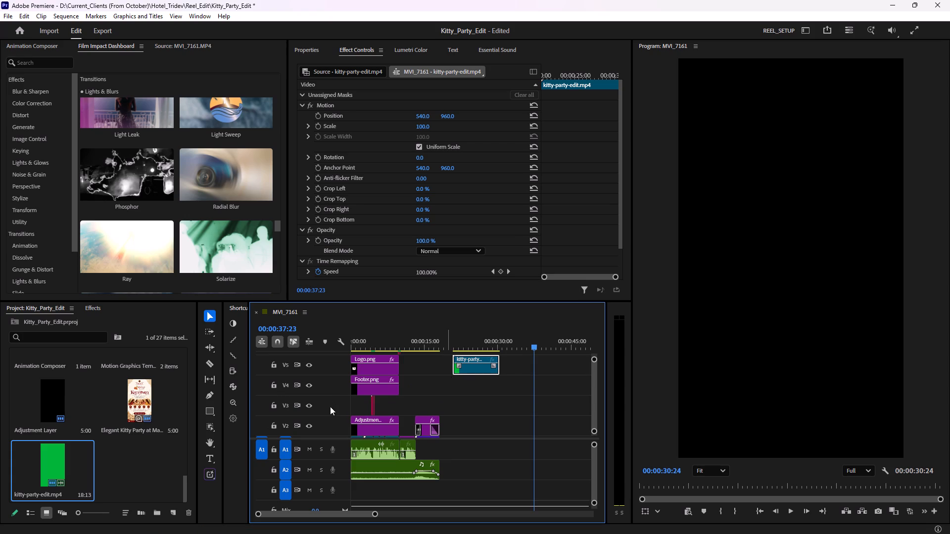
right_click(330, 406)
click(367, 239)
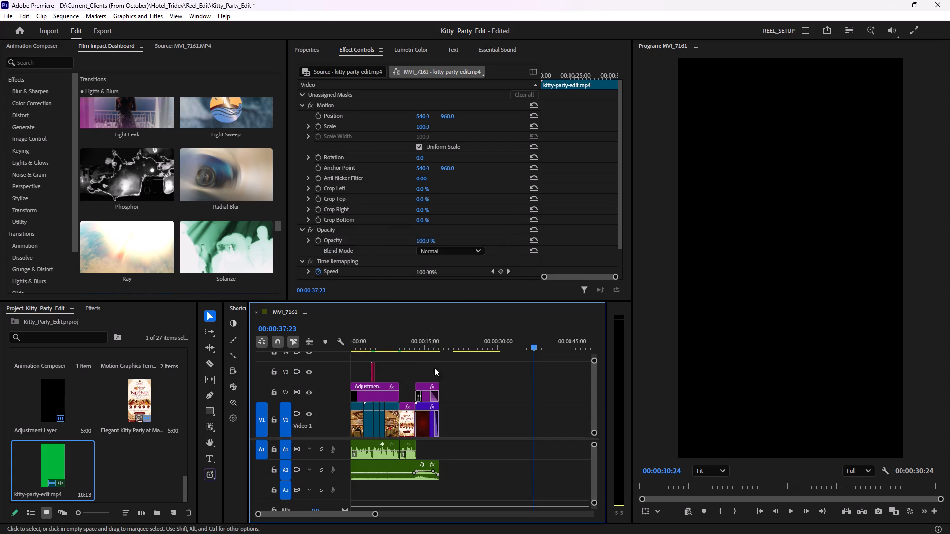
Move the kitty-party-edit.mp4 clip to the empty V4 track at the start of the sequence and briefly play from the beginning.
ctrl+scroll(470, 389, up, 4)
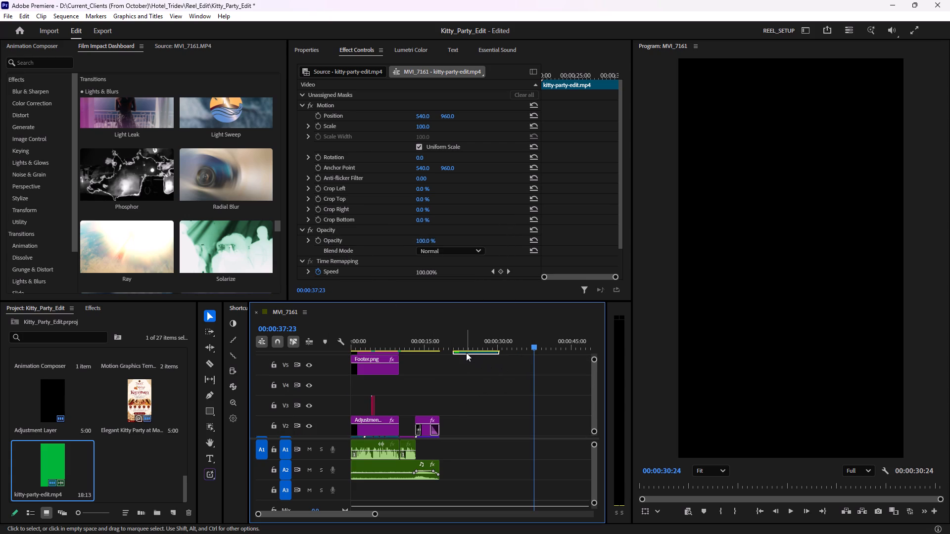
drag(466, 353, 352, 384)
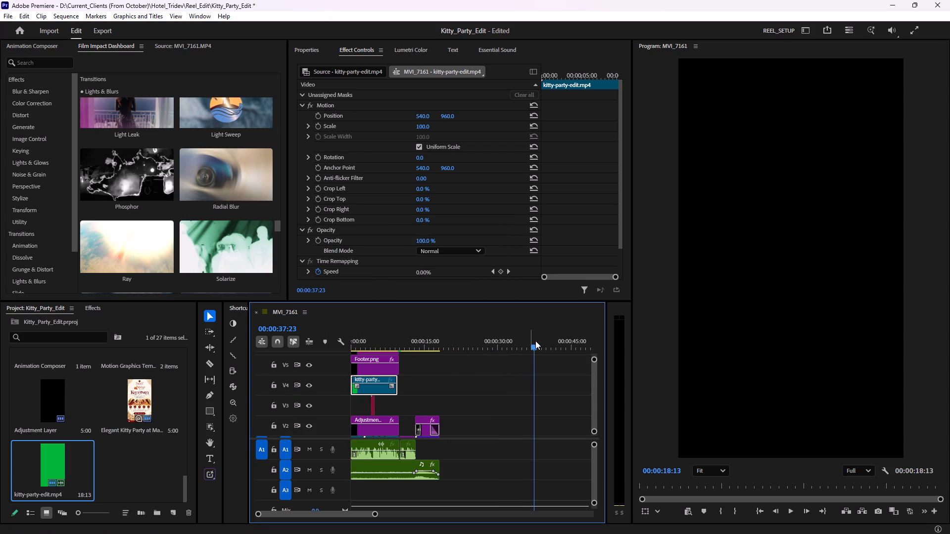
drag(534, 340, 231, 380)
key(space)
key(space)
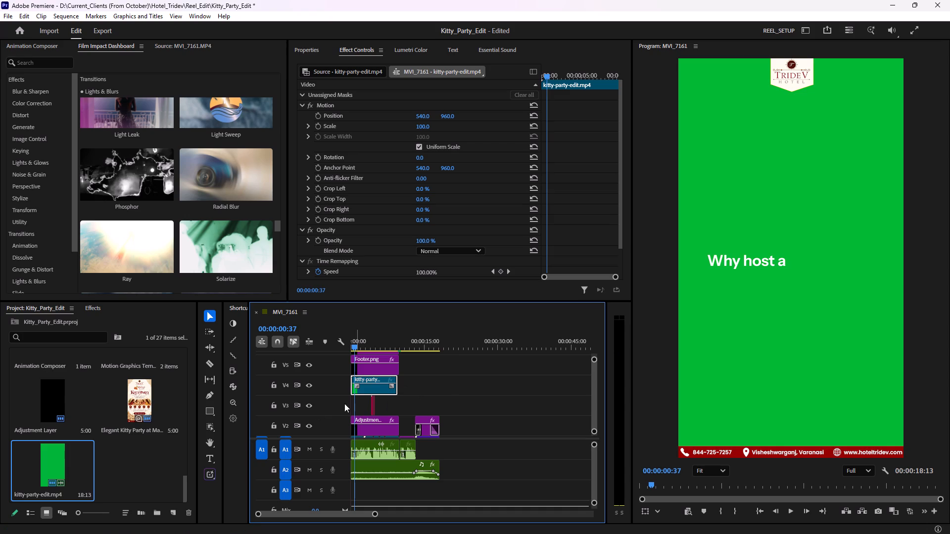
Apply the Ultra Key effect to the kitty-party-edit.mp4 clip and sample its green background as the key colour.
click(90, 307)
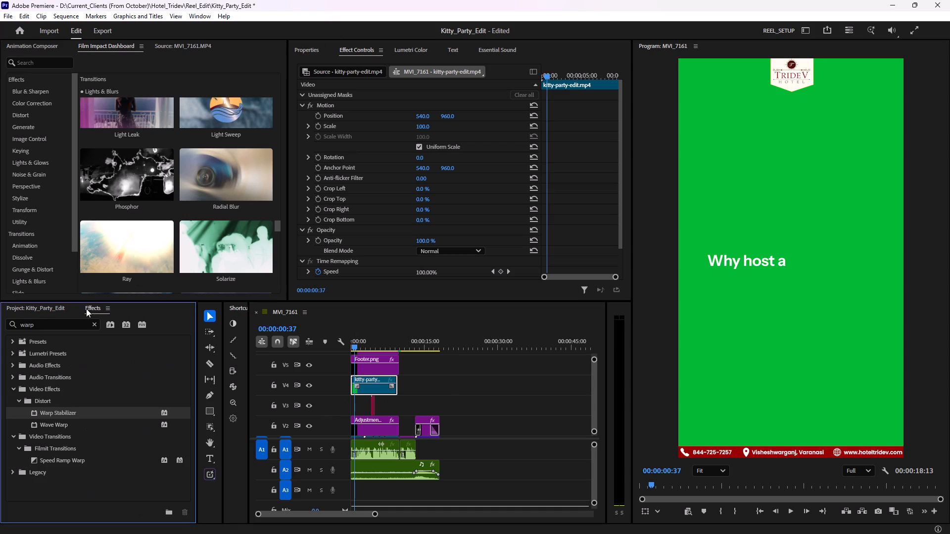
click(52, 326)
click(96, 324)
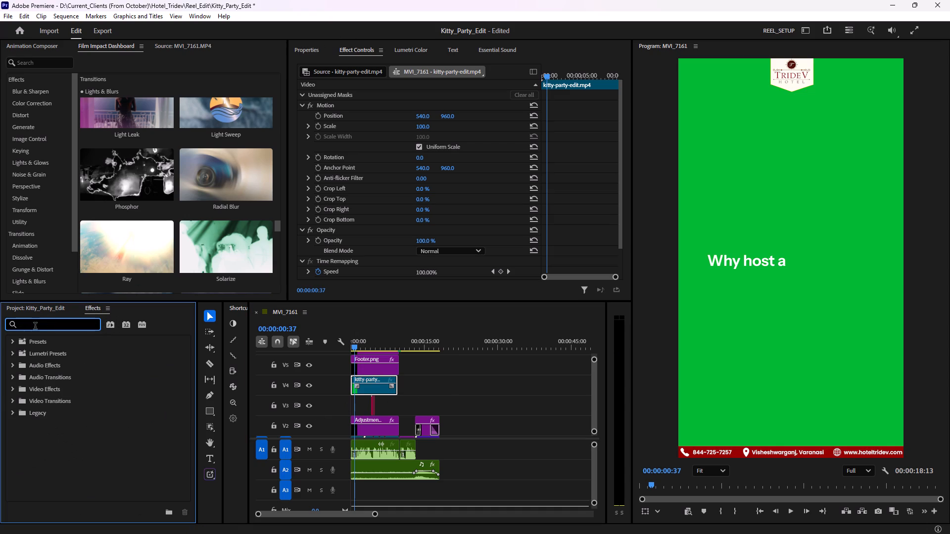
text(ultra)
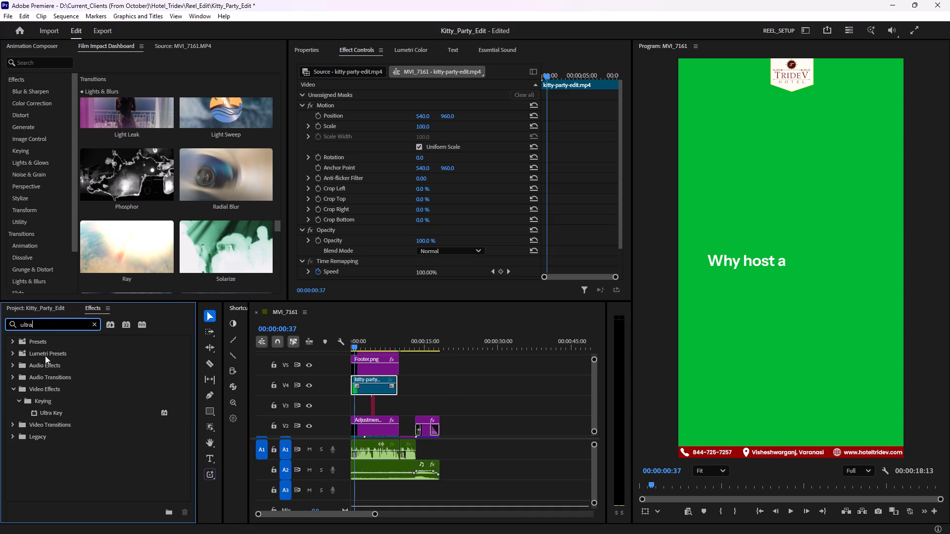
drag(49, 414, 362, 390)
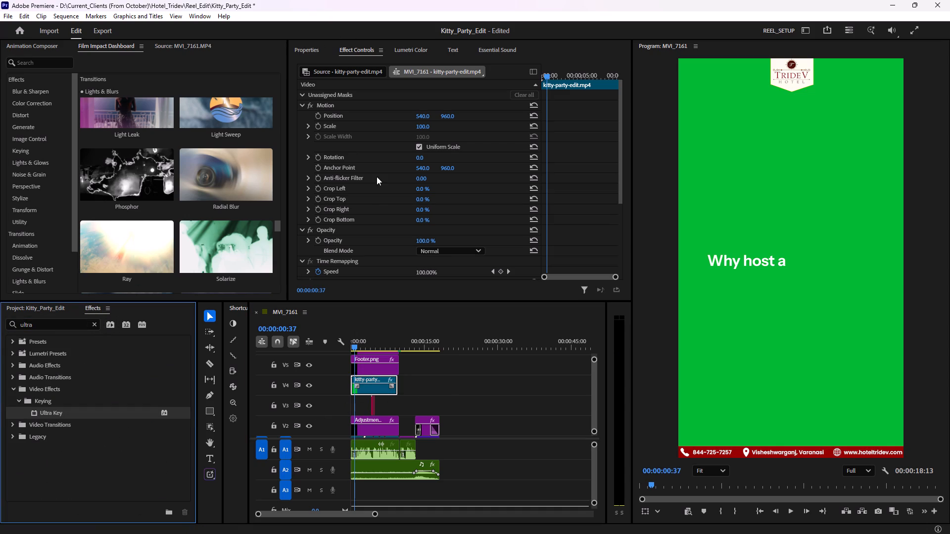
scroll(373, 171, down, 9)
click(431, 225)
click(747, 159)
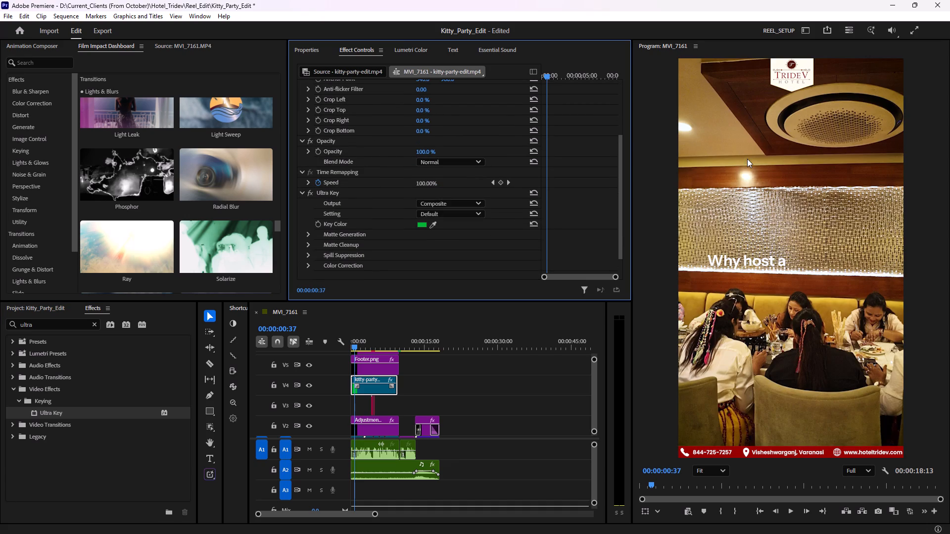
Play the opening of the sequence to check the keyed captions over the footage.
click(454, 372)
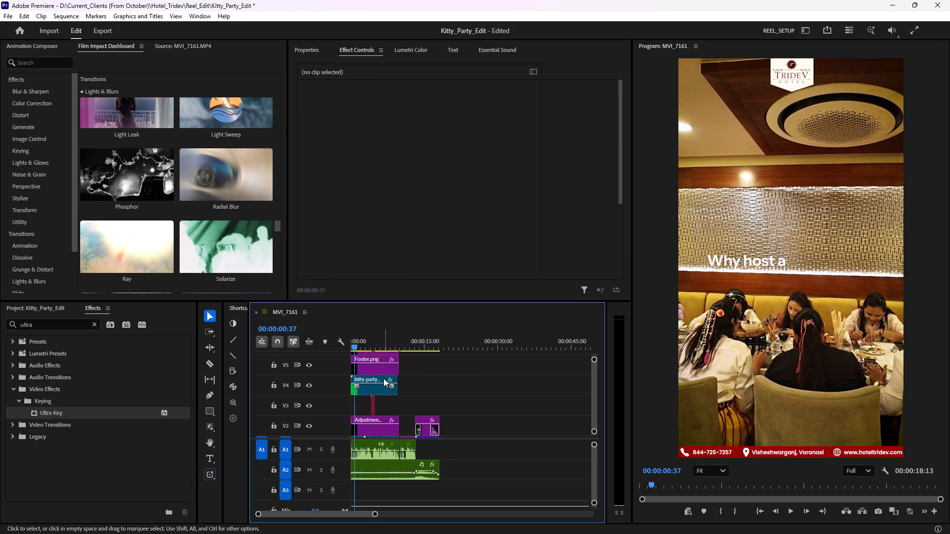
key(space)
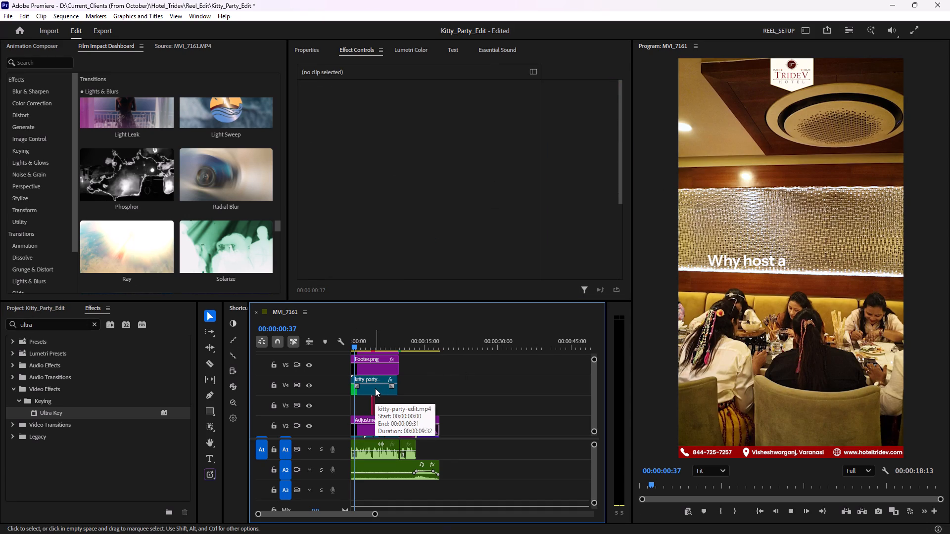
key(space)
drag(362, 343, 355, 344)
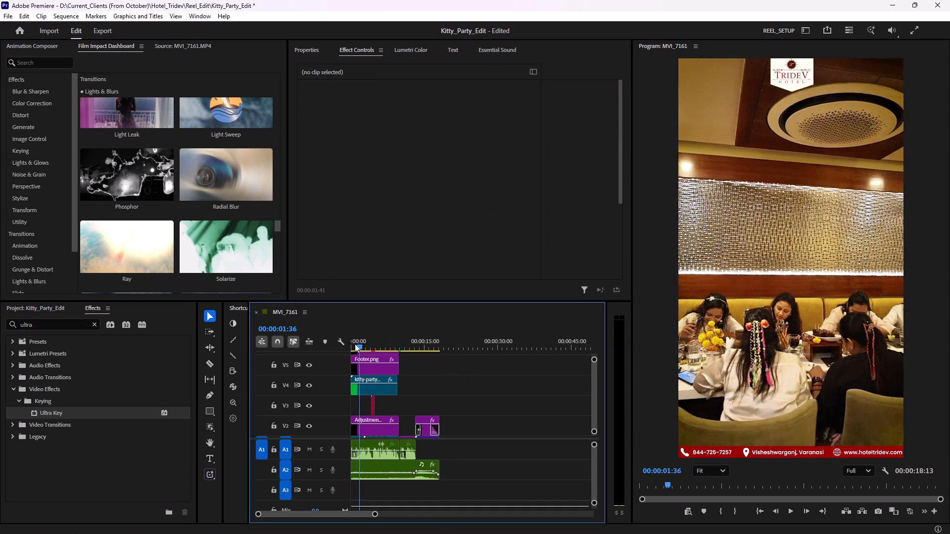
drag(355, 344, 323, 346)
key(space)
key(space)
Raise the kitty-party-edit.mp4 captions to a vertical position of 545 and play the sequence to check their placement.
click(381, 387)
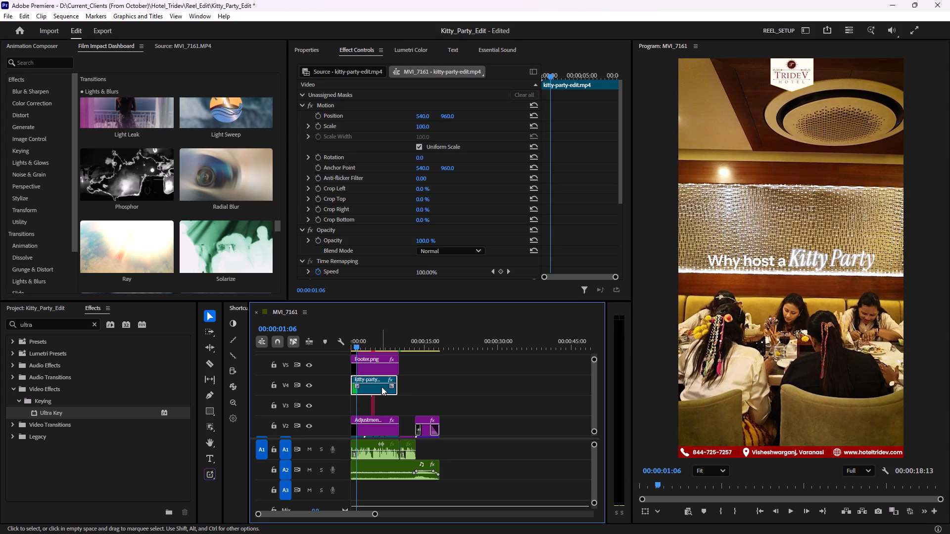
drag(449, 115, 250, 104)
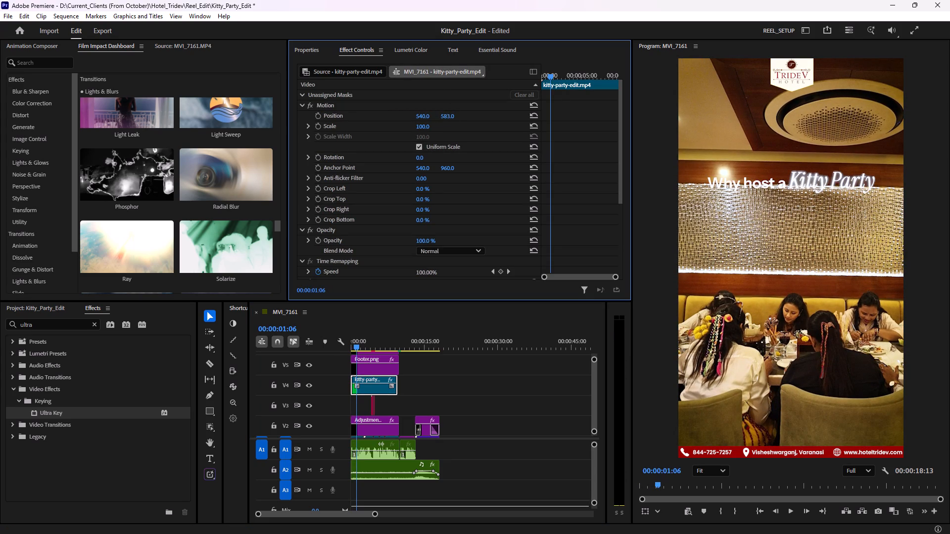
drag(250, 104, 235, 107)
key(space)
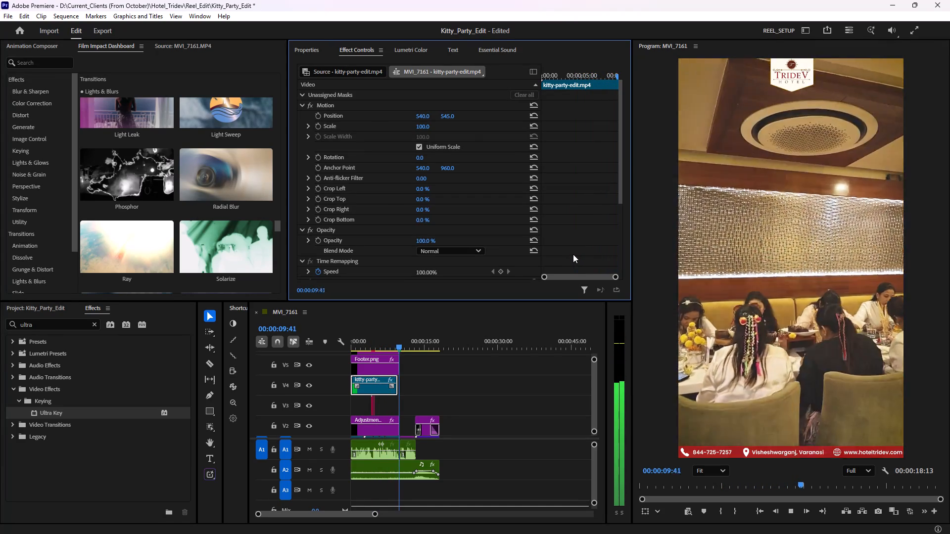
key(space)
Save the project and play the sequence from the start to review the caption text.
drag(411, 343, 324, 348)
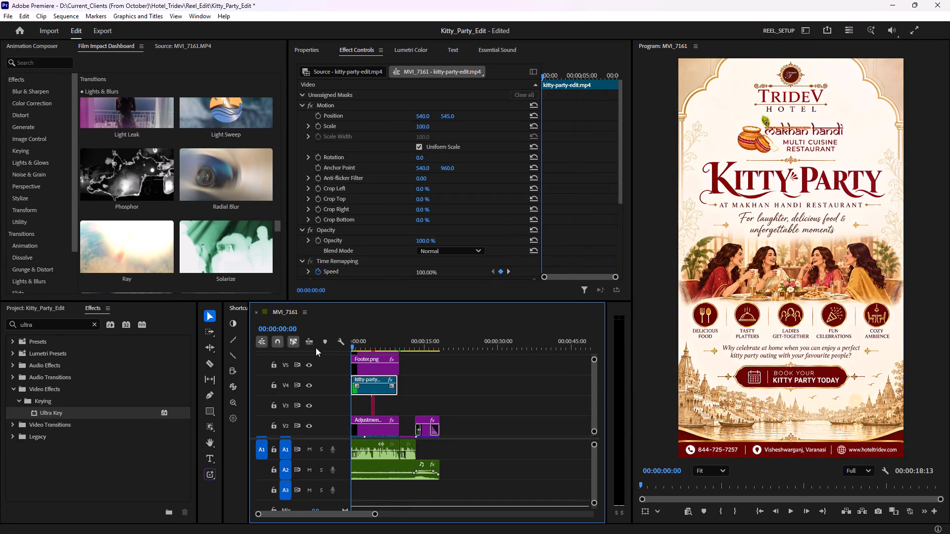
click(494, 389)
key(ctrl+s)
key(space)
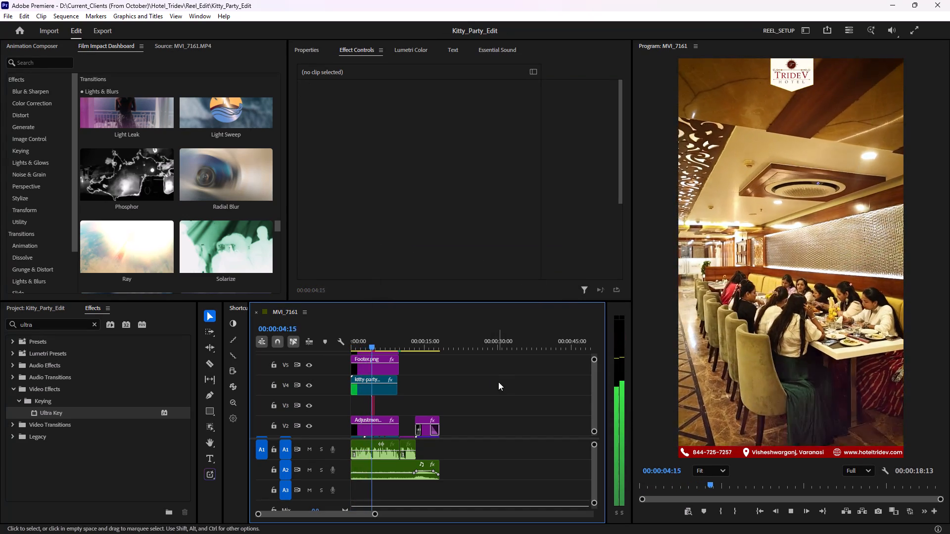
key(space)
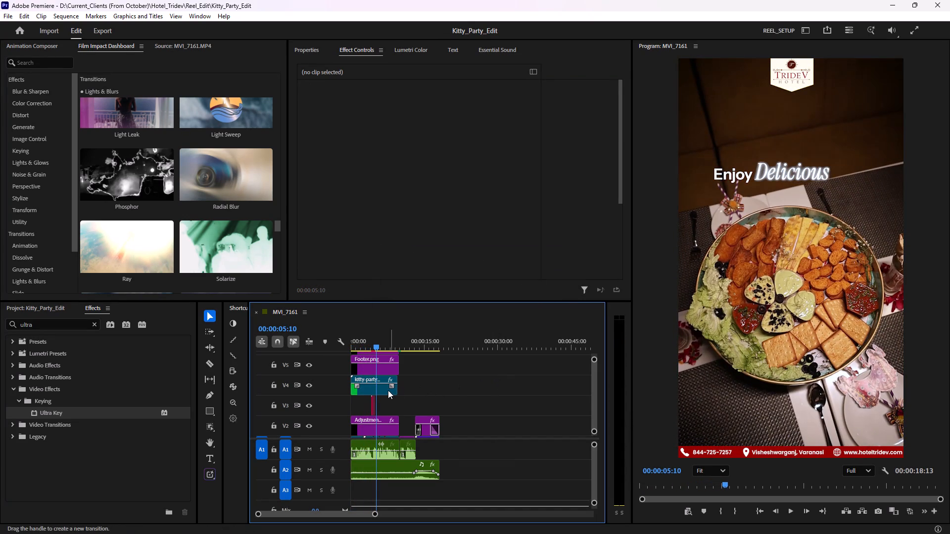
Delete the kitty-party-edit.mp4 caption clip from track V4.
click(387, 391)
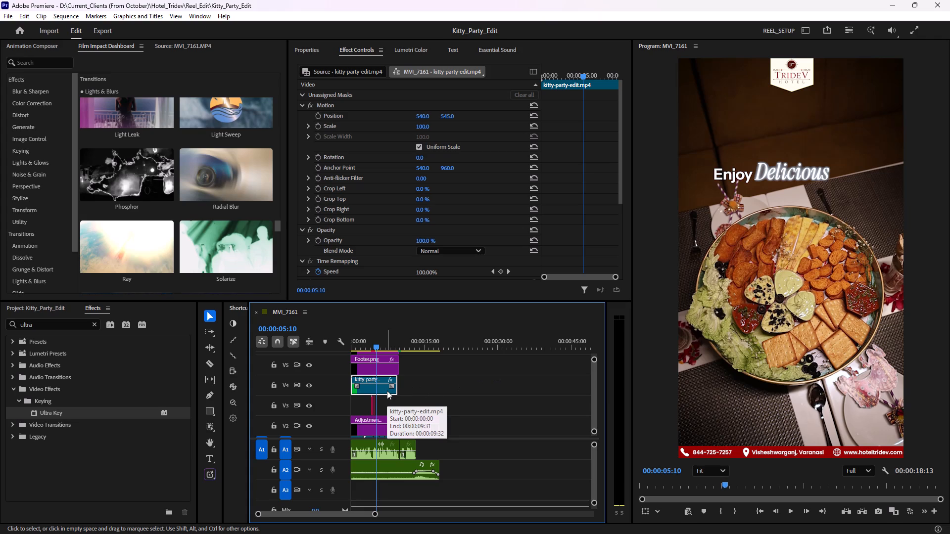
key(Delete)
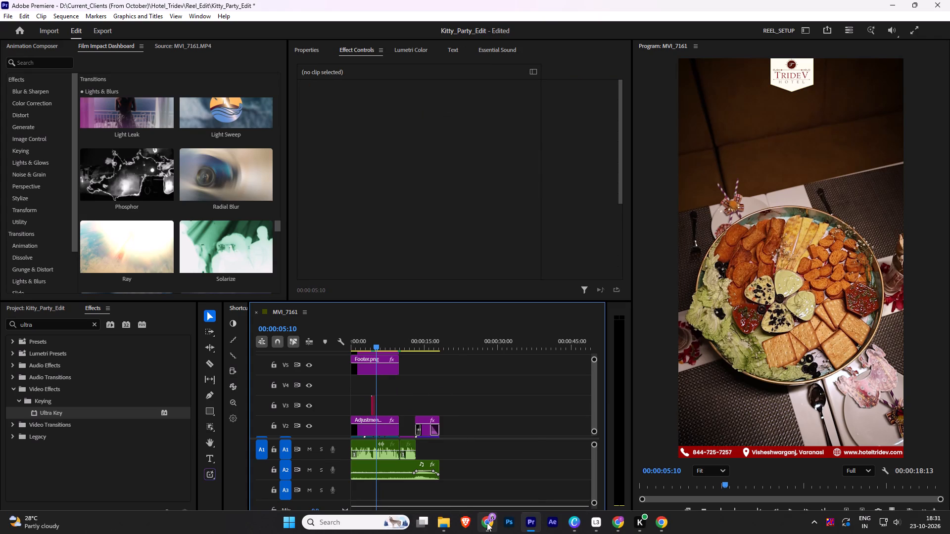
Switch to the Kalakar caption editor in Chrome and remove the question mark from "Restaurant?" in caption line 4.
click(659, 520)
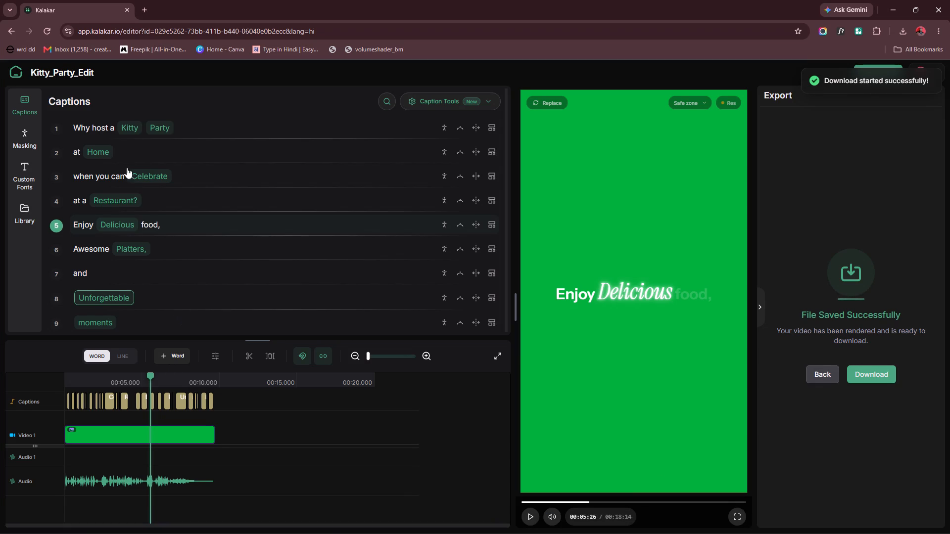
scroll(160, 178, up, 5)
scroll(128, 251, down, 3)
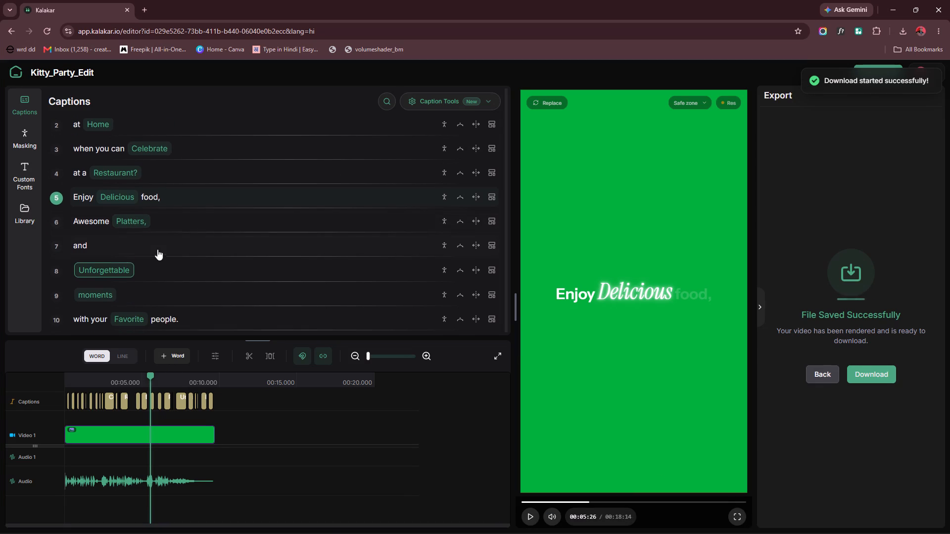
scroll(170, 250, down, 3)
scroll(171, 250, up, 11)
double_click(131, 197)
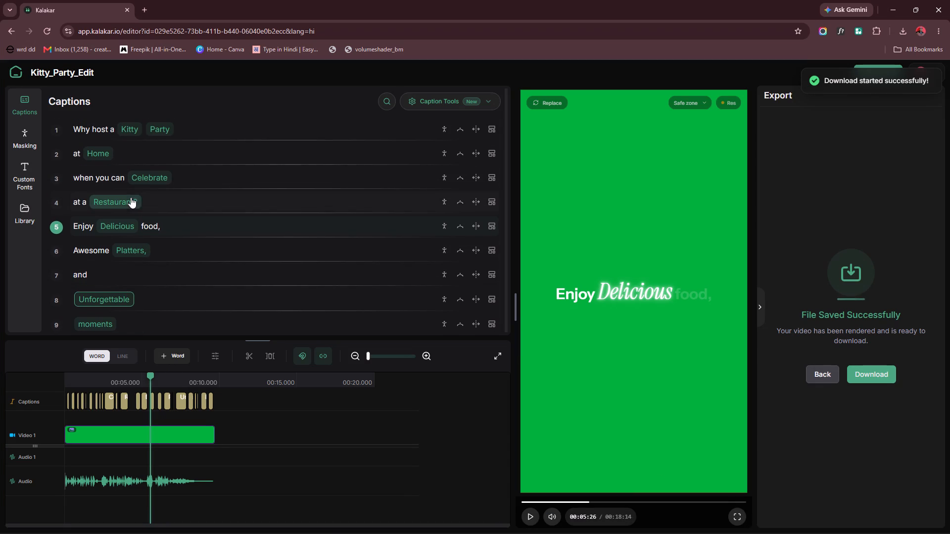
click(139, 206)
key(BackSpace)
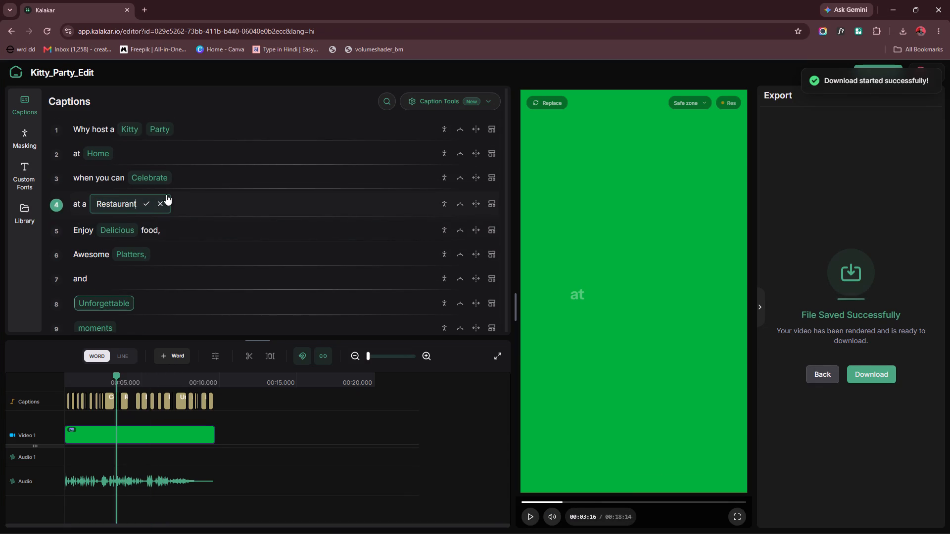
click(148, 203)
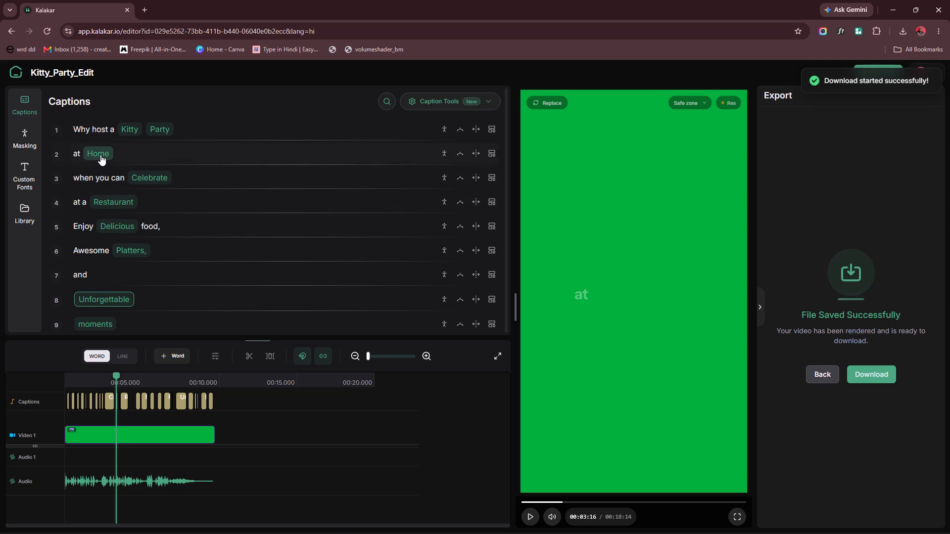
Add a question mark directly after "Home" in caption line 2, with no space before it.
double_click(100, 155)
click(112, 152)
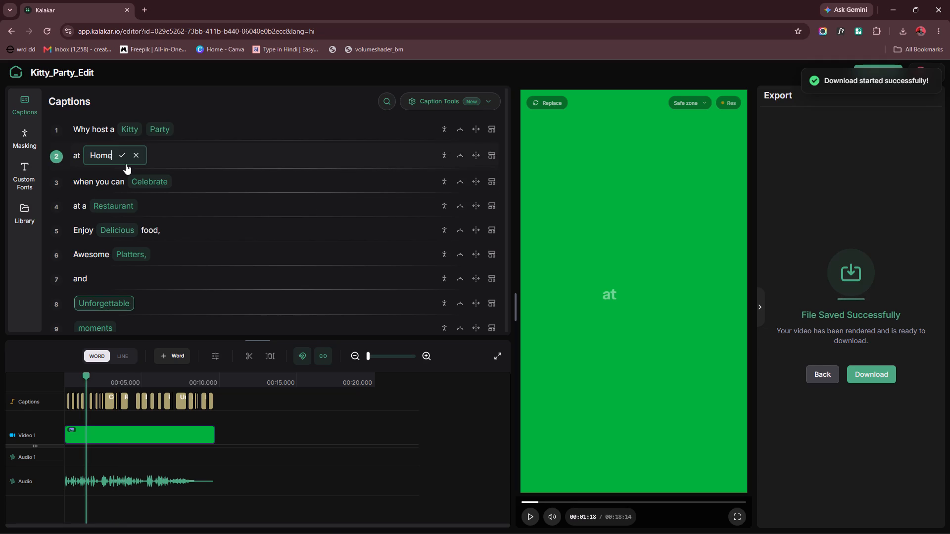
key(space)
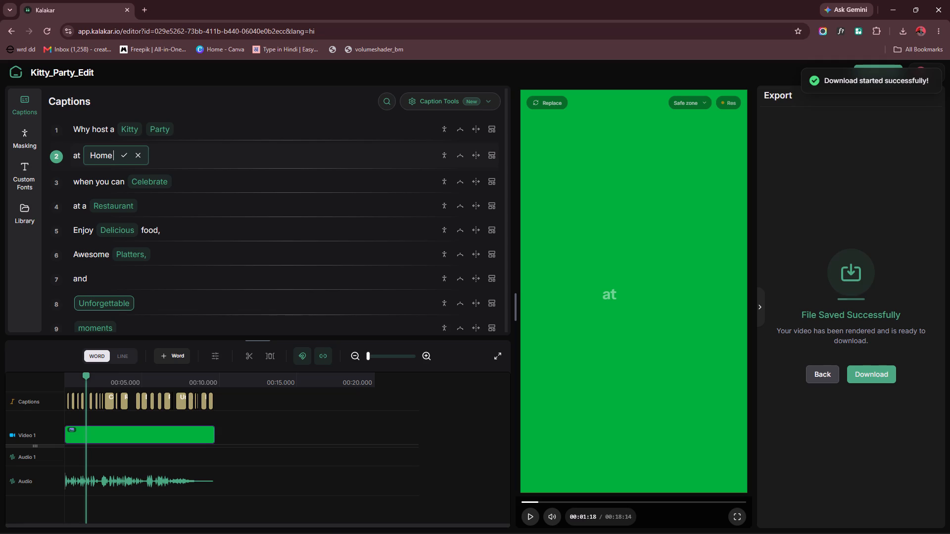
key(shift+question)
click(131, 160)
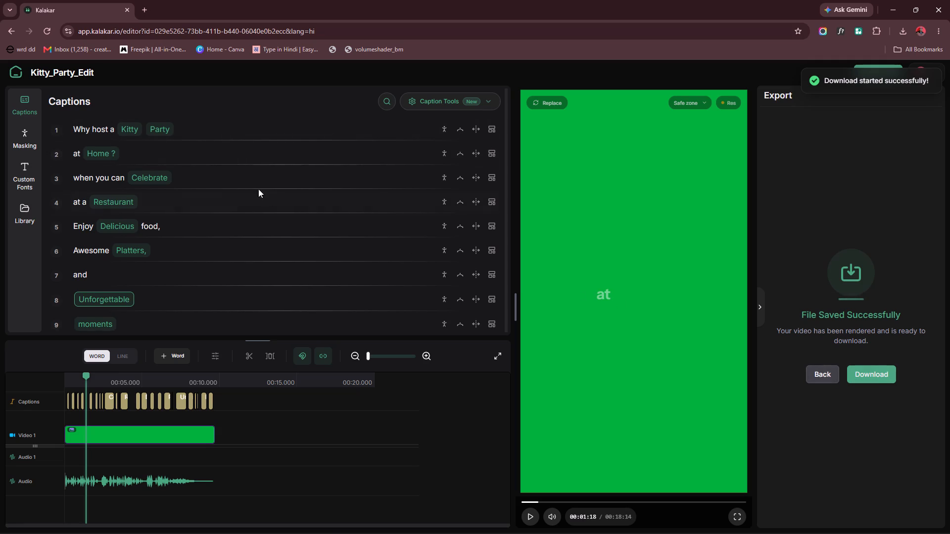
double_click(108, 154)
click(114, 155)
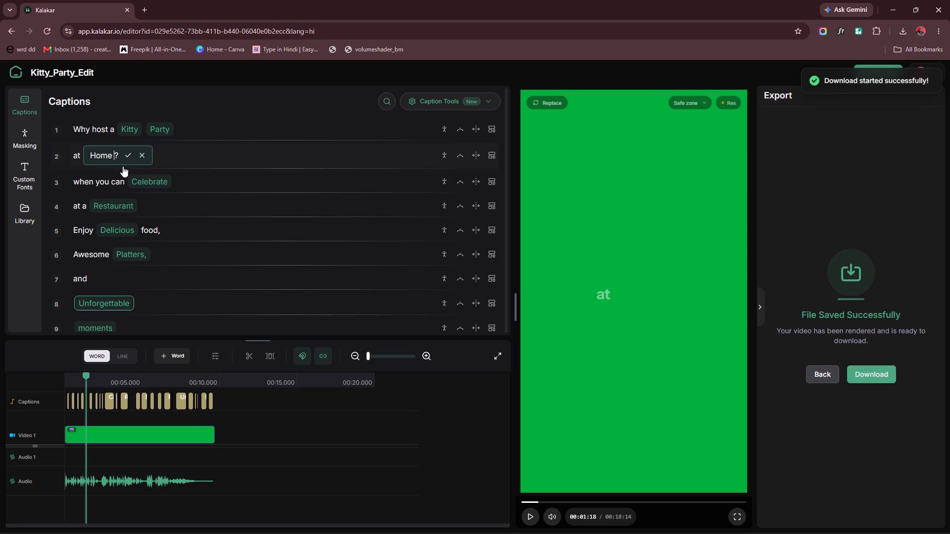
key(BackSpace)
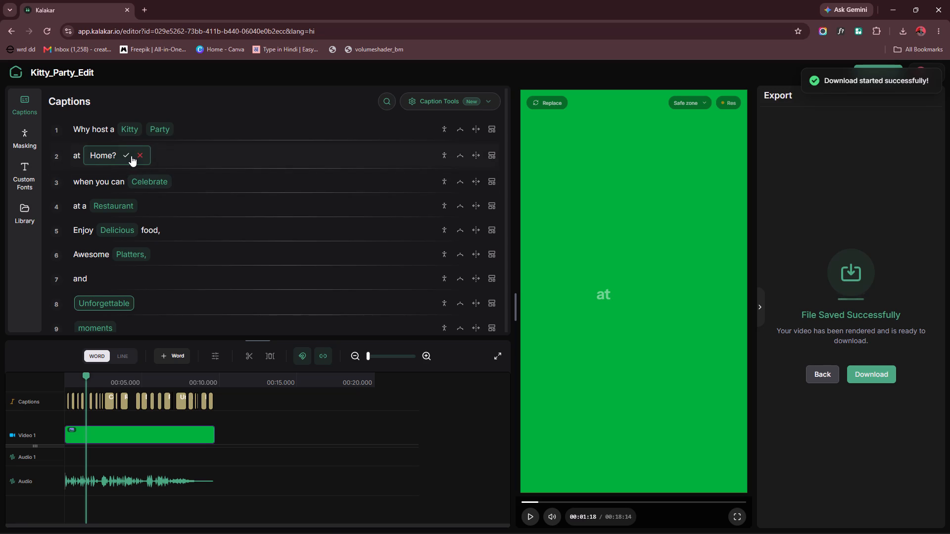
click(125, 155)
Play the captions preview, including a replay from the beginning, to check the corrected lines.
key(space)
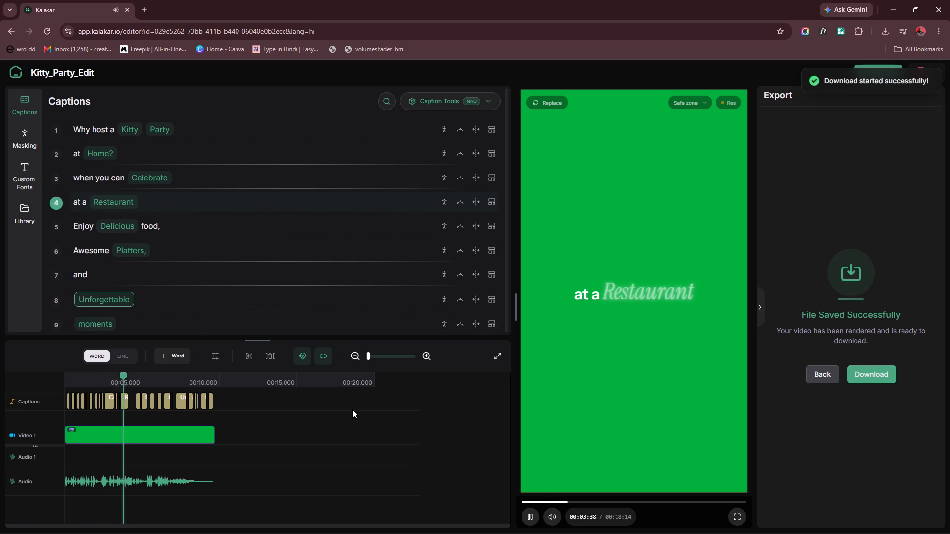
key(space)
drag(123, 376, 43, 379)
key(space)
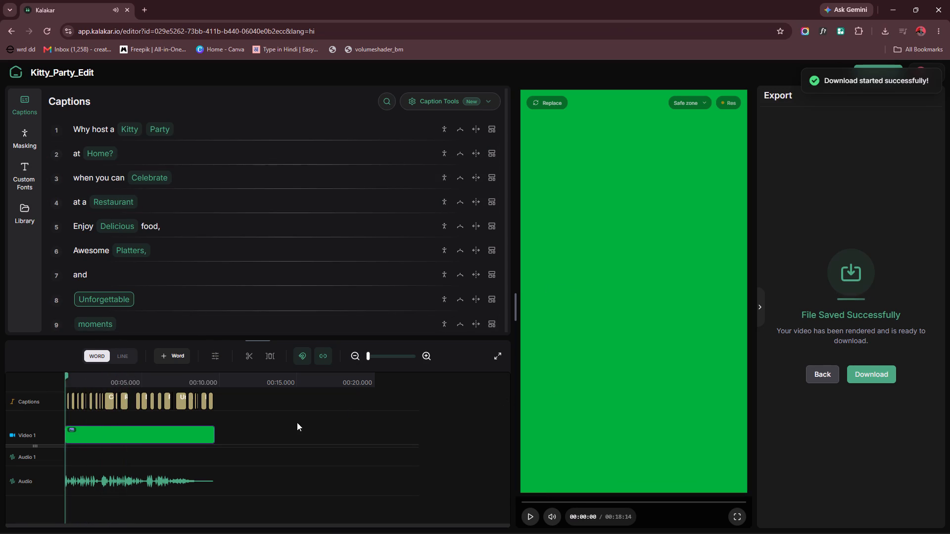
key(space)
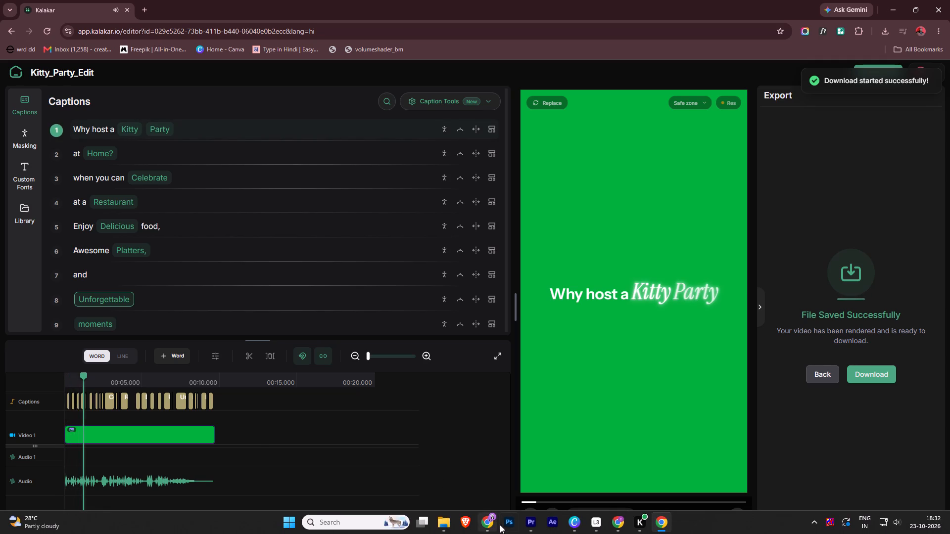
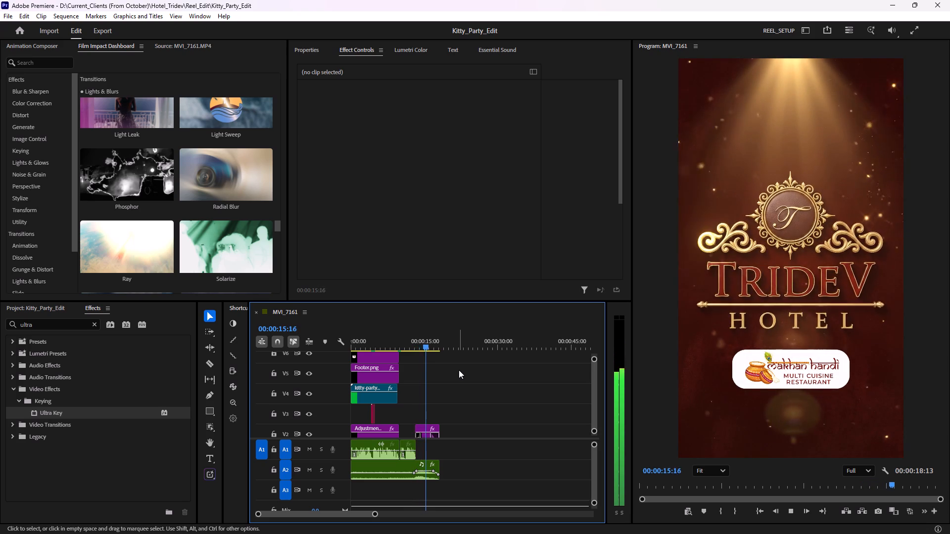
Set up a media export of the MVI_7161 sequence, naming the MP4 file Kitty_Party_Edit_Final in the Reel_Edit folder.
key(ctrl+m)
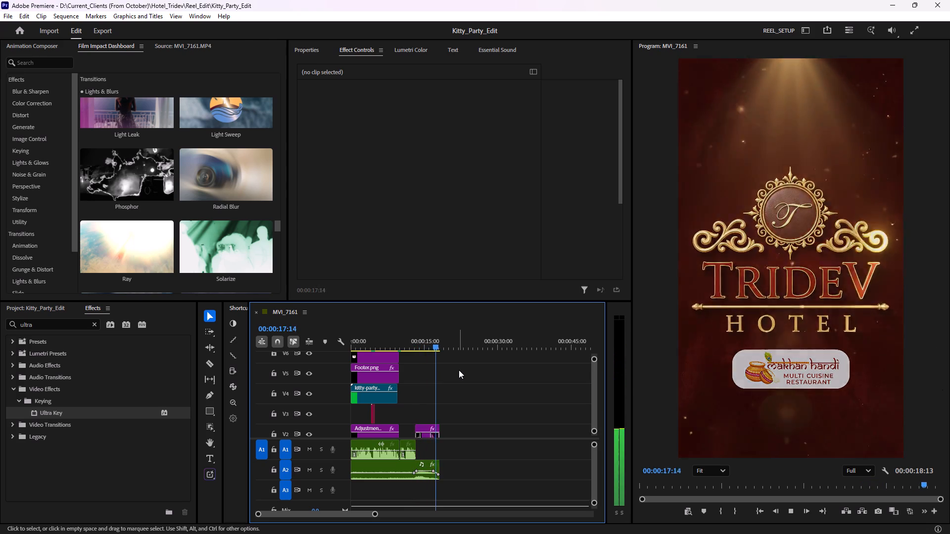
click(236, 94)
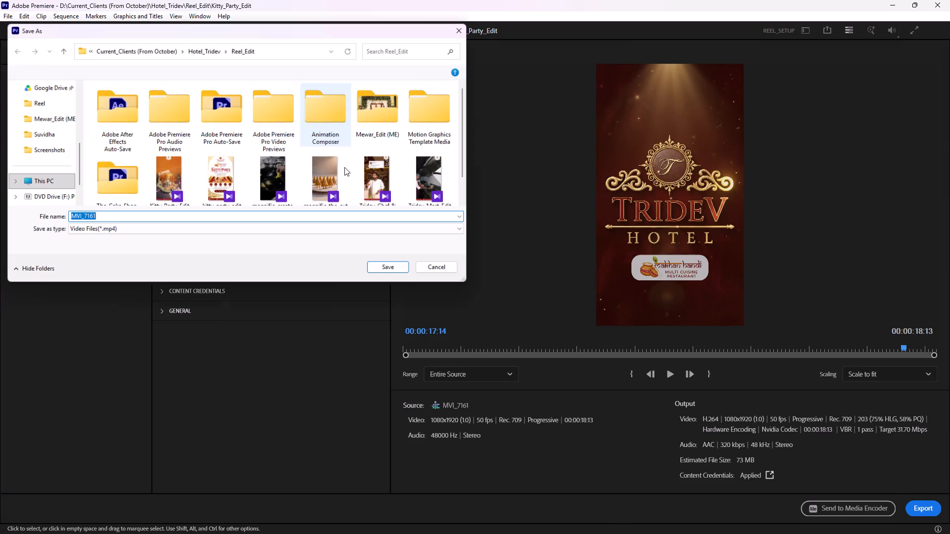
scroll(298, 161, down, 6)
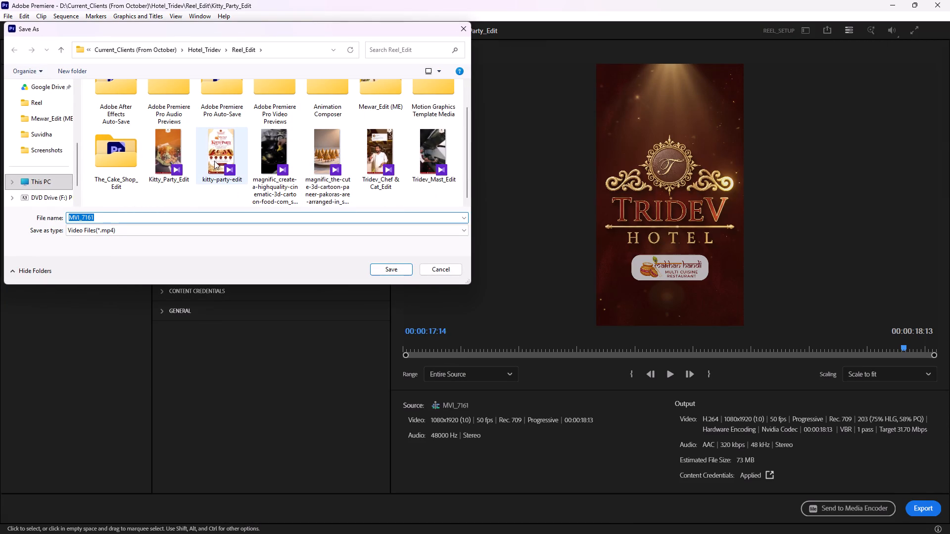
click(214, 157)
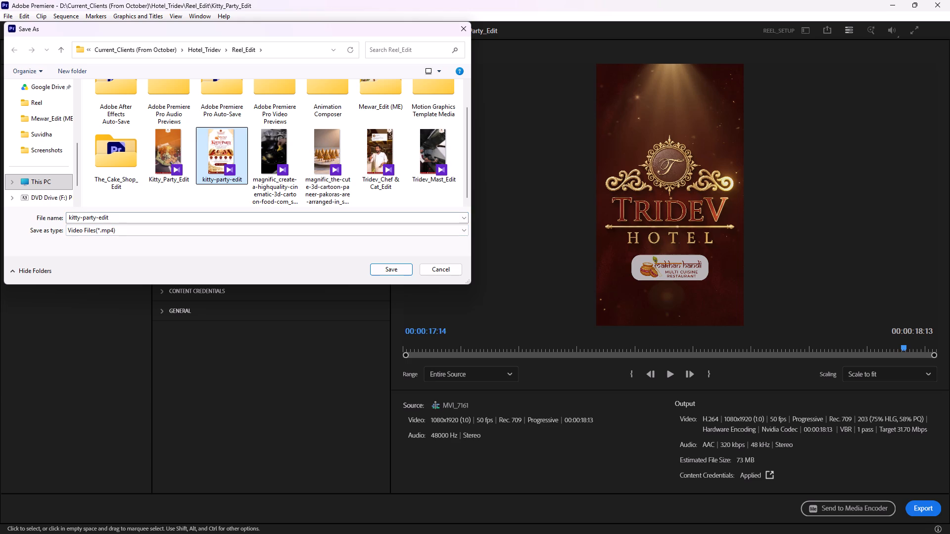
click(164, 159)
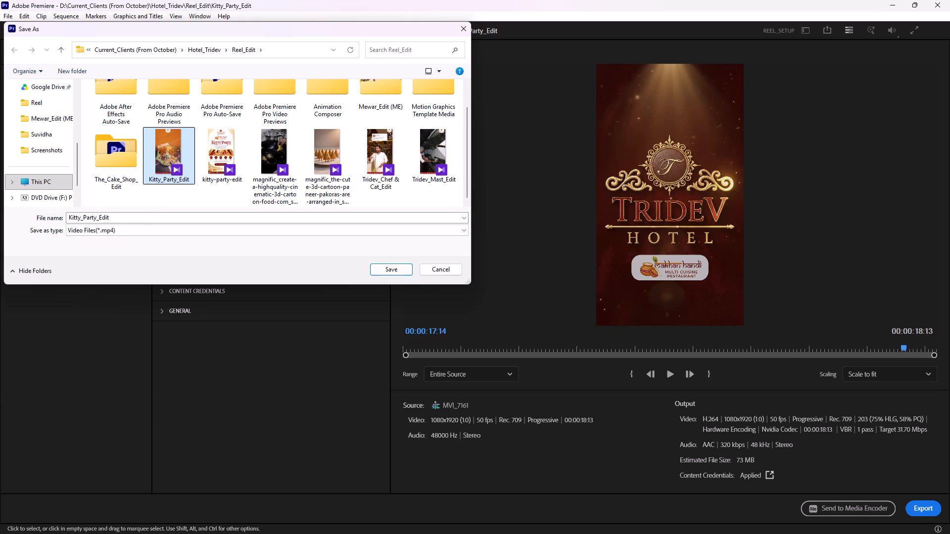
click(116, 219)
click(119, 220)
click(231, 148)
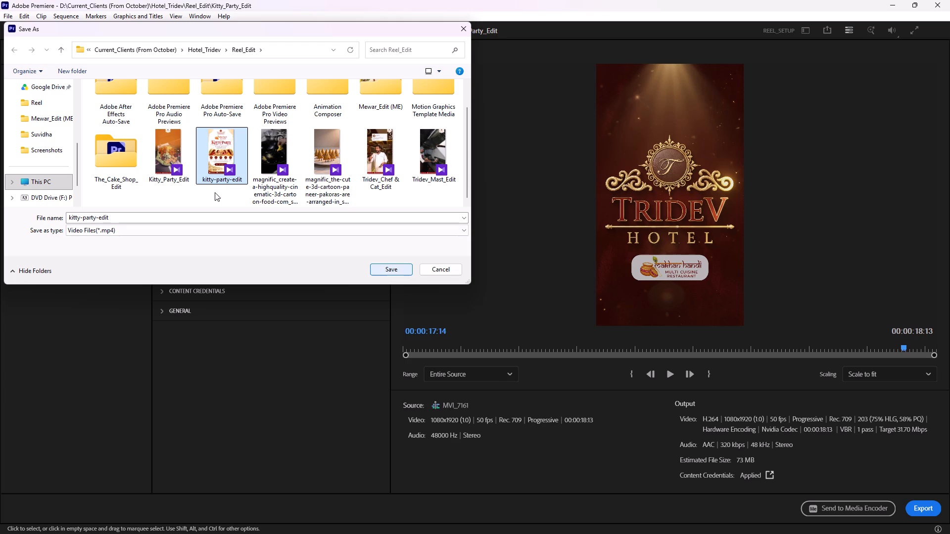
click(177, 154)
click(121, 218)
click(121, 218)
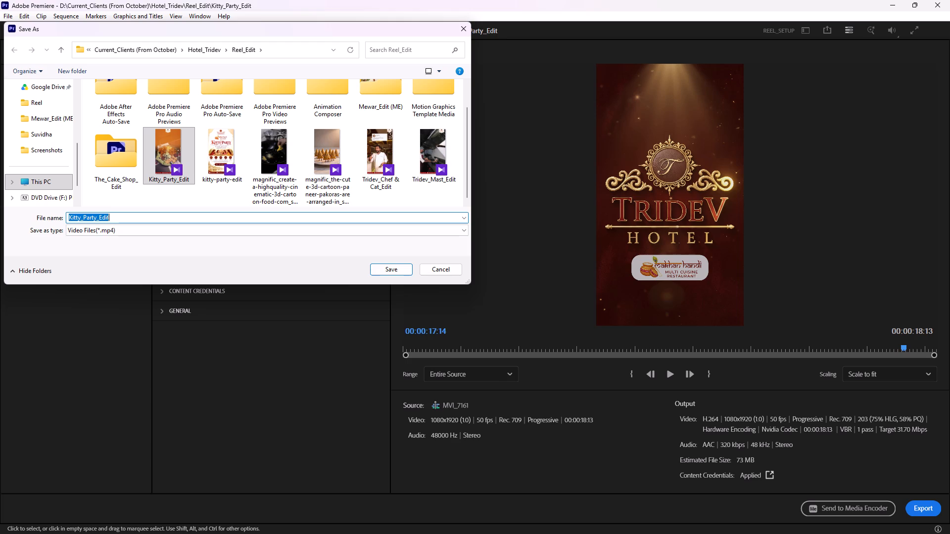
key(shift+underscore)
text(Fin)
text(al)
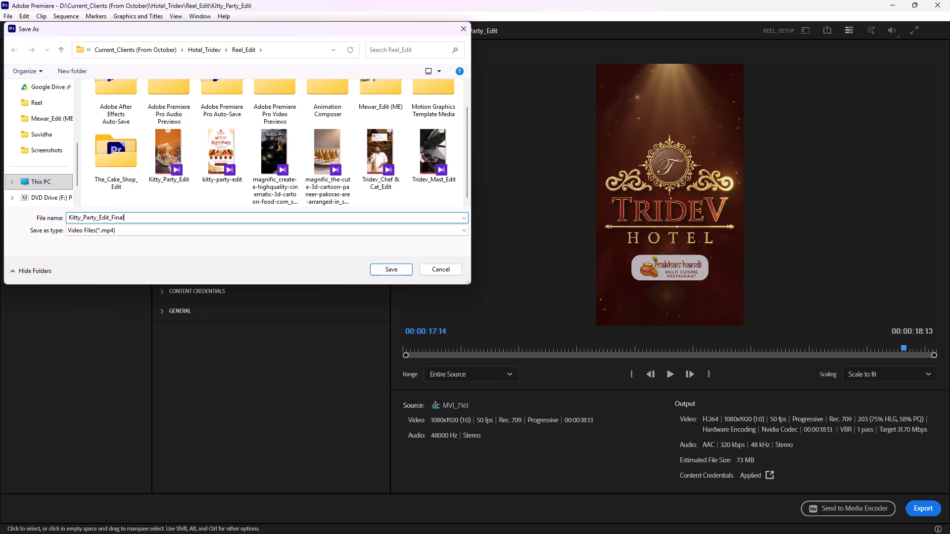
click(400, 271)
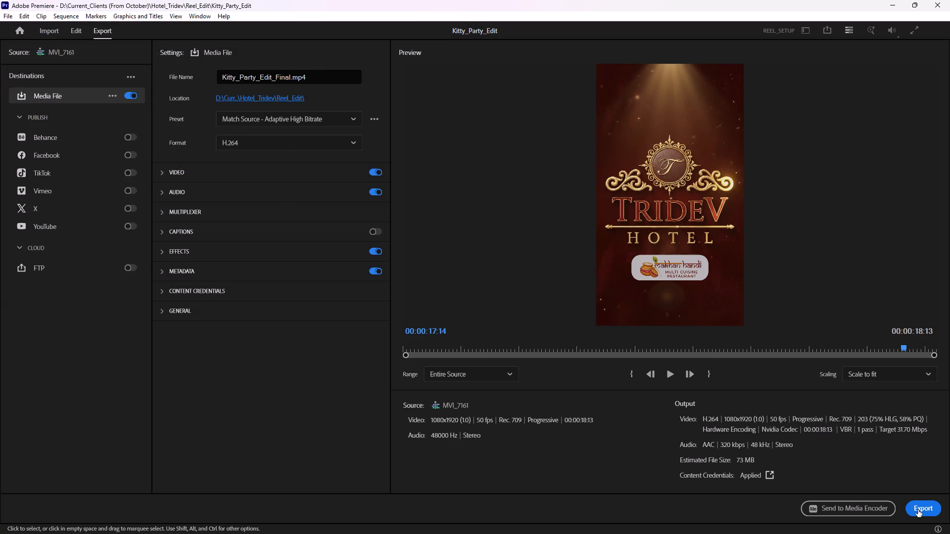
Export the full sequence as an H.264 video with the existing export settings.
click(918, 510)
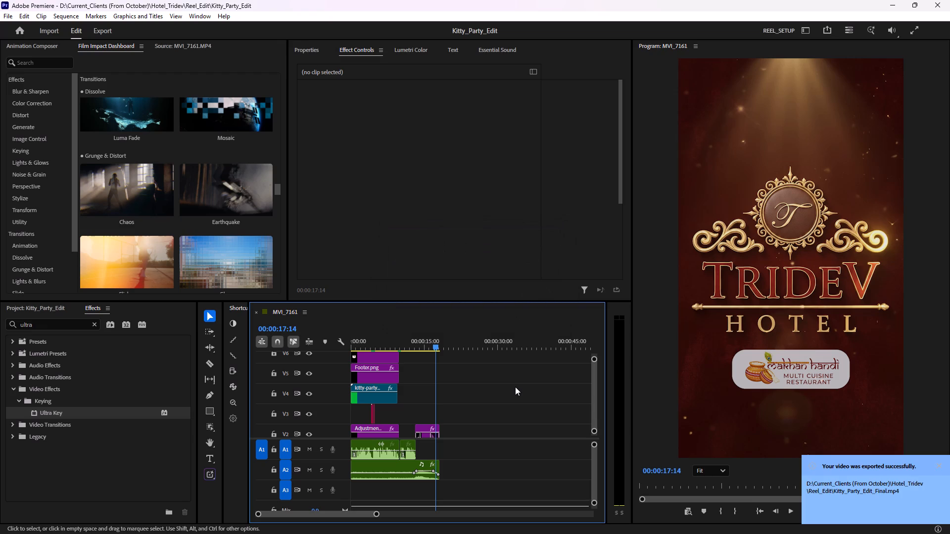
Save the Kitty_Party_Edit project.
key(ctrl+s)
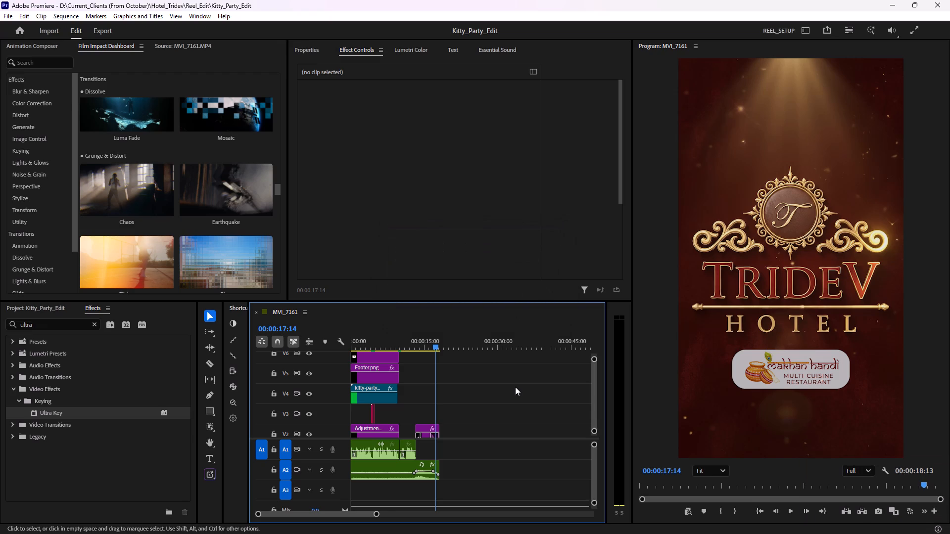